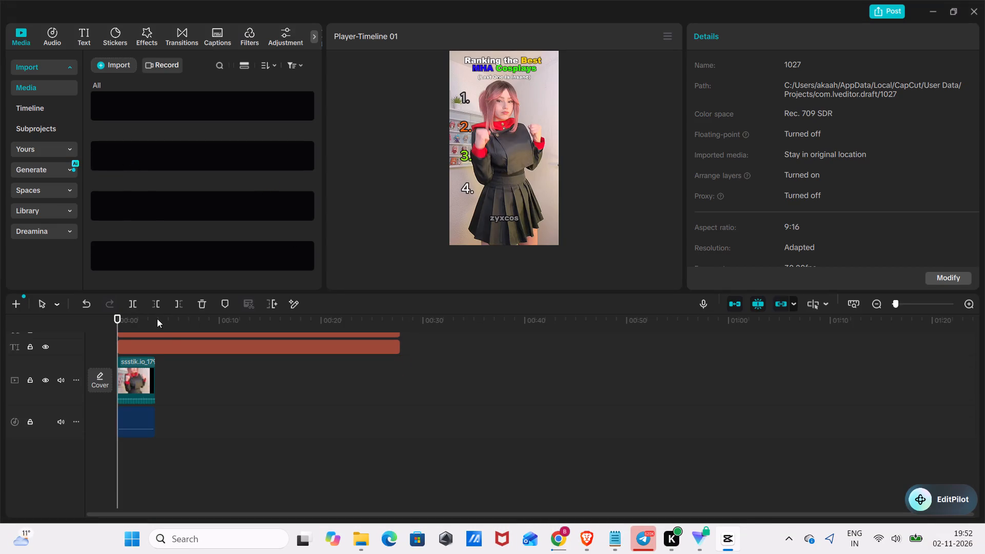
Search the video effects for Blur and dismiss the keyboard shortcut conflict notice.
{"action": "left_click", "coordinate": [147, 27]}
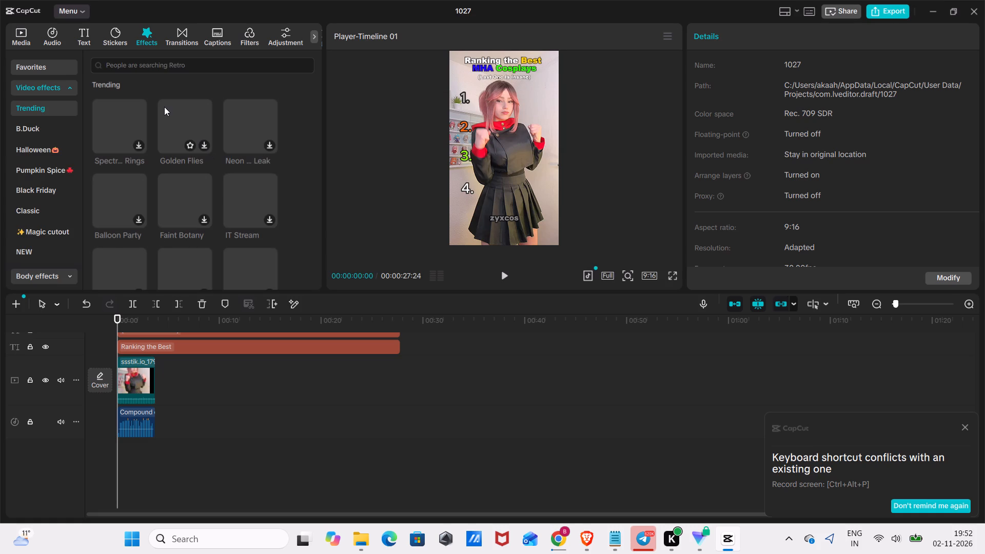
{"action": "left_click", "coordinate": [214, 54]}
{"action": "left_click", "coordinate": [214, 65]}
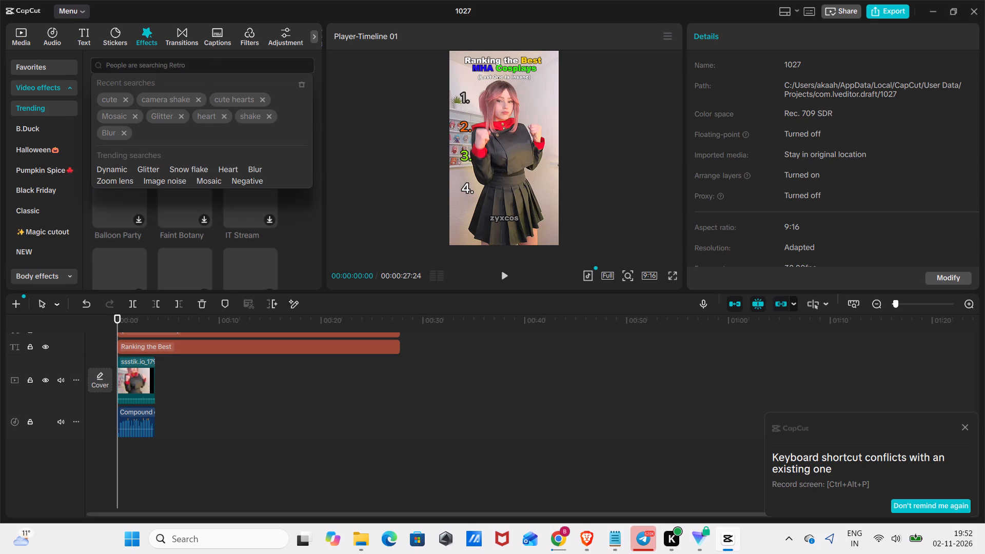
{"action": "left_click", "coordinate": [117, 128]}
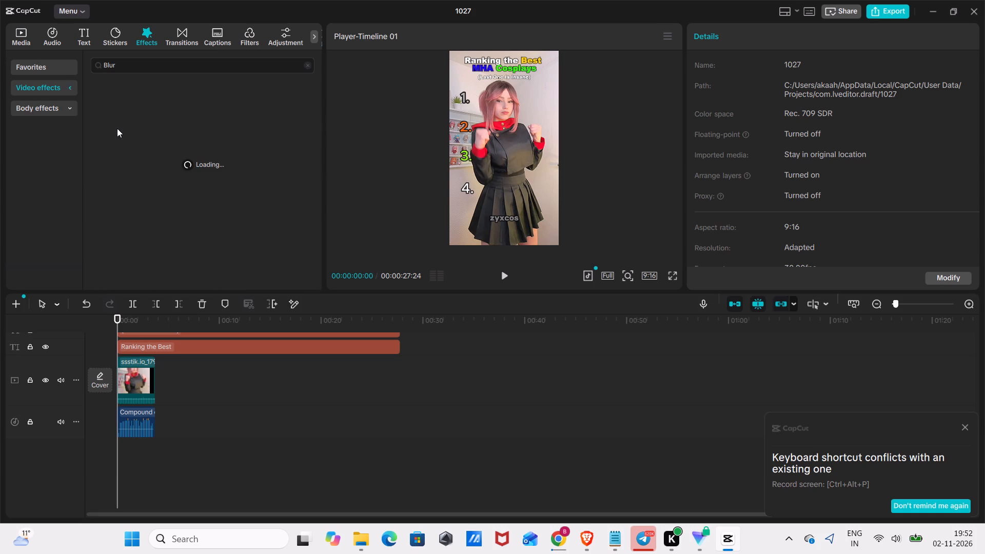
{"action": "left_click", "coordinate": [962, 420]}
{"action": "left_click", "coordinate": [964, 423]}
{"action": "left_click", "coordinate": [964, 425]}
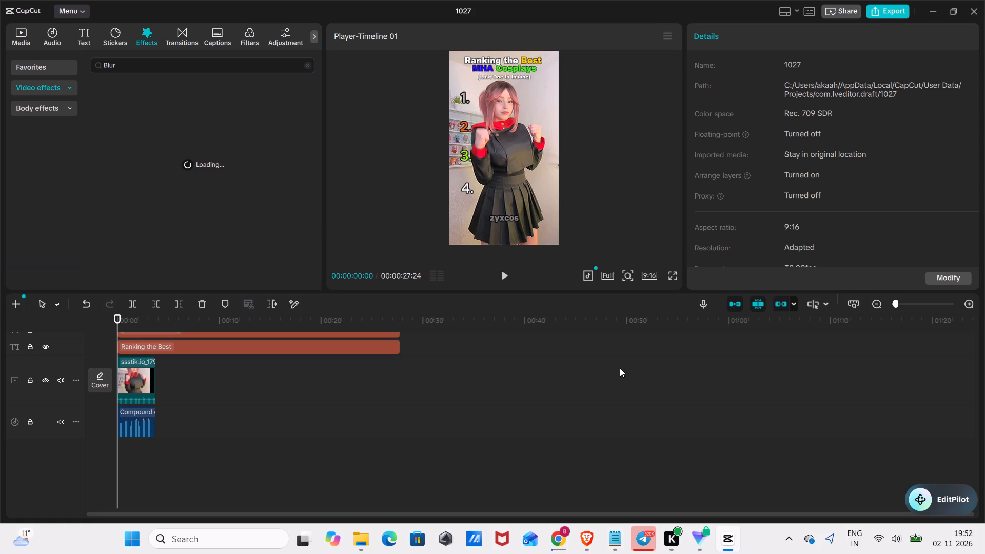
Add the first Blur effect from the search results to the timeline at the end of the text layers.
{"action": "left_click", "coordinate": [947, 491]}
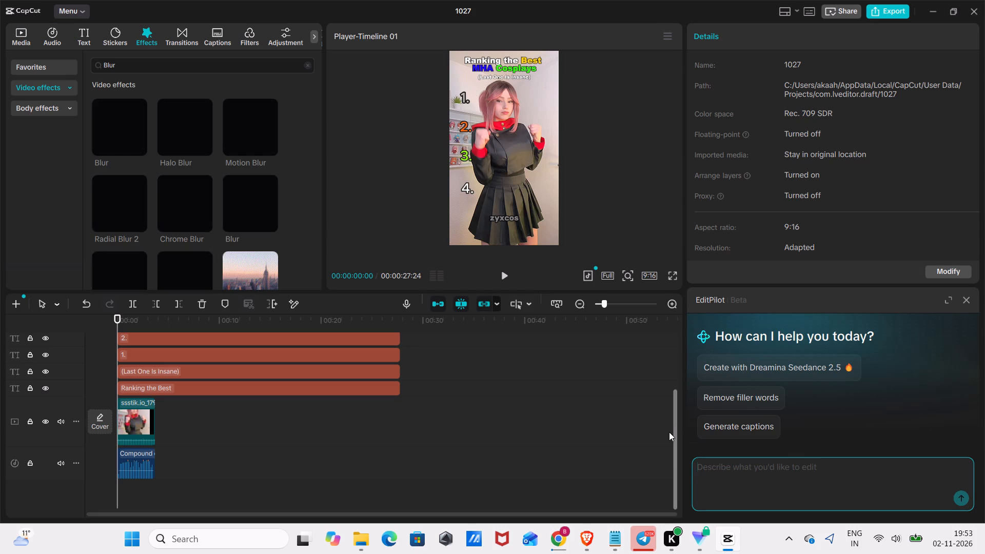
{"action": "left_click", "coordinate": [668, 425]}
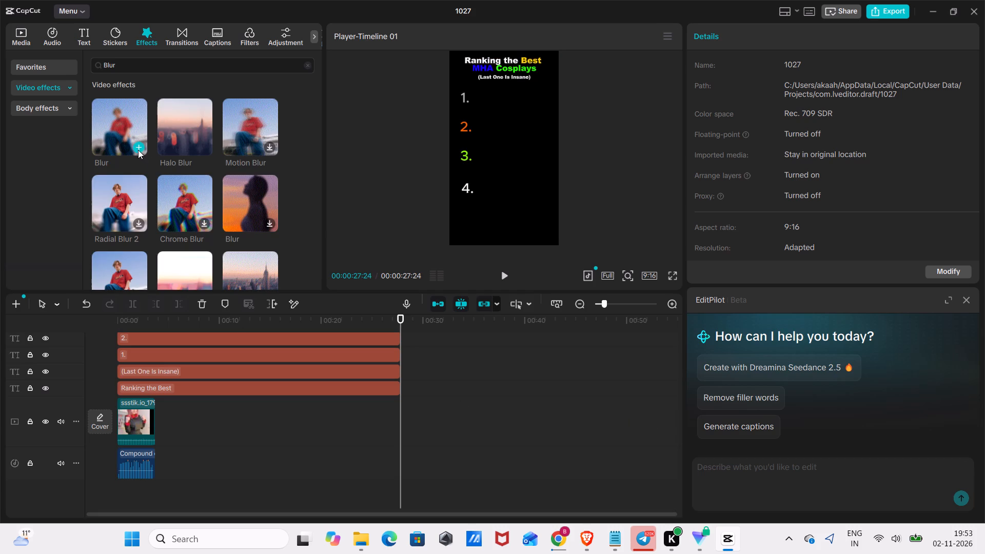
{"action": "left_click", "coordinate": [138, 149]}
Move the Blur effect directly above the opening video clip, start it at 00:00, and extend it to the clip's end.
{"action": "left_click_drag", "start_coordinate": [420, 370], "coordinate": [406, 369]}
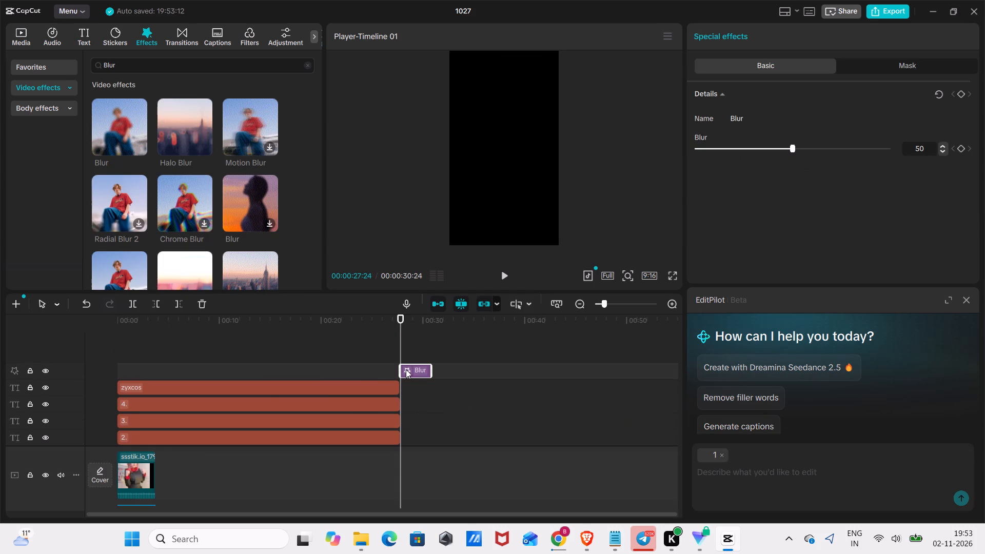
{"action": "left_click_drag", "start_coordinate": [406, 369], "coordinate": [143, 451]}
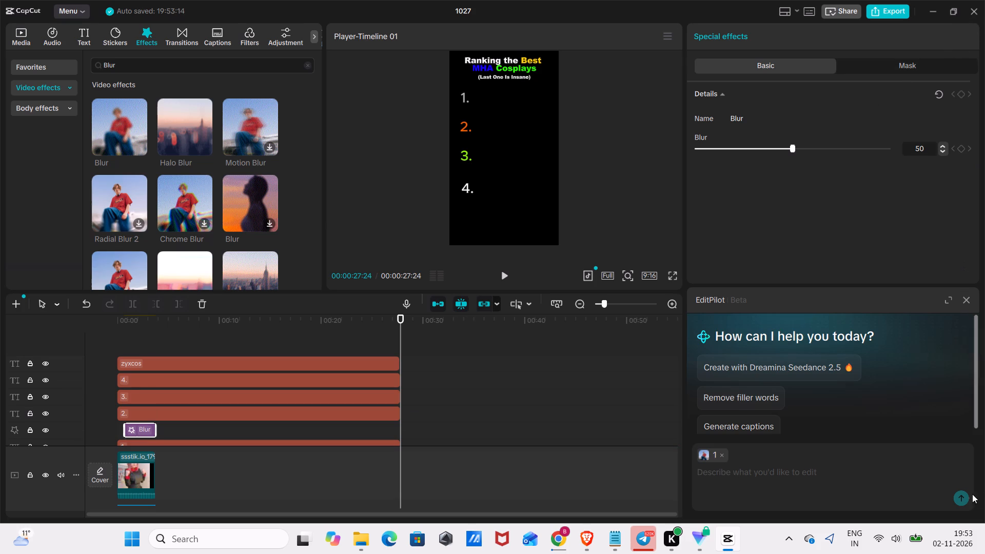
{"action": "left_click", "coordinate": [966, 302]}
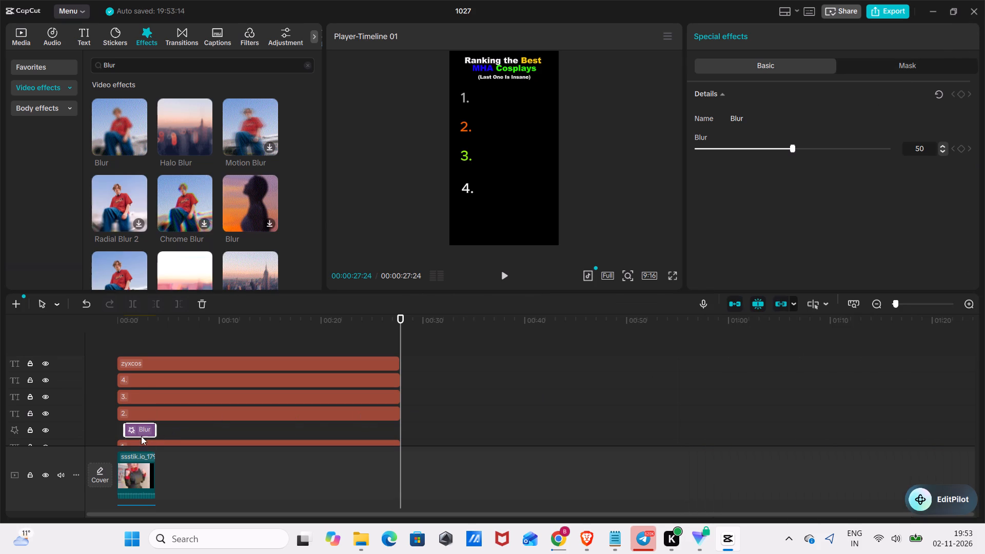
{"action": "left_click_drag", "start_coordinate": [134, 424], "coordinate": [134, 430]}
{"action": "scroll", "coordinate": [134, 423], "scroll_direction": "down", "scroll_amount": 5}
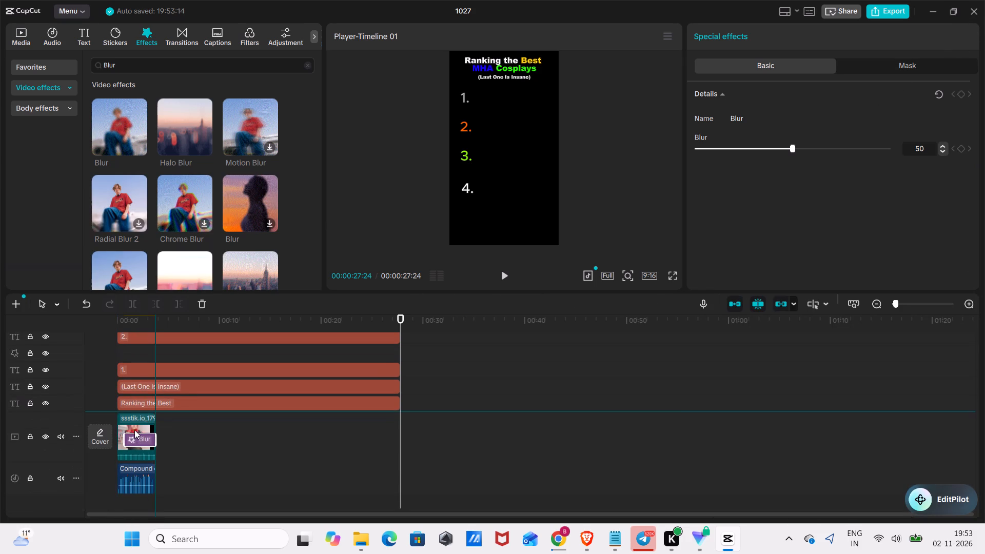
{"action": "left_click_drag", "start_coordinate": [134, 430], "coordinate": [123, 417]}
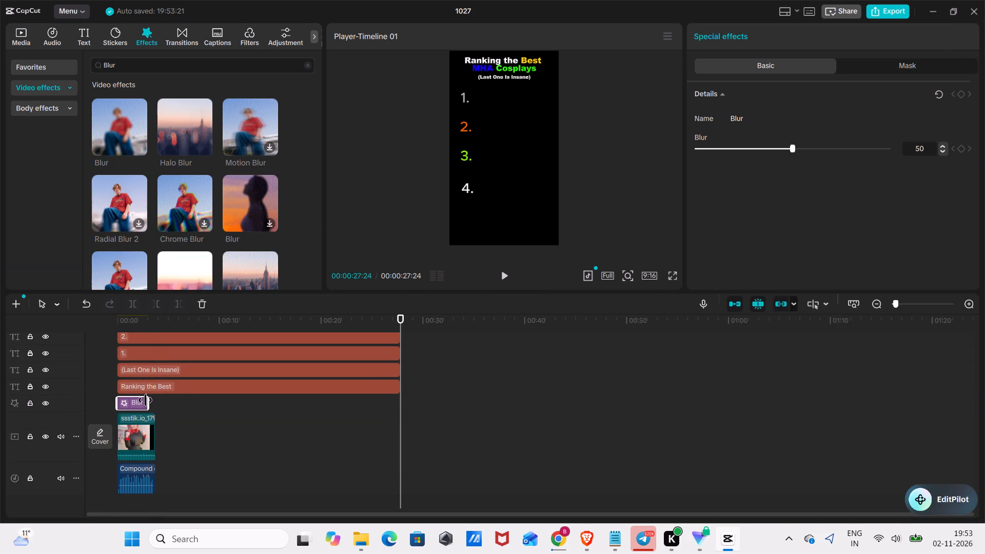
{"action": "left_click_drag", "start_coordinate": [145, 400], "coordinate": [153, 410]}
Set the Blur effect's strength to 100 and play back the opening clip from the start.
{"action": "left_click_drag", "start_coordinate": [787, 153], "coordinate": [984, 211]}
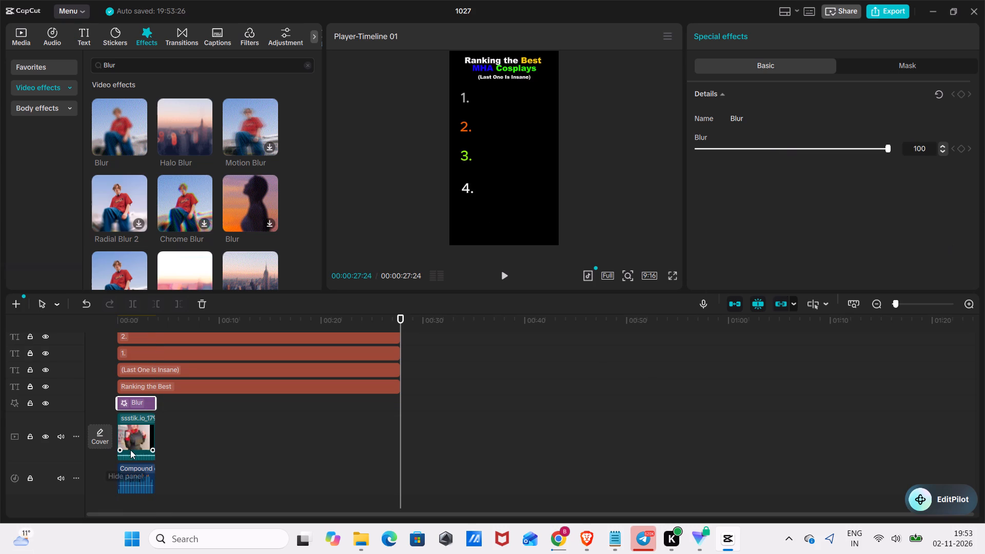
{"action": "left_click", "coordinate": [131, 448]}
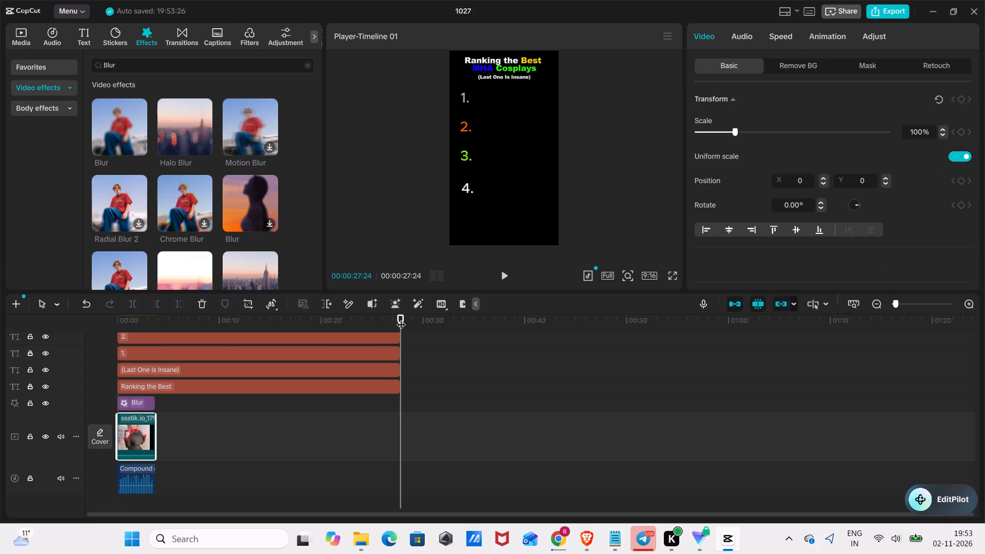
{"action": "left_click_drag", "start_coordinate": [401, 318], "coordinate": [0, 409]}
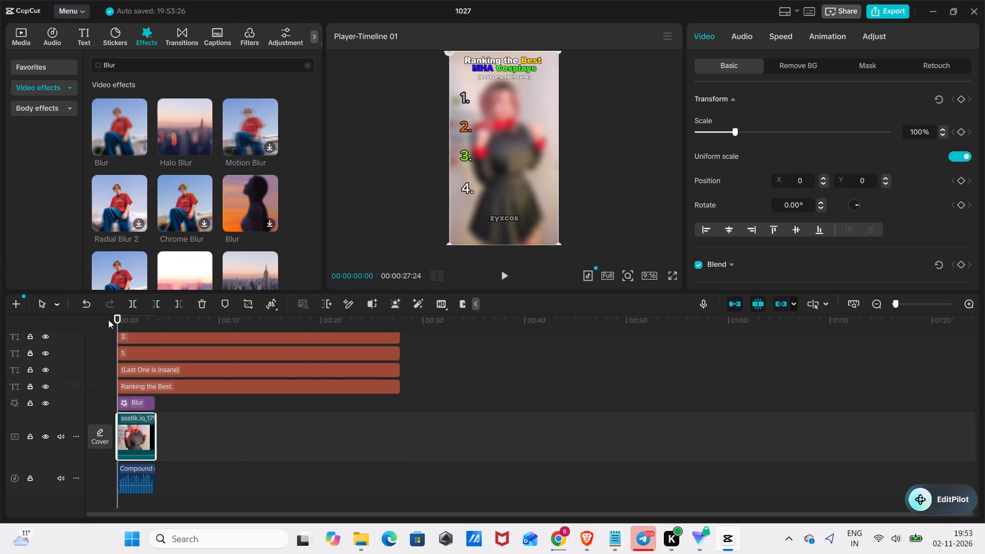
{"action": "key", "text": "space"}
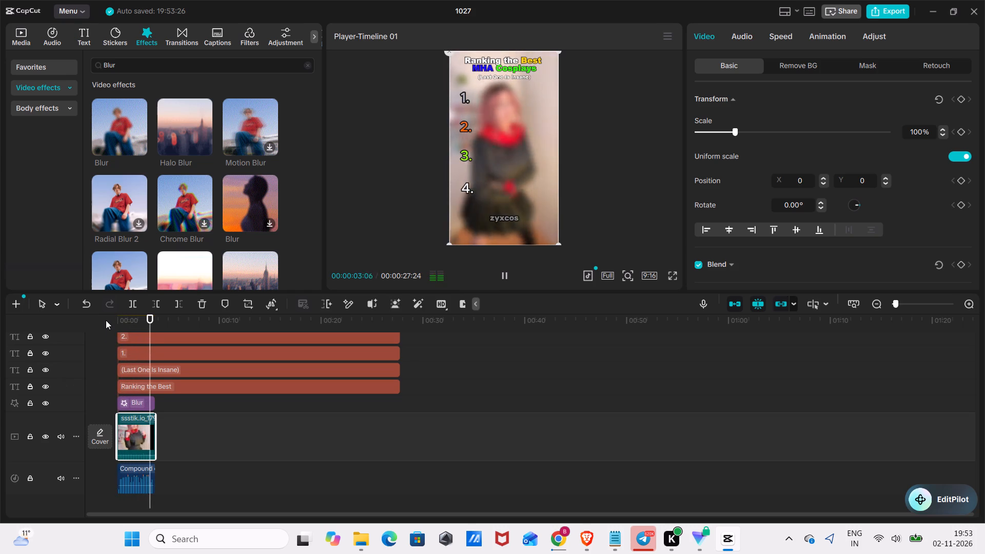
{"action": "key", "text": "space"}
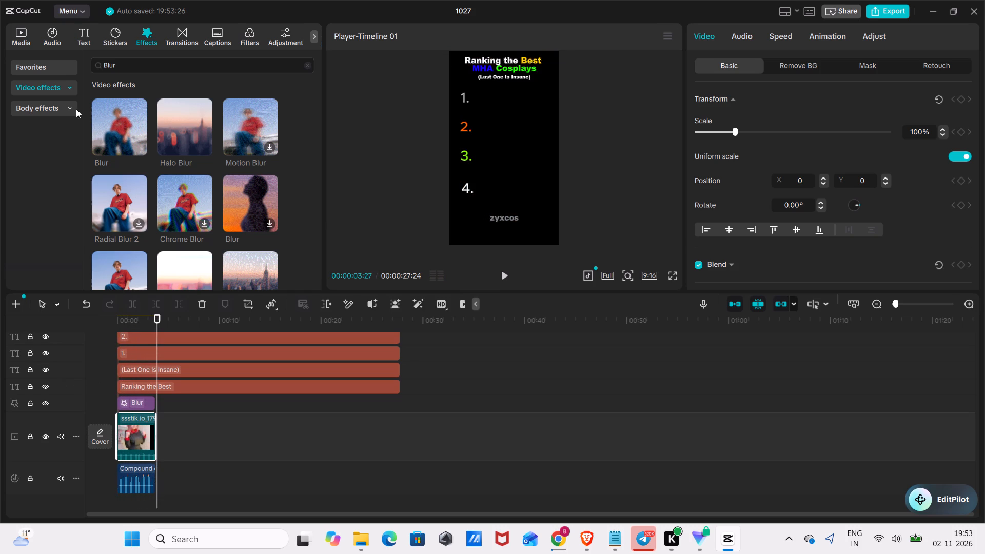
Append ssstik.io_1793626055538.mp4, ssstik.io_1793625994161.mp4 and ssstik.io_1793626141446.mp4 in that order after the opening clip.
{"action": "left_click", "coordinate": [31, 36]}
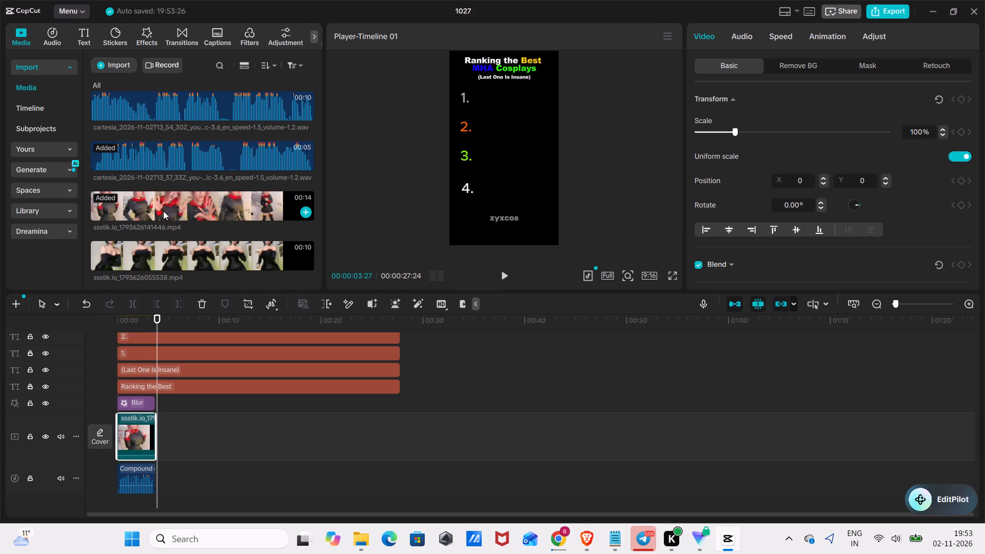
{"action": "scroll", "coordinate": [163, 211], "scroll_direction": "down", "scroll_amount": 2}
{"action": "left_click", "coordinate": [301, 212]}
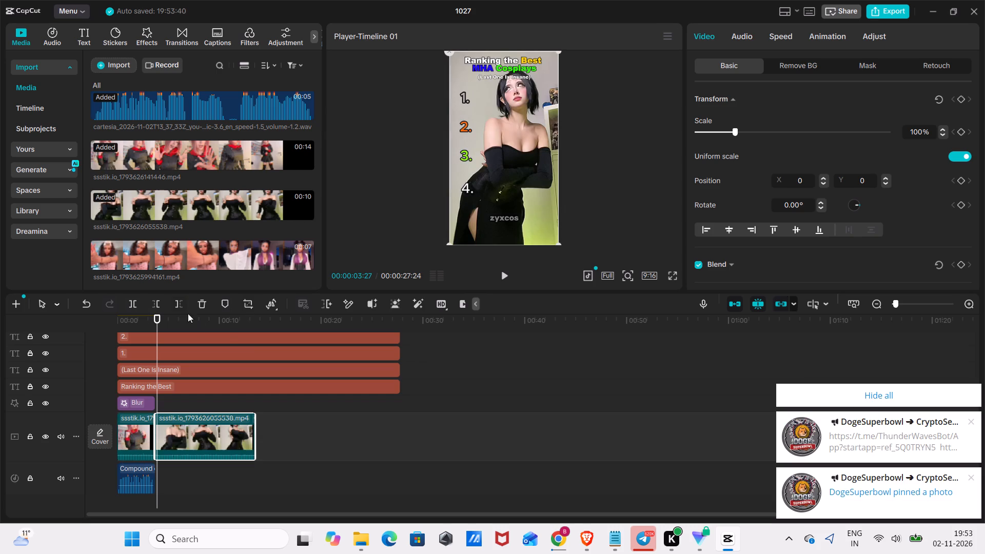
{"action": "left_click_drag", "start_coordinate": [156, 321], "coordinate": [247, 369]}
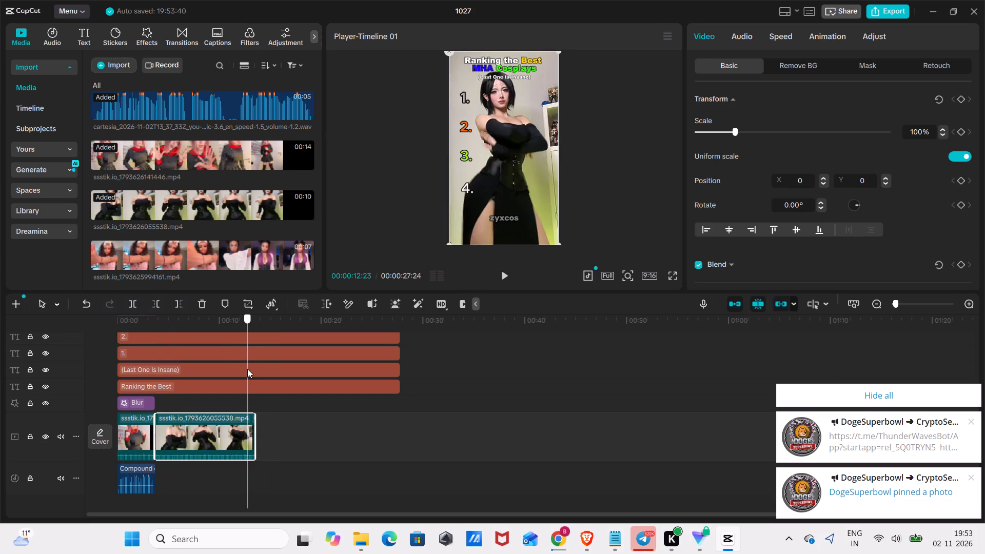
{"action": "left_click_drag", "start_coordinate": [247, 369], "coordinate": [251, 384]}
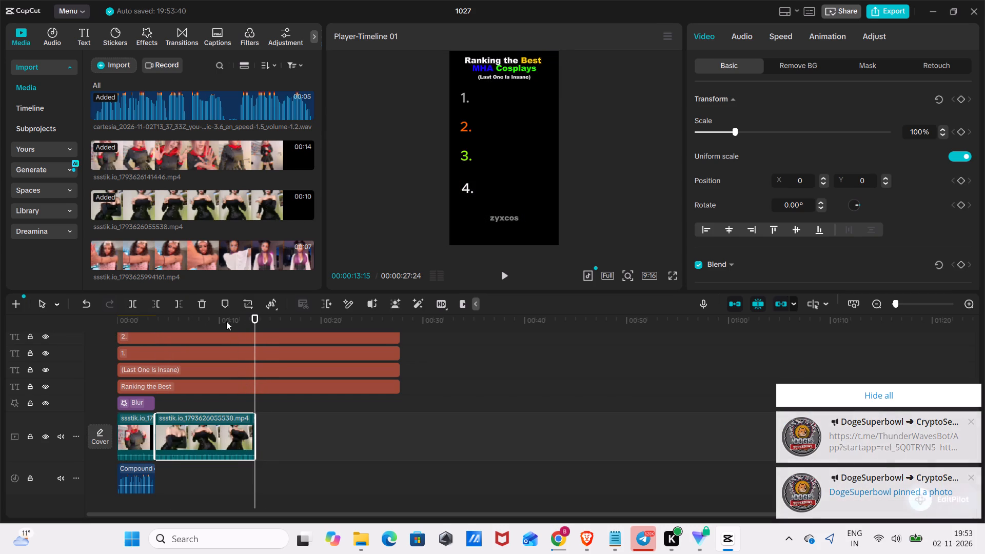
{"action": "left_click", "coordinate": [303, 264]}
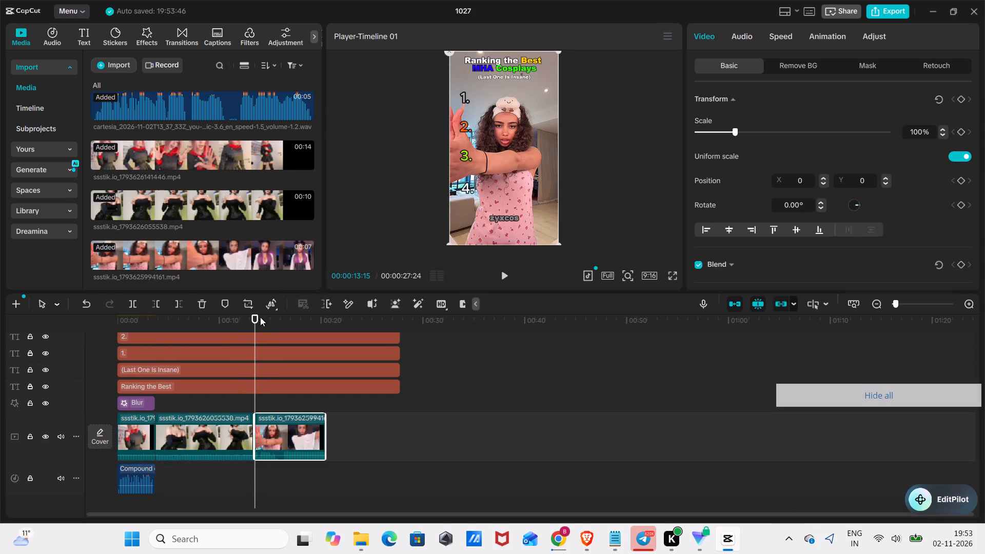
{"action": "left_click_drag", "start_coordinate": [257, 316], "coordinate": [325, 338]}
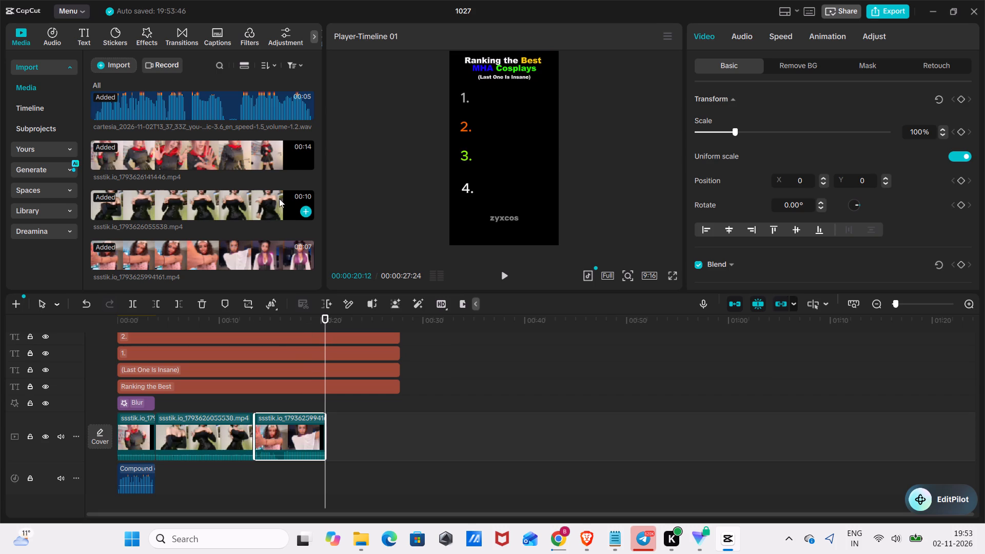
{"action": "left_click", "coordinate": [309, 159]}
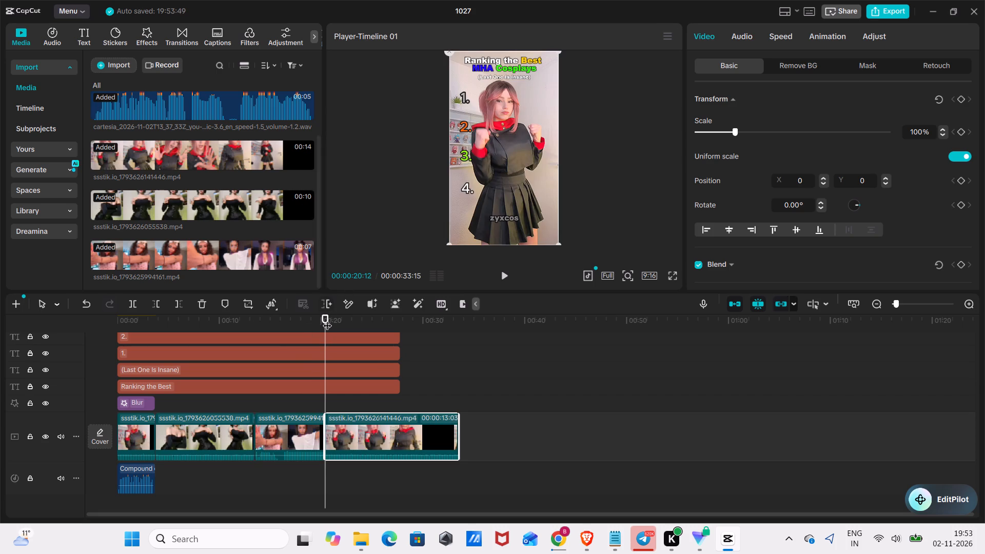
{"action": "left_click_drag", "start_coordinate": [327, 319], "coordinate": [461, 368]}
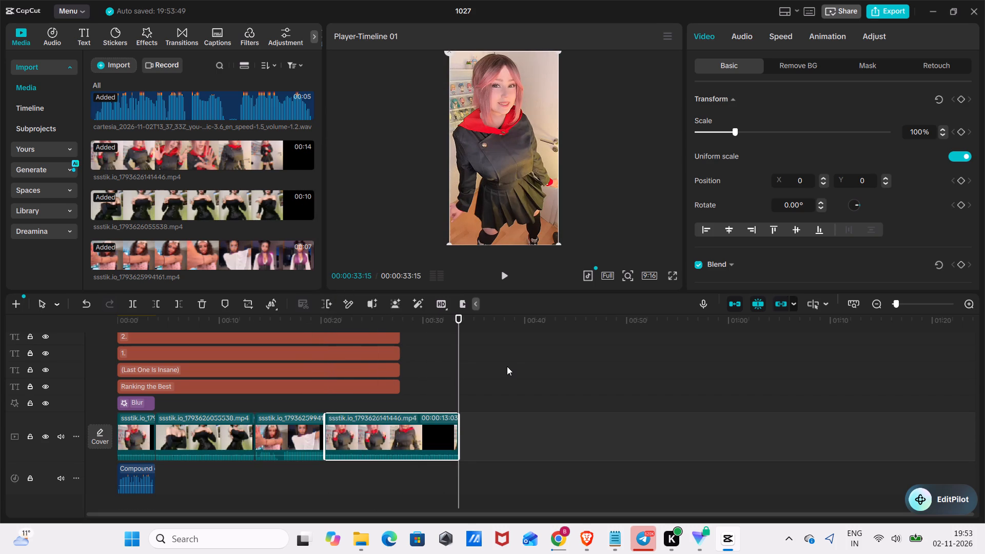
Set the opening clip's audio fade-out to 0.3 s, keeping its fade-in at 0.0 s.
{"action": "scroll", "coordinate": [507, 366], "scroll_direction": "up", "scroll_amount": 6}
{"action": "scroll", "coordinate": [507, 365], "scroll_direction": "down", "scroll_amount": 12}
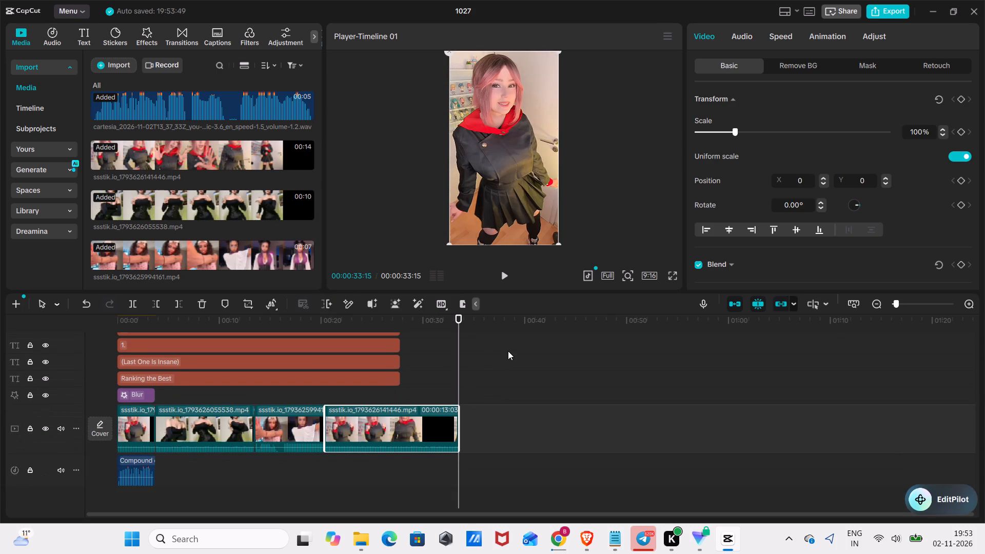
{"action": "left_click_drag", "start_coordinate": [897, 303], "coordinate": [910, 306]}
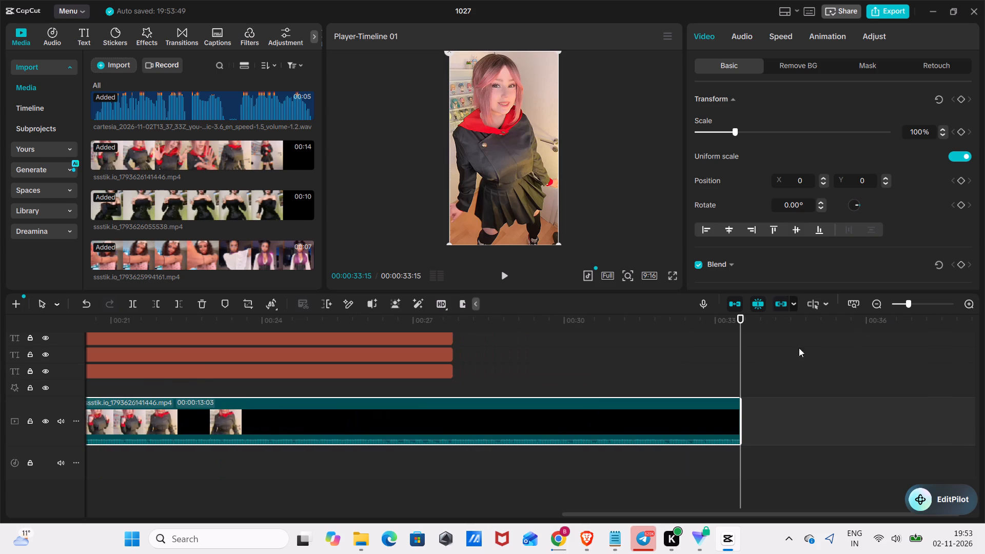
{"action": "left_click_drag", "start_coordinate": [743, 323], "coordinate": [0, 526]}
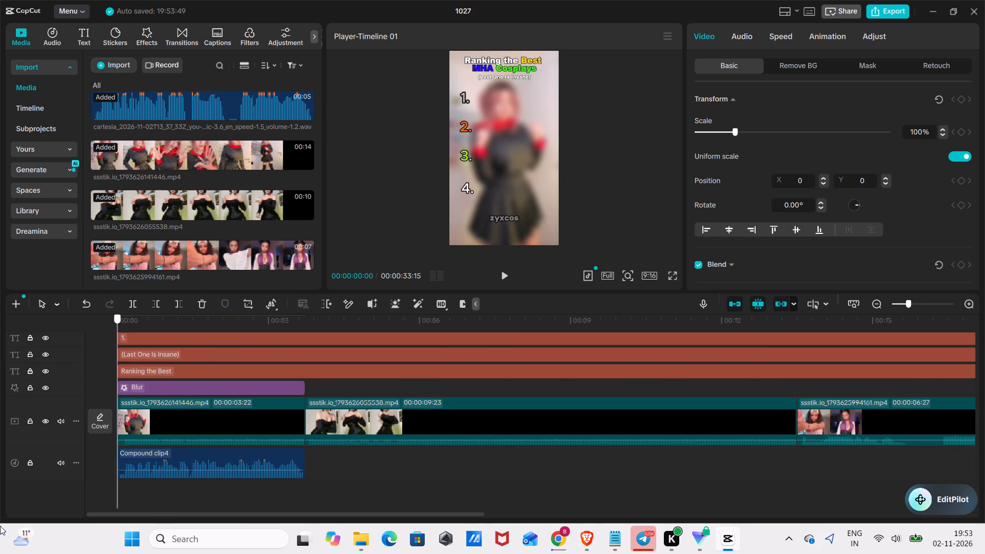
{"action": "left_click_drag", "start_coordinate": [0, 526], "coordinate": [425, 553]}
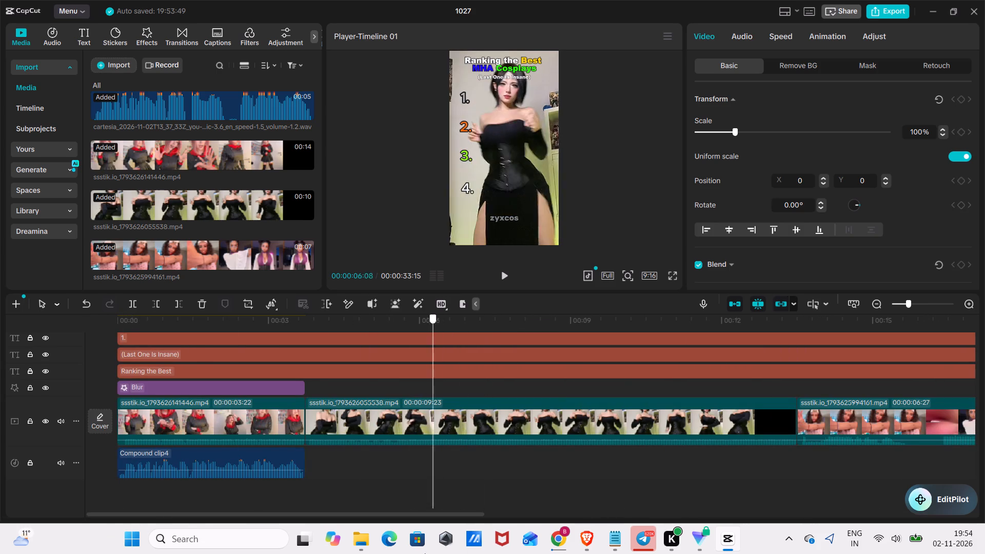
{"action": "left_click_drag", "start_coordinate": [425, 553], "coordinate": [311, 553]}
{"action": "left_click", "coordinate": [286, 441]}
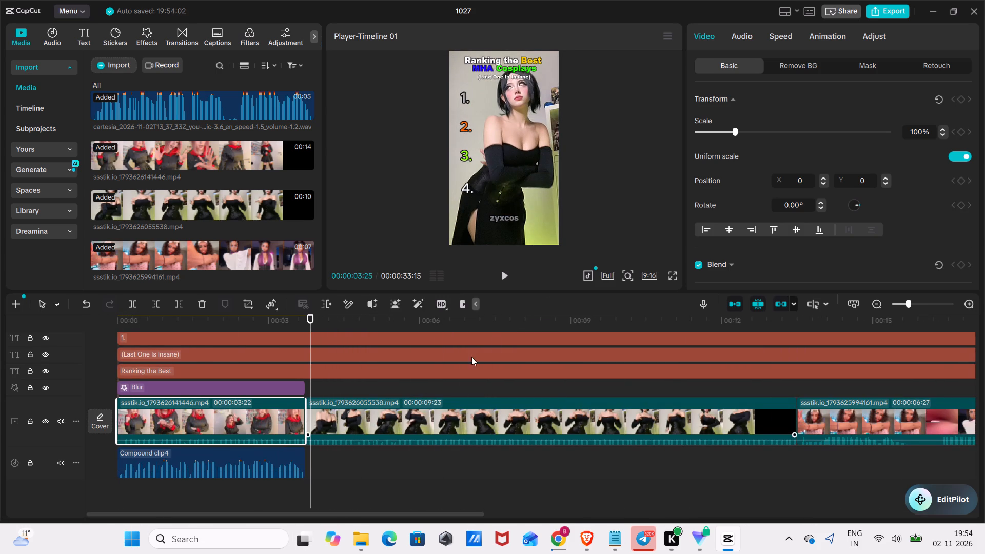
{"action": "left_click", "coordinate": [745, 41]}
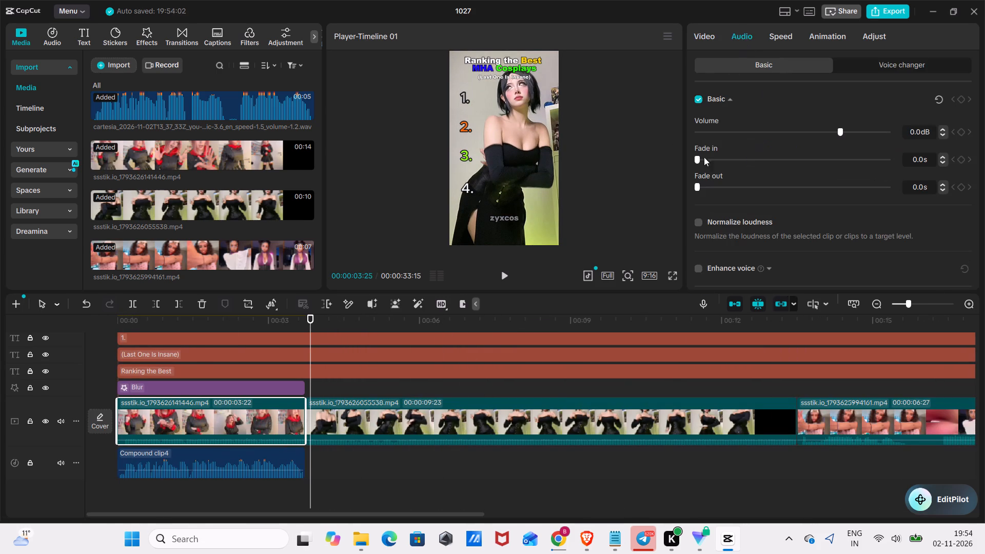
{"action": "left_click_drag", "start_coordinate": [706, 156], "coordinate": [713, 161]}
{"action": "left_click_drag", "start_coordinate": [727, 153], "coordinate": [566, 185]}
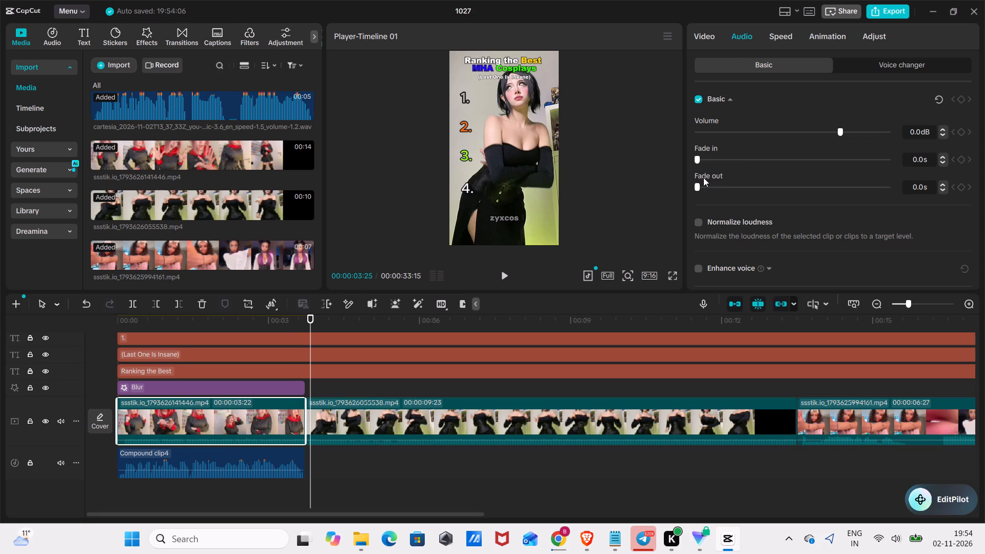
{"action": "left_click", "coordinate": [703, 177]}
{"action": "left_click", "coordinate": [706, 180]}
{"action": "left_click", "coordinate": [708, 181]}
{"action": "left_click", "coordinate": [708, 181]}
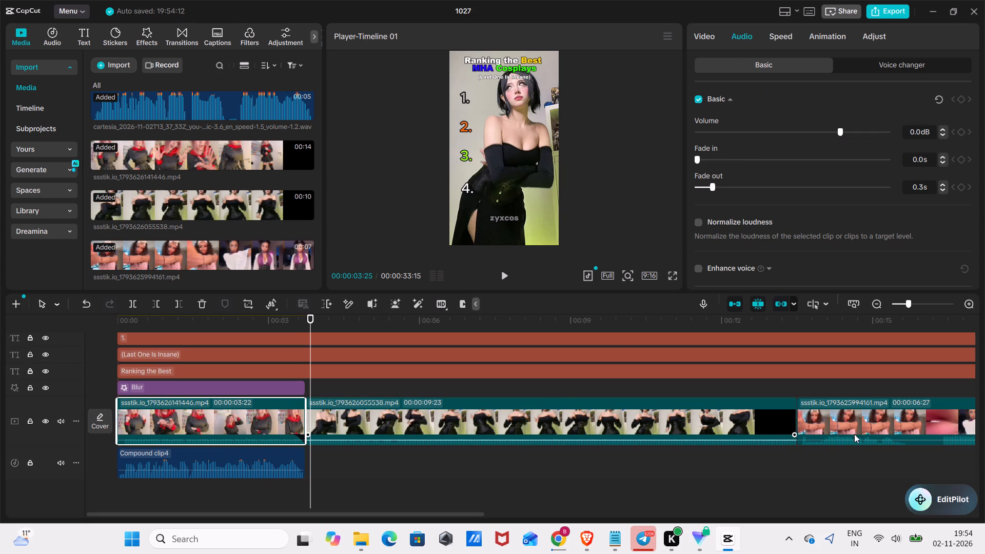
Set the audio fade-in of the ssstik.io_1793626055538.mp4 clip to 0.5 s and its fade-out to 0.8 s.
{"action": "left_click", "coordinate": [896, 298]}
{"action": "left_click", "coordinate": [902, 302]}
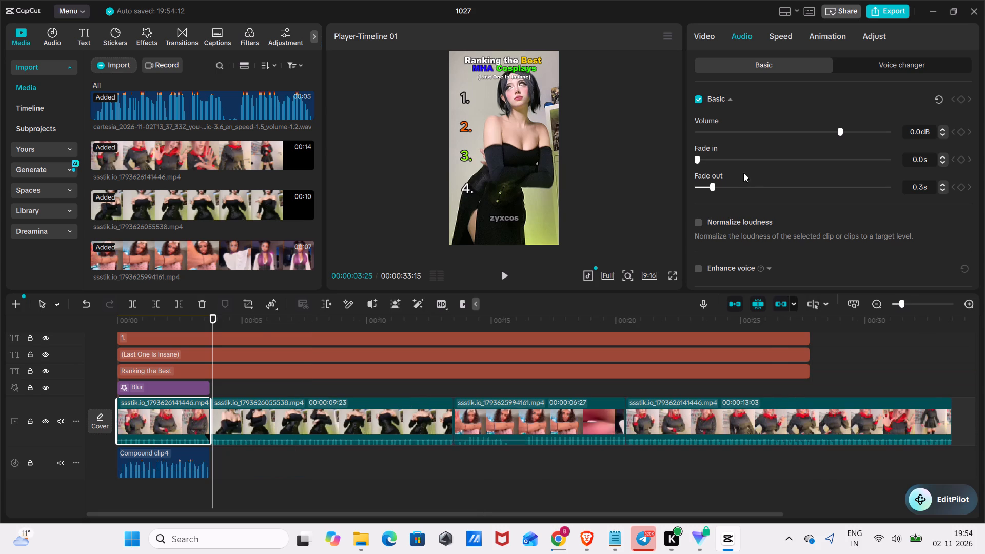
{"action": "left_click", "coordinate": [390, 428]}
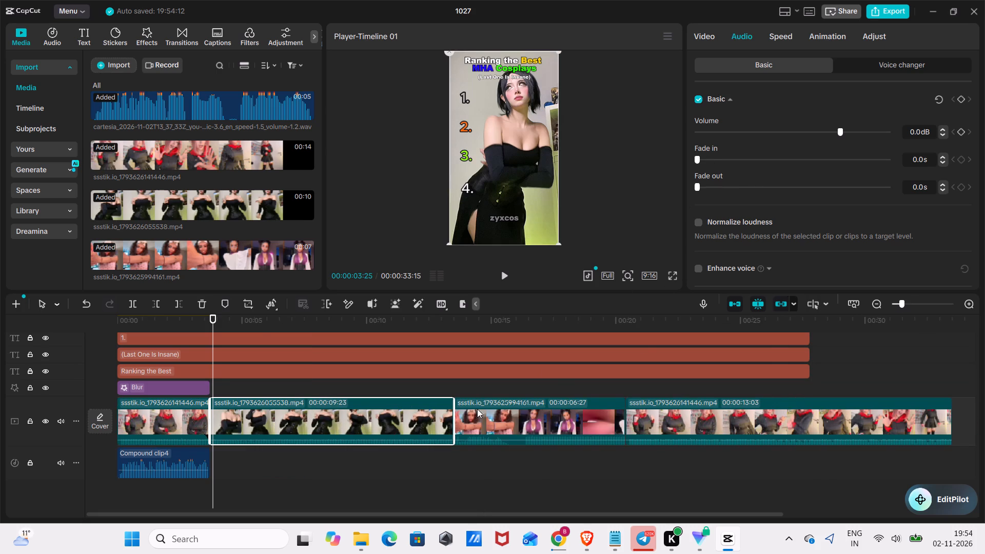
{"action": "left_click", "coordinate": [704, 160]}
{"action": "left_click_drag", "start_coordinate": [702, 164], "coordinate": [715, 166]}
{"action": "left_click", "coordinate": [707, 161]}
{"action": "left_click", "coordinate": [704, 186]}
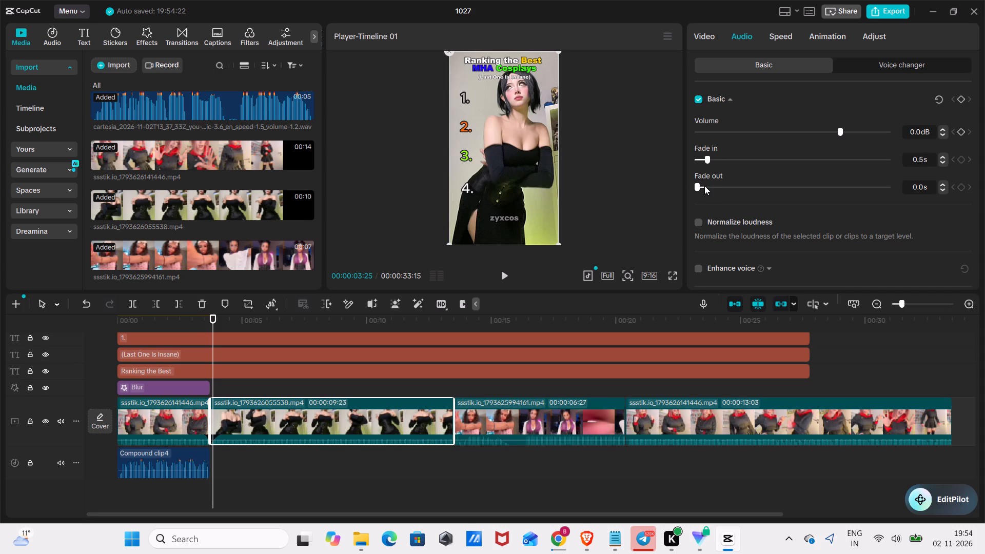
{"action": "left_click_drag", "start_coordinate": [706, 186], "coordinate": [714, 187]}
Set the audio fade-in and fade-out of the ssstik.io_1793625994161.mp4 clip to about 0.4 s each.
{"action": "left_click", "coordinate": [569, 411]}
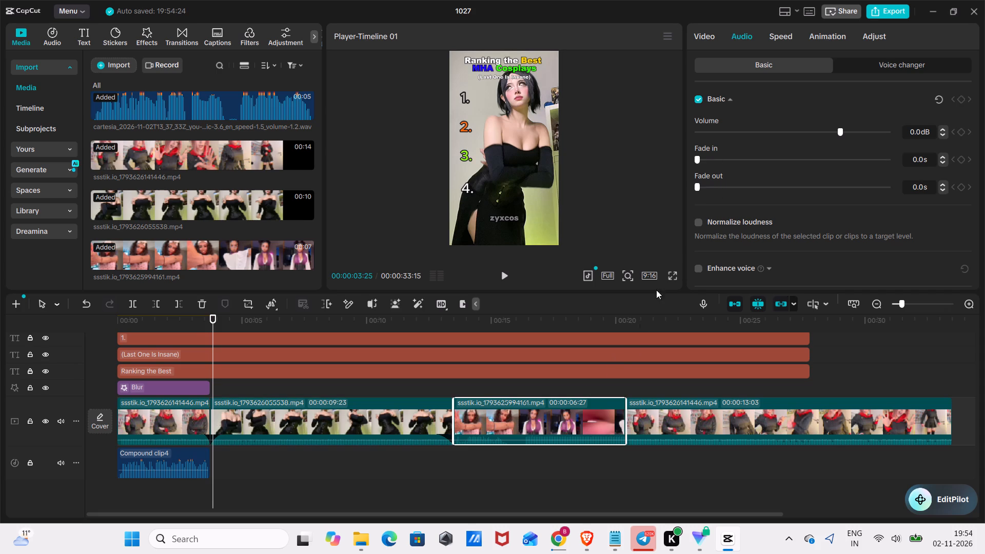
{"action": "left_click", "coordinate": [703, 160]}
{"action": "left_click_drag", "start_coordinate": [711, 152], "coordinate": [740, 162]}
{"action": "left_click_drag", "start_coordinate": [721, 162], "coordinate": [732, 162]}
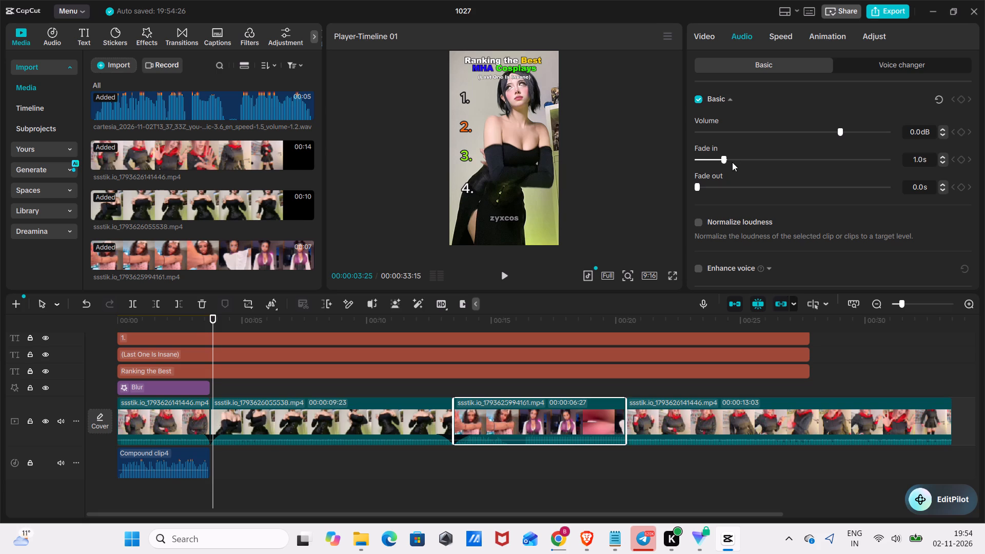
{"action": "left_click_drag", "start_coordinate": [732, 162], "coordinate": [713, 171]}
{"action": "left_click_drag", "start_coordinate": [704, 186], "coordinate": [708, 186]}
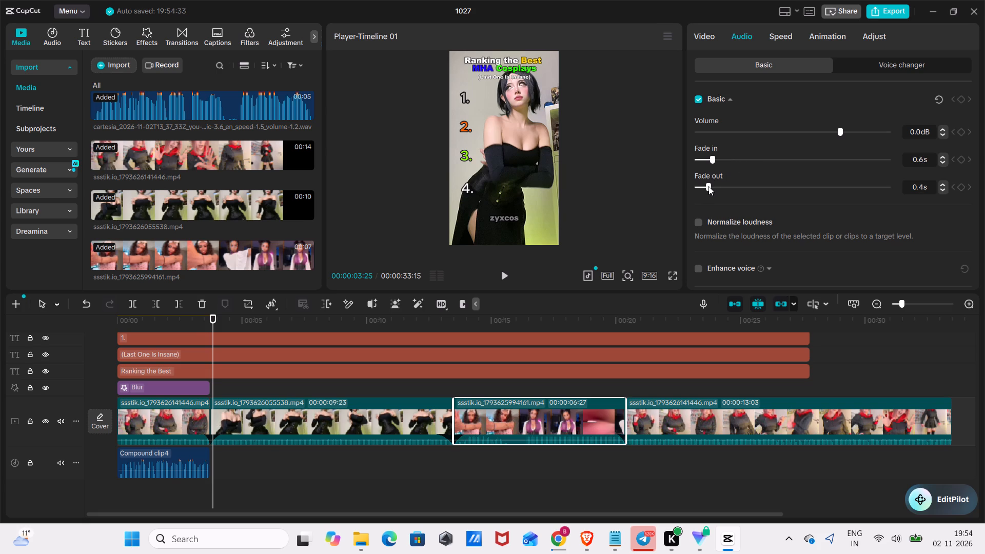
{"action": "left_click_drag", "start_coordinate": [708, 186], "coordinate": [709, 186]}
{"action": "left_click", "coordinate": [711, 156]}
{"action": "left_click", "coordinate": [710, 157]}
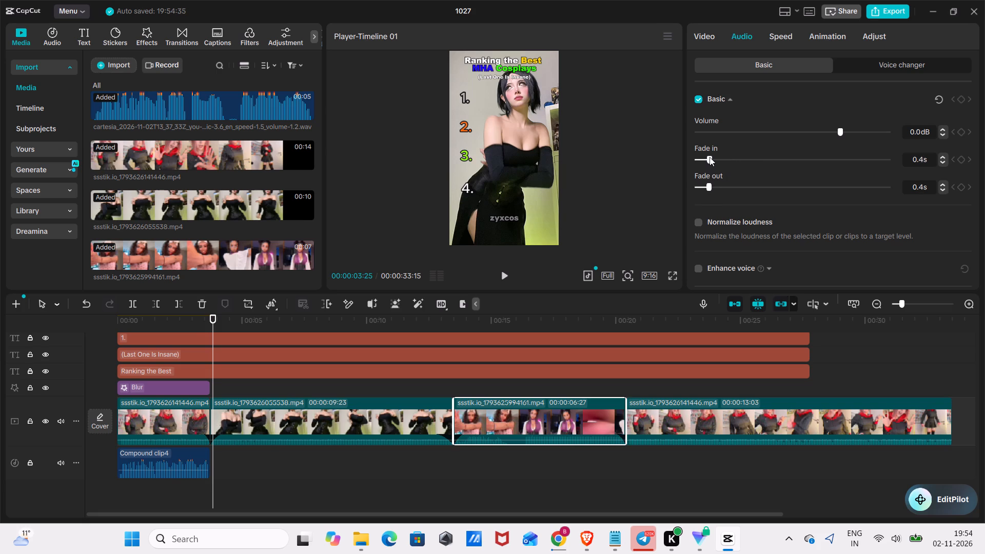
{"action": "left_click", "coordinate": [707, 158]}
Set the final ssstik.io_1793626141446.mp4 clip's audio fade-in to 0.6 s, keeping its fade-out at 0.0 s.
{"action": "left_click", "coordinate": [723, 412]}
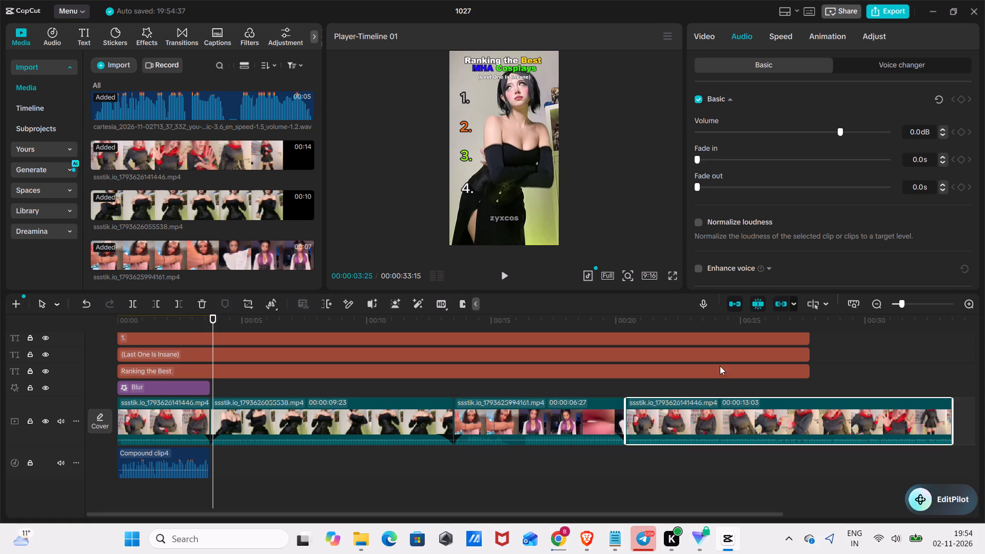
{"action": "left_click", "coordinate": [704, 186]}
{"action": "left_click_drag", "start_coordinate": [704, 185], "coordinate": [689, 190]}
{"action": "left_click_drag", "start_coordinate": [689, 190], "coordinate": [663, 198]}
{"action": "left_click", "coordinate": [703, 163]}
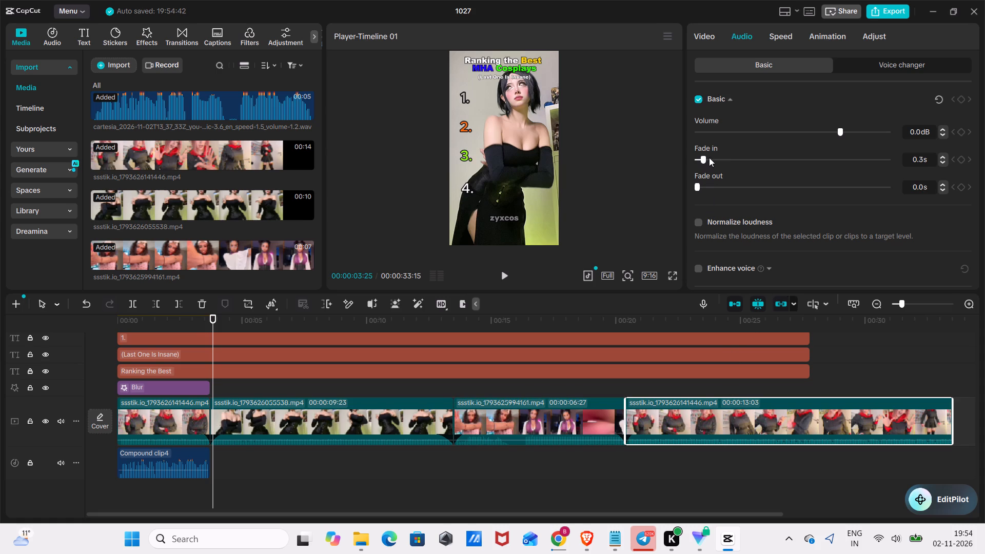
{"action": "left_click", "coordinate": [709, 157]}
{"action": "left_click", "coordinate": [709, 157]}
Lengthen the ssstik.io_1793625994161.mp4 clip's audio fades, setting the fade-out to 0.7 s and increasing the fade-in slightly.
{"action": "left_click", "coordinate": [557, 423]}
{"action": "left_click_drag", "start_coordinate": [707, 186], "coordinate": [714, 188]}
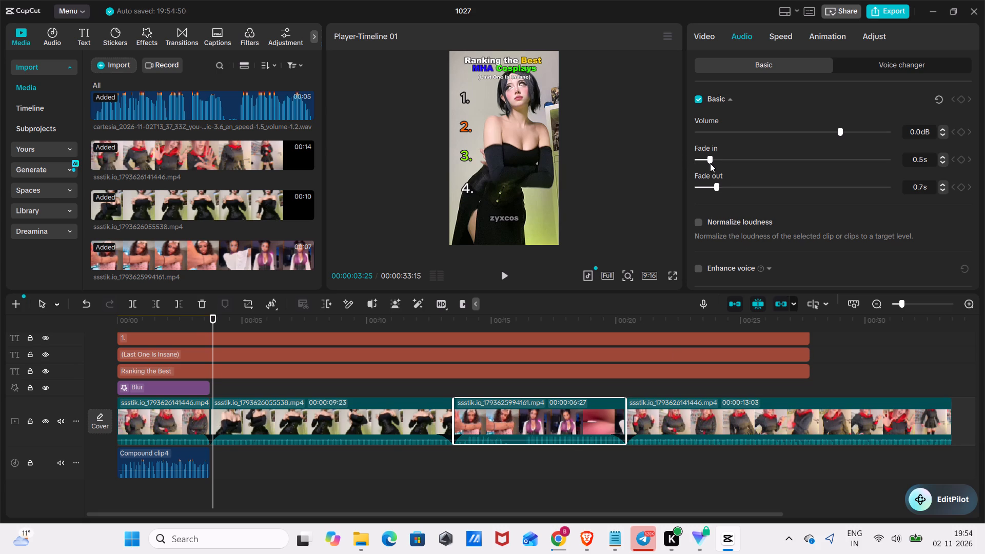
{"action": "left_click_drag", "start_coordinate": [710, 163], "coordinate": [718, 164]}
Set the ssstik.io_1793626055538.mp4 clip's audio fade-in to 0.8 s.
{"action": "left_click", "coordinate": [433, 416]}
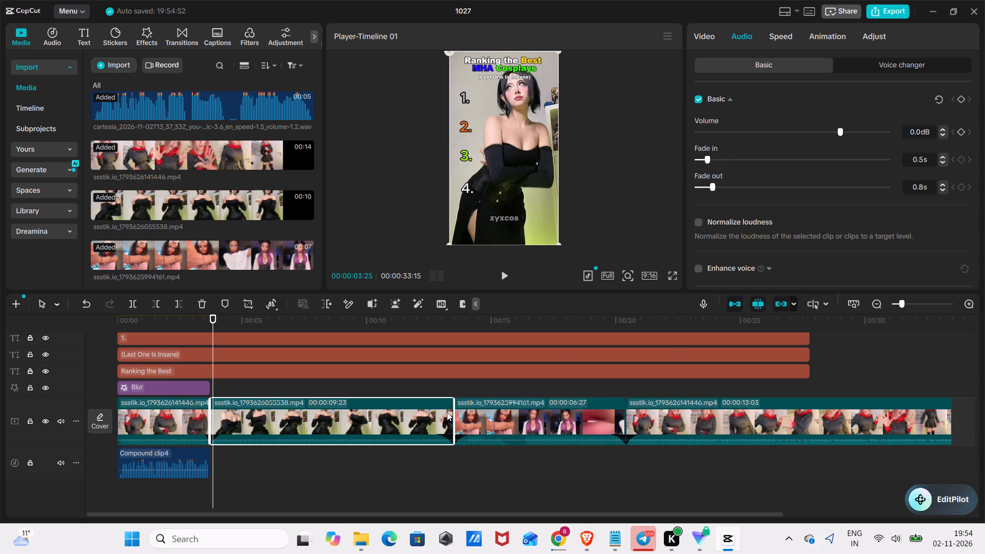
{"action": "left_click_drag", "start_coordinate": [704, 156], "coordinate": [710, 157]}
{"action": "left_click_drag", "start_coordinate": [710, 157], "coordinate": [712, 158]}
Set the opening clip's audio fade-out to 0.6 s and play the sequence back from the start.
{"action": "left_click", "coordinate": [185, 419]}
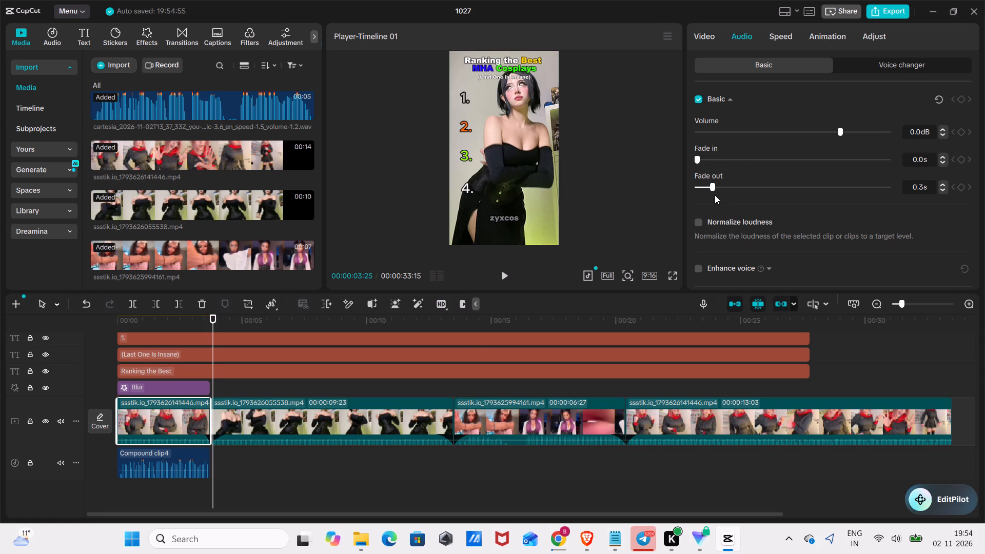
{"action": "left_click_drag", "start_coordinate": [714, 192], "coordinate": [726, 193]}
{"action": "left_click_drag", "start_coordinate": [217, 315], "coordinate": [56, 394]}
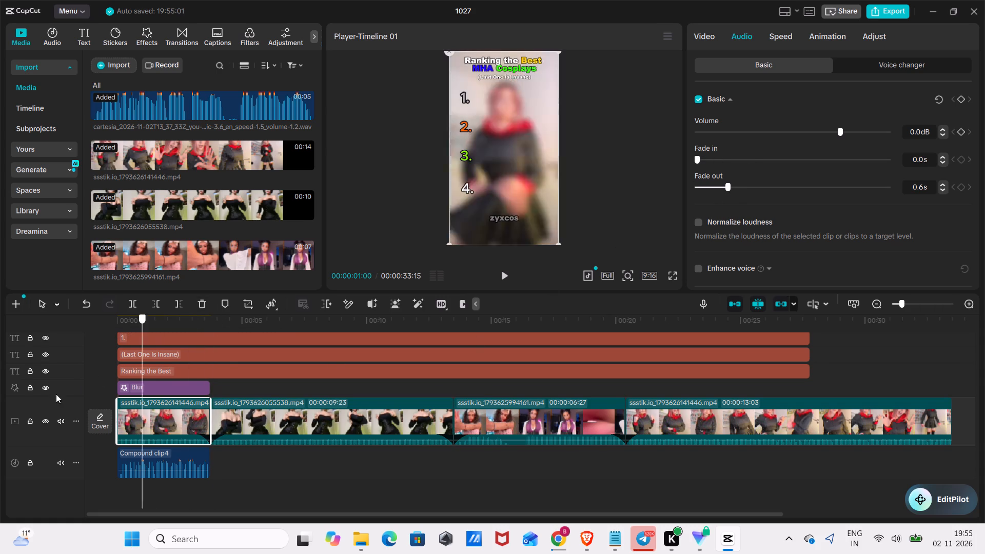
{"action": "left_click_drag", "start_coordinate": [56, 394], "coordinate": [30, 404]}
{"action": "key", "text": "space"}
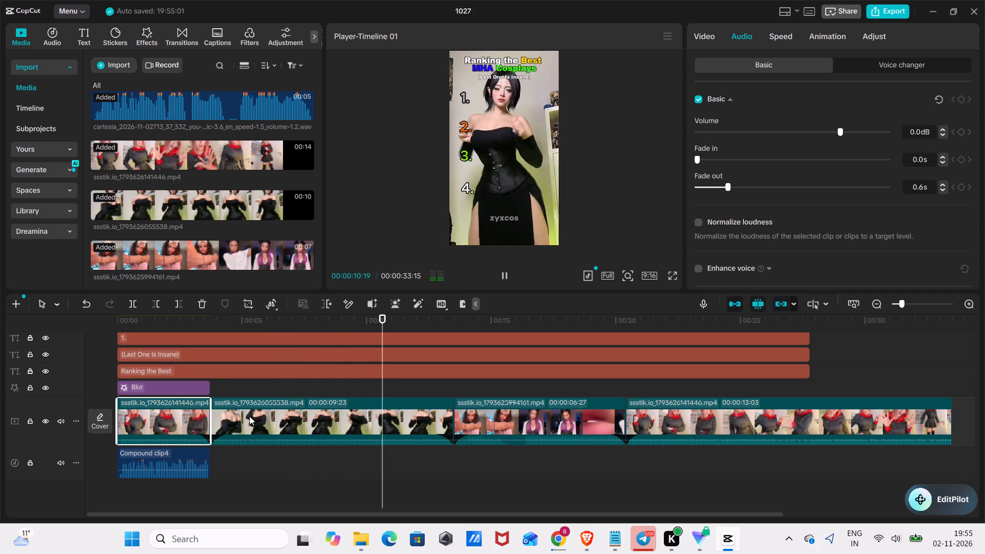
At about 00:10 on the timeline, shift the ssstik.io_1793626055538.mp4 clip's picture straight down in the frame, leaving a band for the title.
{"action": "left_click", "coordinate": [326, 435]}
{"action": "left_click", "coordinate": [422, 328]}
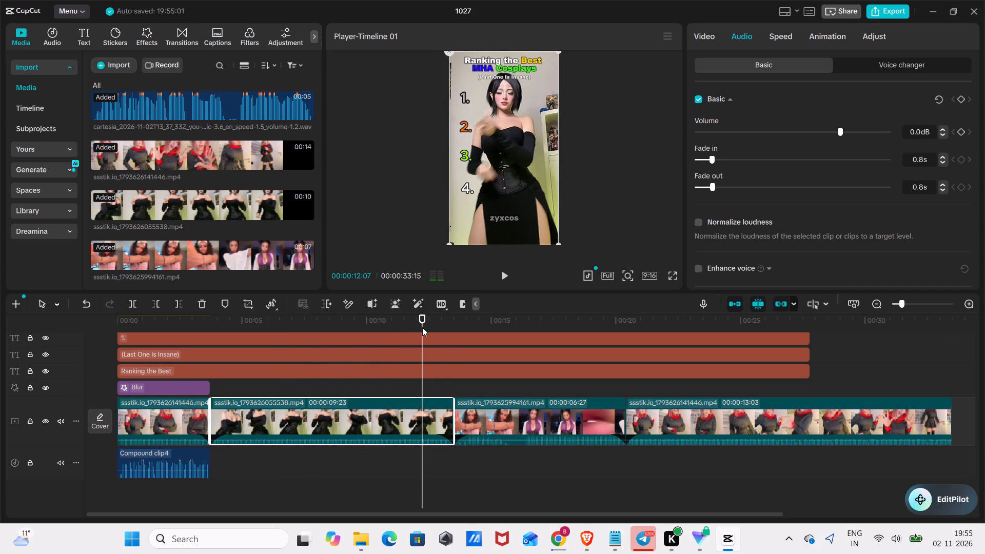
{"action": "left_click_drag", "start_coordinate": [422, 327], "coordinate": [378, 351]}
{"action": "left_click_drag", "start_coordinate": [530, 131], "coordinate": [529, 142]}
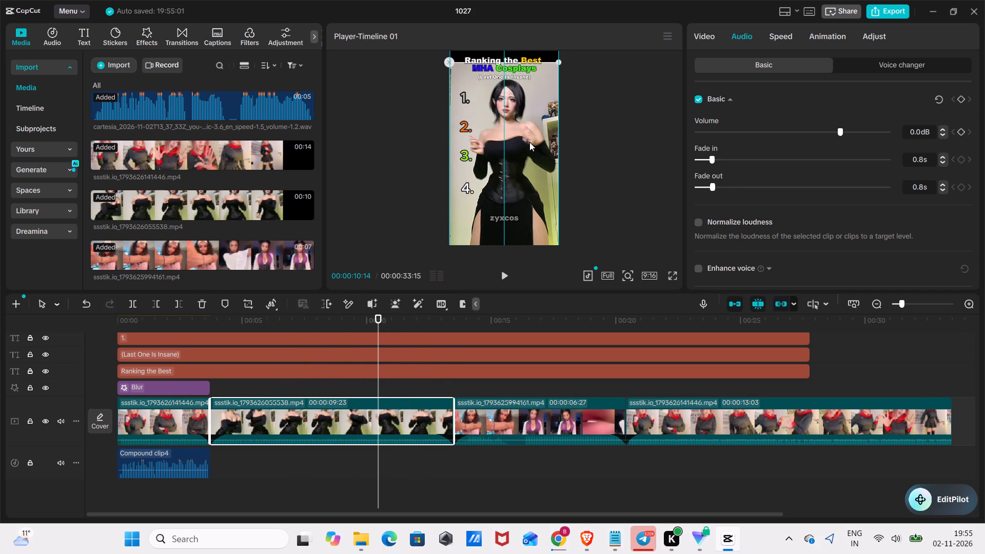
{"action": "left_click_drag", "start_coordinate": [529, 142], "coordinate": [530, 148]}
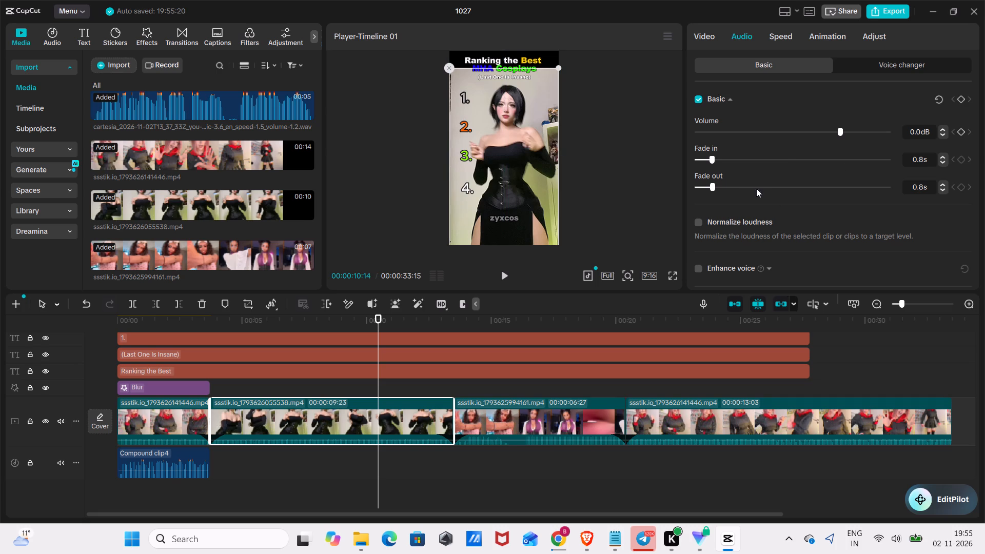
Fill the ssstik.io_1793626055538.mp4 clip's canvas background with Blur, choosing the second blur level.
{"action": "scroll", "coordinate": [745, 189], "scroll_direction": "down", "scroll_amount": 10}
{"action": "scroll", "coordinate": [725, 263], "scroll_direction": "down", "scroll_amount": 4}
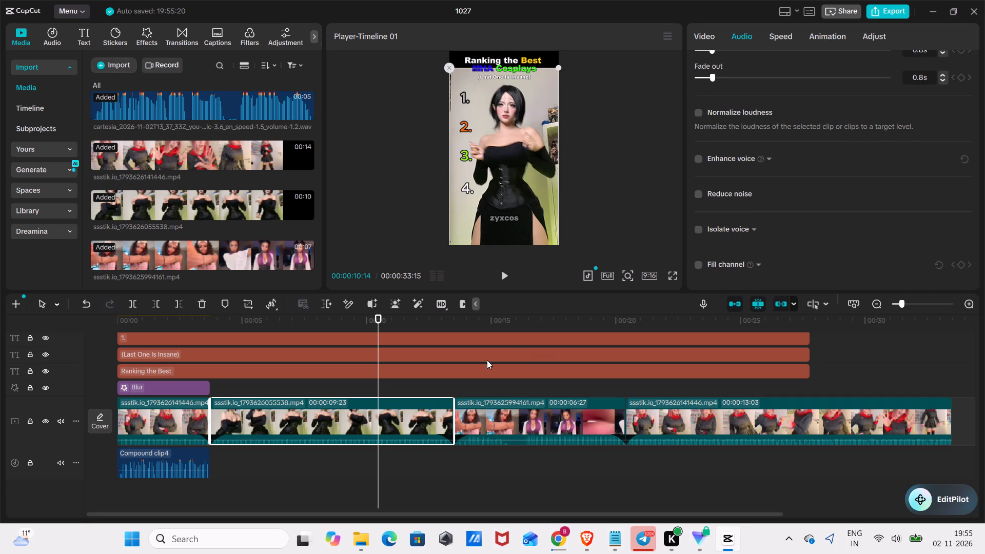
{"action": "scroll", "coordinate": [699, 242], "scroll_direction": "down", "scroll_amount": 4}
{"action": "left_click", "coordinate": [711, 33]}
{"action": "scroll", "coordinate": [756, 183], "scroll_direction": "down", "scroll_amount": 4}
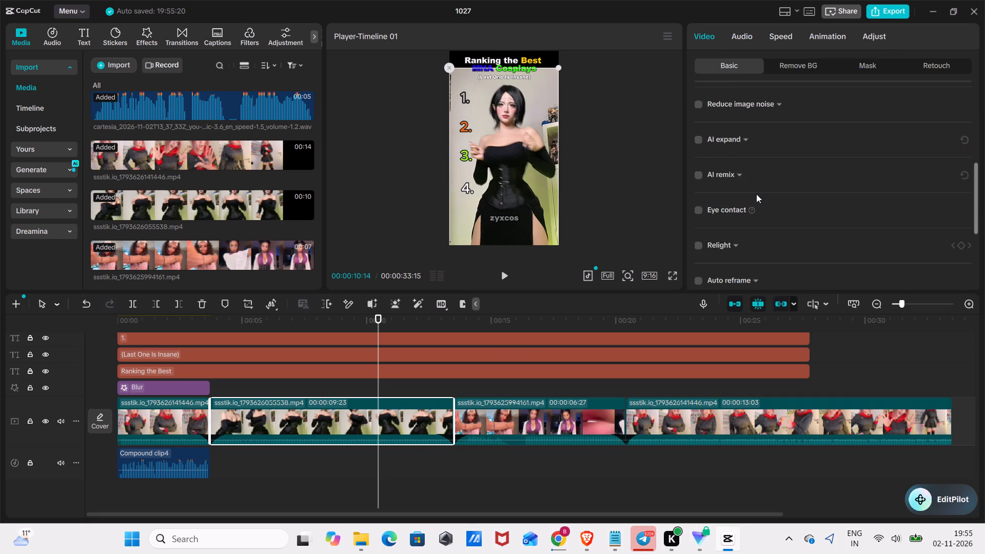
{"action": "scroll", "coordinate": [747, 236], "scroll_direction": "down", "scroll_amount": 4}
{"action": "left_click", "coordinate": [727, 259]}
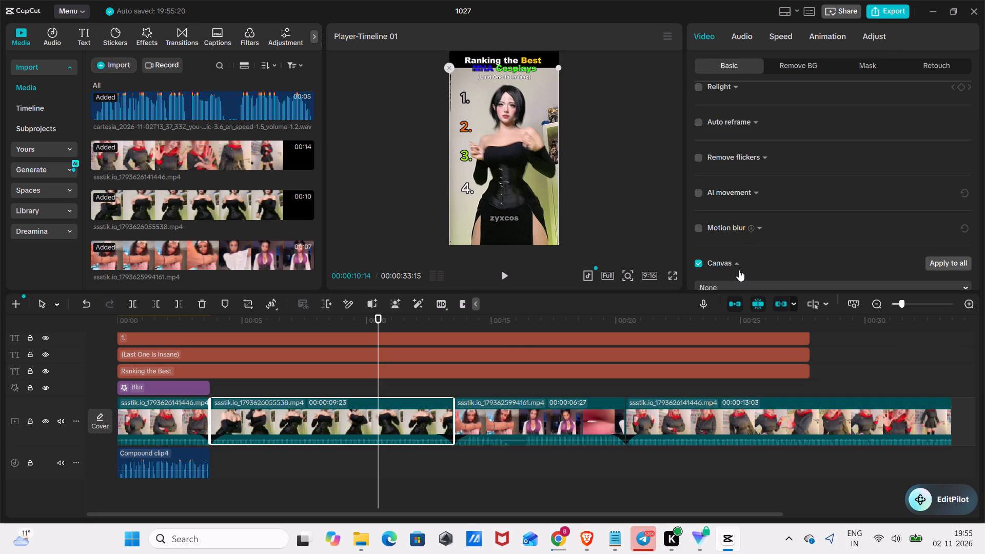
{"action": "left_click", "coordinate": [732, 289]}
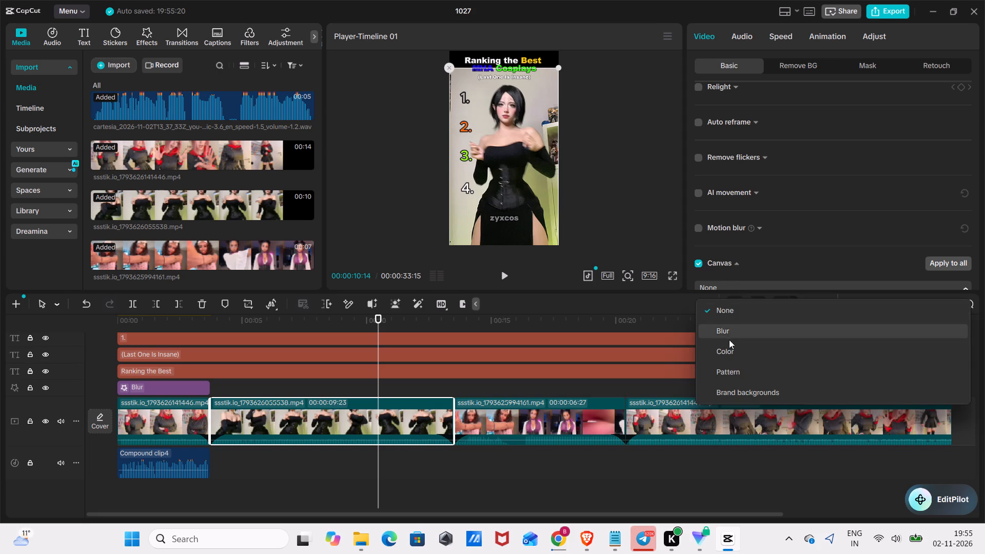
{"action": "left_click", "coordinate": [729, 333]}
{"action": "scroll", "coordinate": [734, 284], "scroll_direction": "down", "scroll_amount": 4}
{"action": "left_click", "coordinate": [759, 245]}
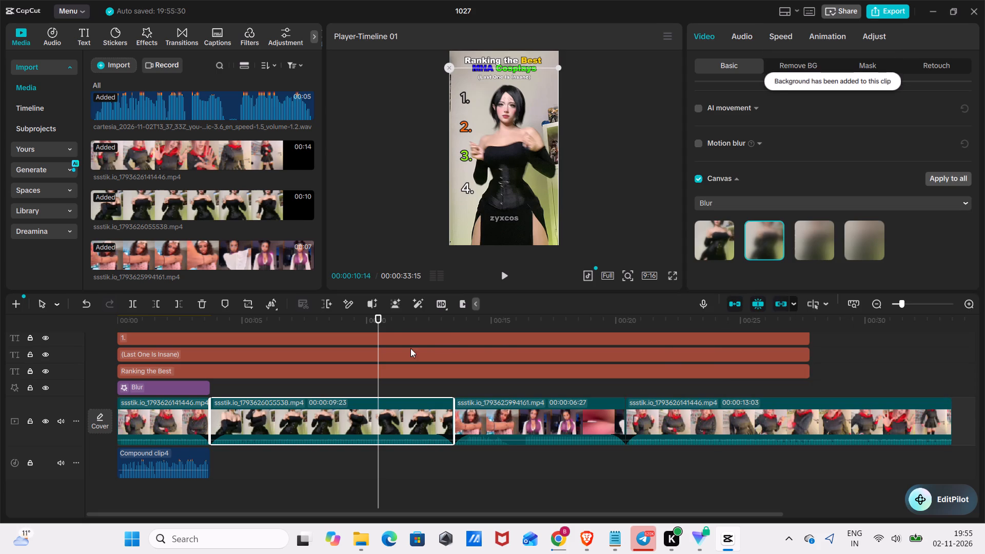
Scrub through the last two clips to check their framing and how far the text overlays reach.
{"action": "left_click_drag", "start_coordinate": [377, 314], "coordinate": [606, 381]}
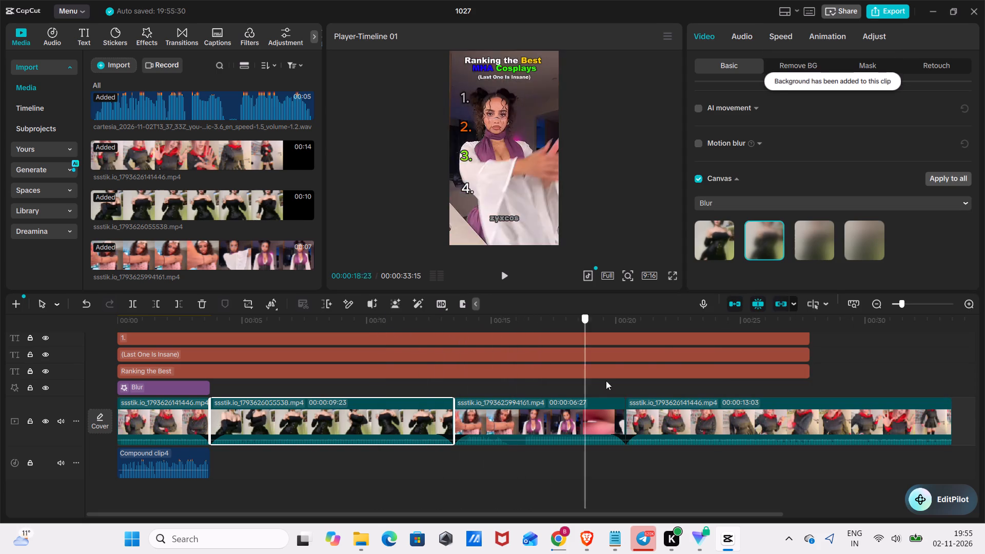
{"action": "left_click_drag", "start_coordinate": [606, 381], "coordinate": [530, 524]}
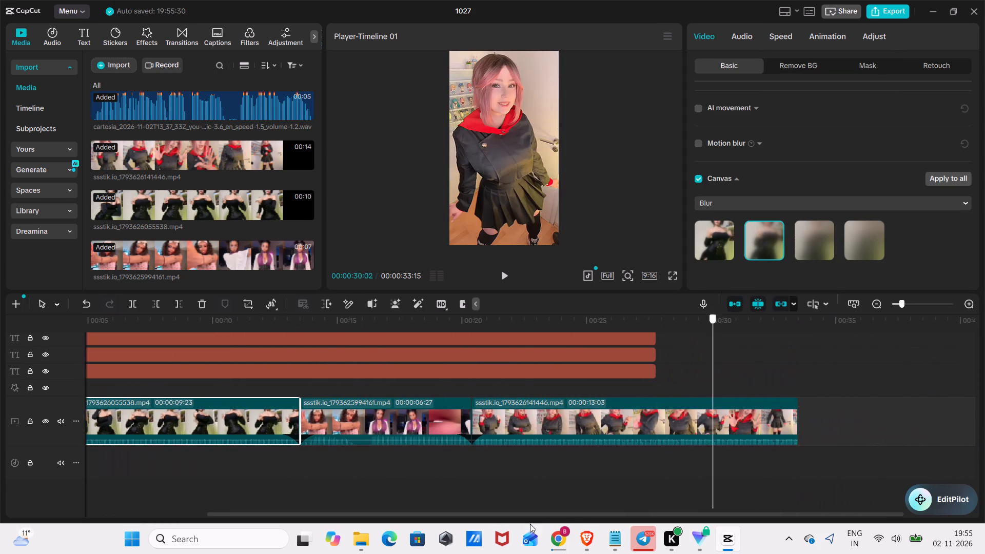
{"action": "left_click_drag", "start_coordinate": [530, 524], "coordinate": [458, 534]}
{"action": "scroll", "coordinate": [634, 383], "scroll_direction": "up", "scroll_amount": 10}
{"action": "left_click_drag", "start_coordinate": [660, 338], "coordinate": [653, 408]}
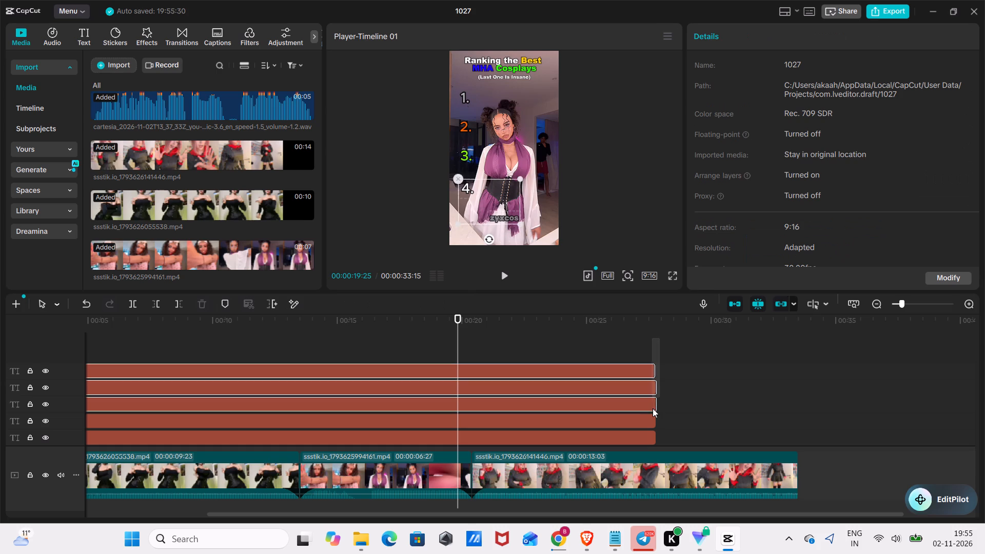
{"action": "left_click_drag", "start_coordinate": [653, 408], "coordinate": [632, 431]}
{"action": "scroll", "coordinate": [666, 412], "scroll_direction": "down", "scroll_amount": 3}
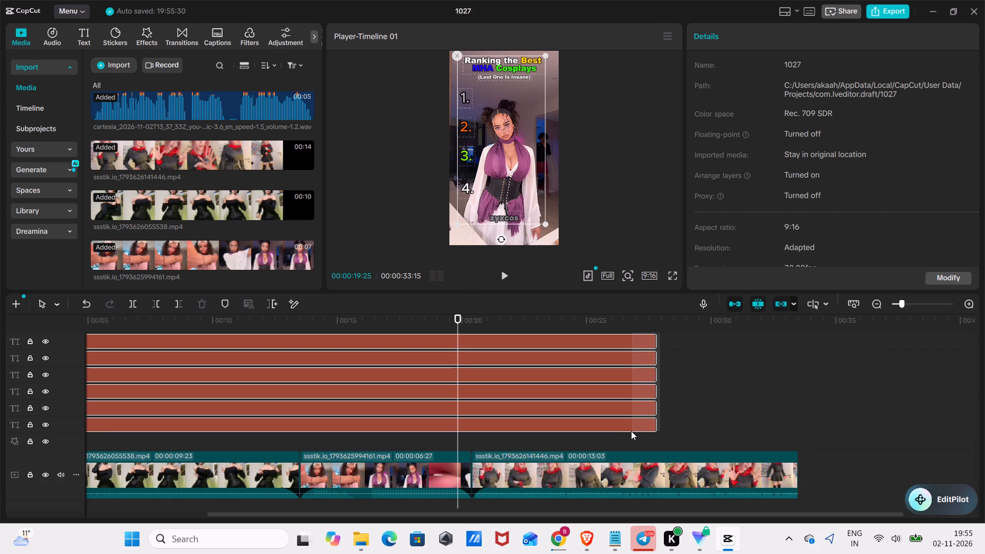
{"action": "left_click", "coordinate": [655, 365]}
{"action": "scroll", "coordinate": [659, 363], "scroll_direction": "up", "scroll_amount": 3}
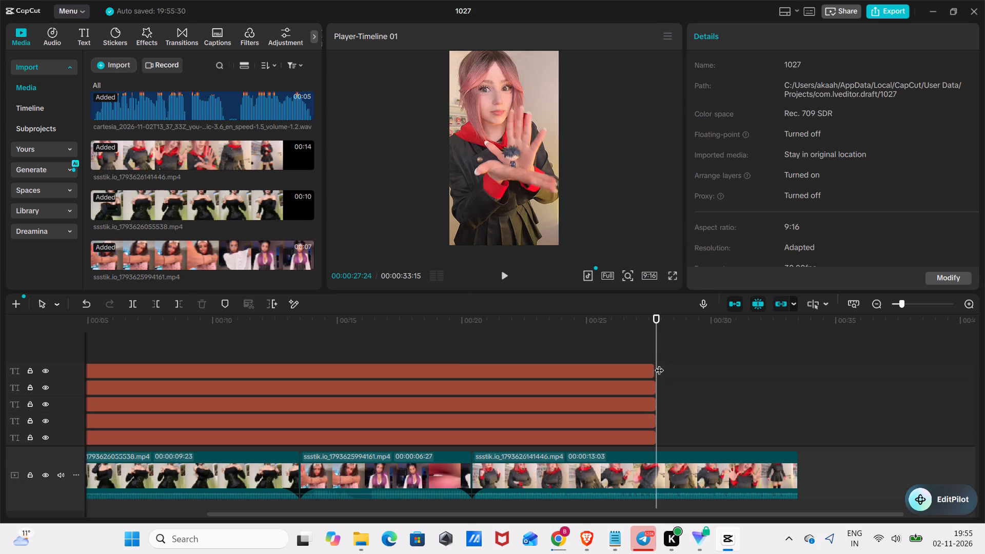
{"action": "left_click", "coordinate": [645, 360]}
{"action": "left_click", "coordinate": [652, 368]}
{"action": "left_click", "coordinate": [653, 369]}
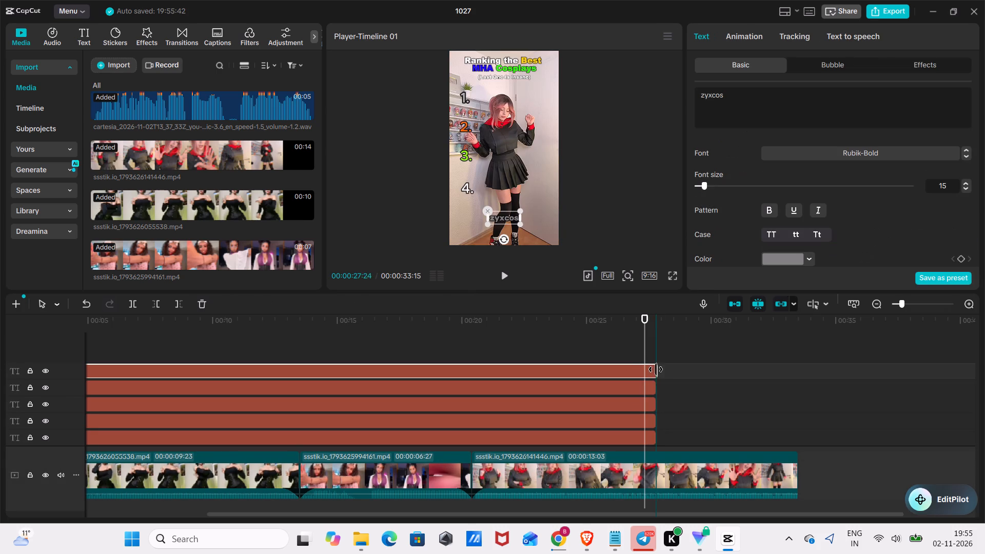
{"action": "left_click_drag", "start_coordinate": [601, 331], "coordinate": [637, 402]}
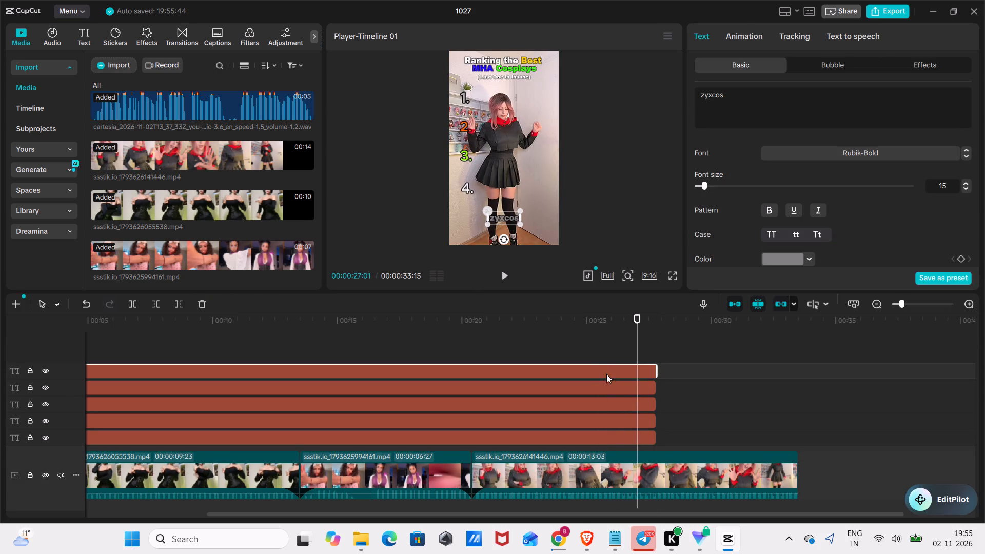
Select all the text overlays together and extend their ends to the end of the last video clip.
{"action": "left_click_drag", "start_coordinate": [591, 343], "coordinate": [664, 419]}
{"action": "scroll", "coordinate": [656, 398], "scroll_direction": "down", "scroll_amount": 4}
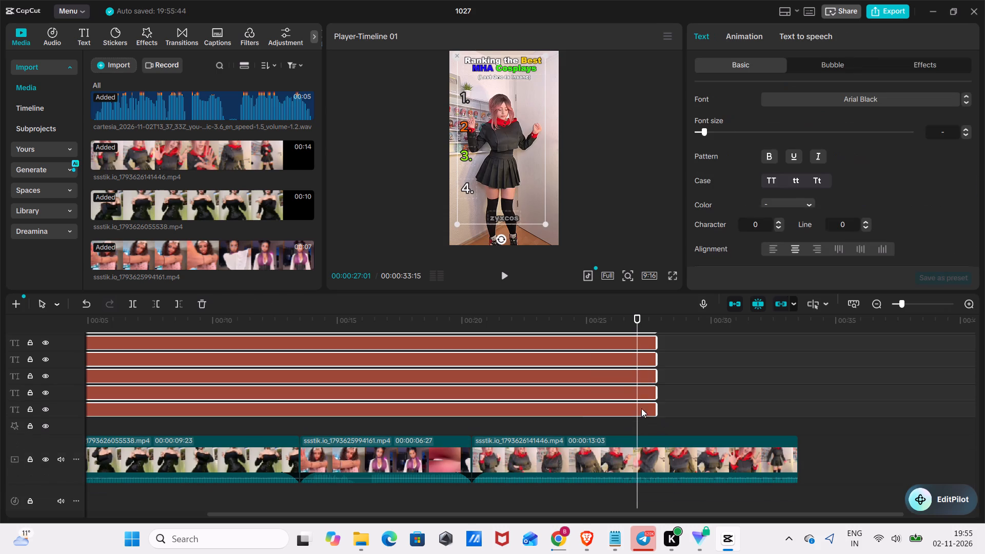
{"action": "left_click_drag", "start_coordinate": [654, 363], "coordinate": [782, 380]}
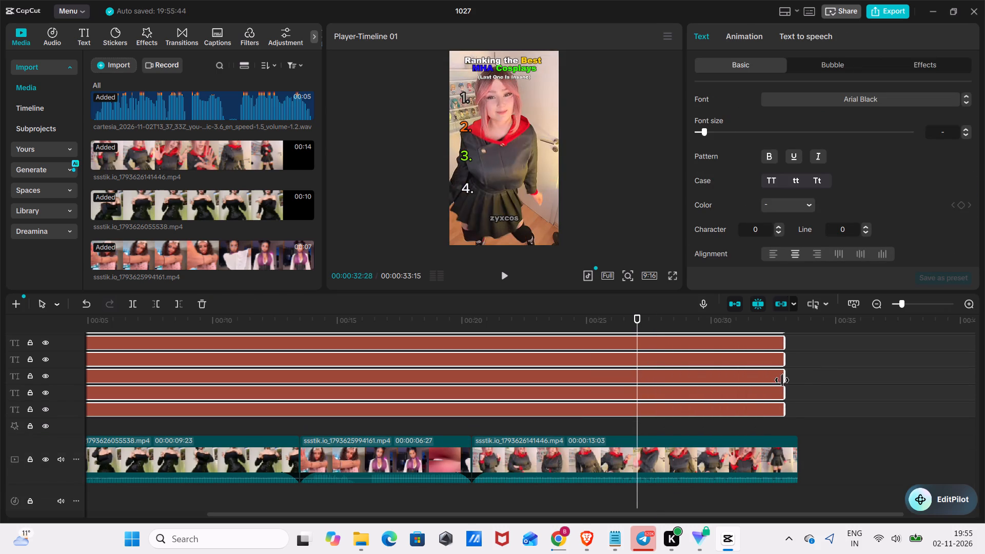
{"action": "left_click_drag", "start_coordinate": [782, 380], "coordinate": [793, 383]}
Find a glitch sound effect, add the favourited "Glitch sound that matches the sound logo" at the timeline start, and set its volume to 7.1 dB.
{"action": "left_click_drag", "start_coordinate": [637, 320], "coordinate": [0, 453]}
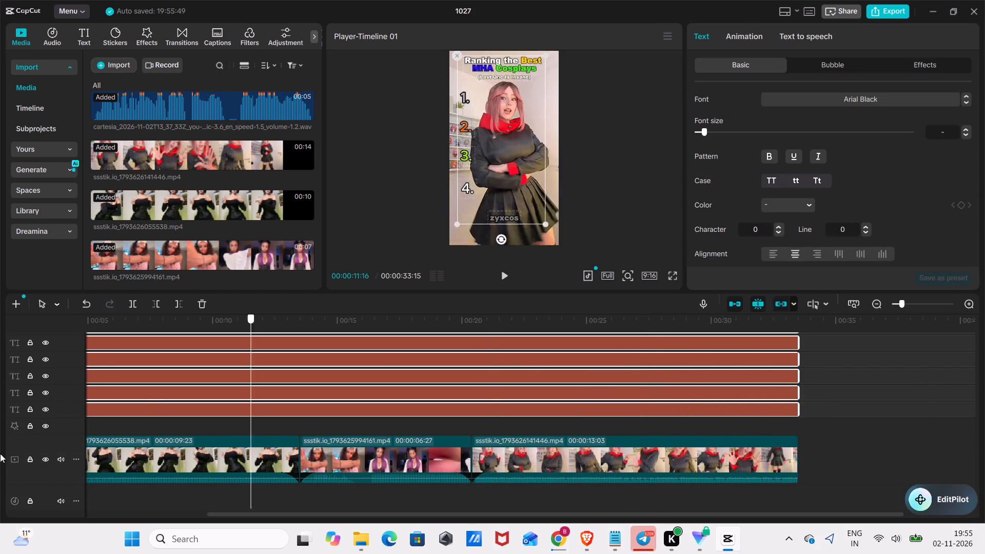
{"action": "left_click_drag", "start_coordinate": [0, 453], "coordinate": [0, 516]}
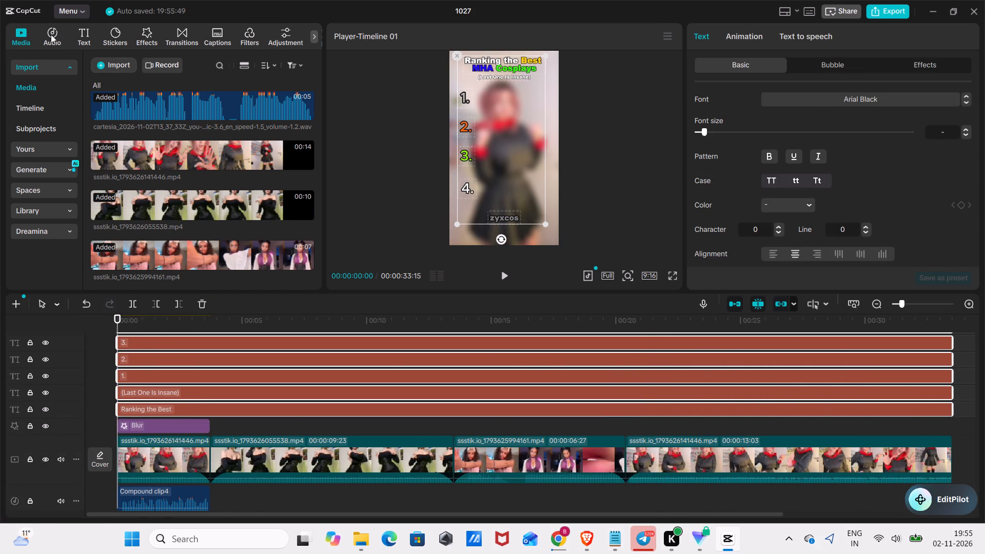
{"action": "left_click", "coordinate": [51, 34]}
{"action": "left_click", "coordinate": [56, 149]}
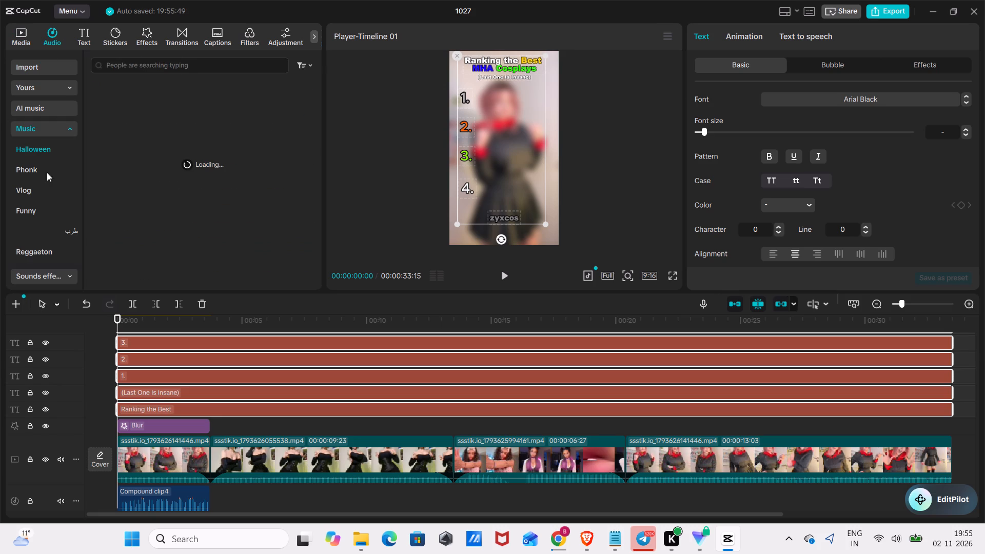
{"action": "left_click", "coordinate": [48, 278]}
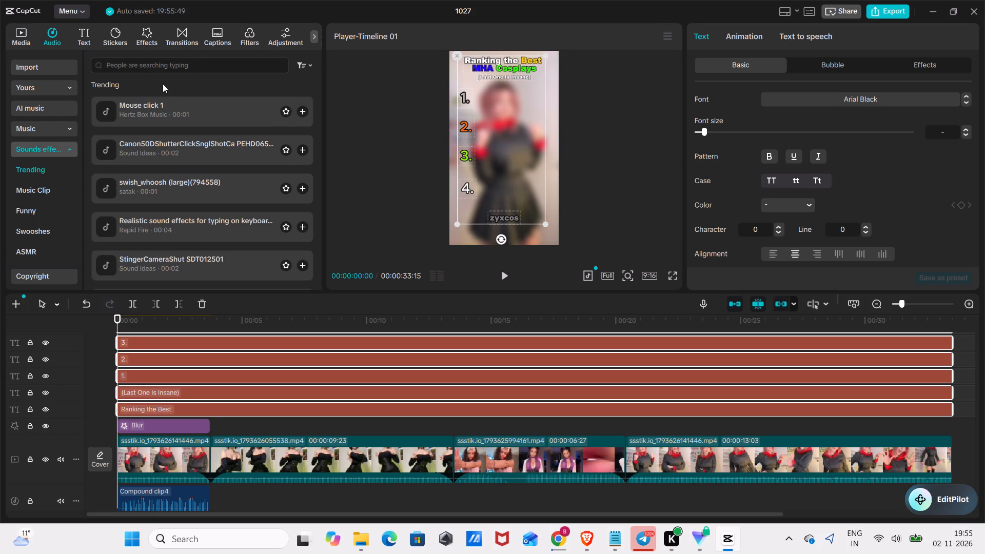
{"action": "left_click", "coordinate": [169, 63]}
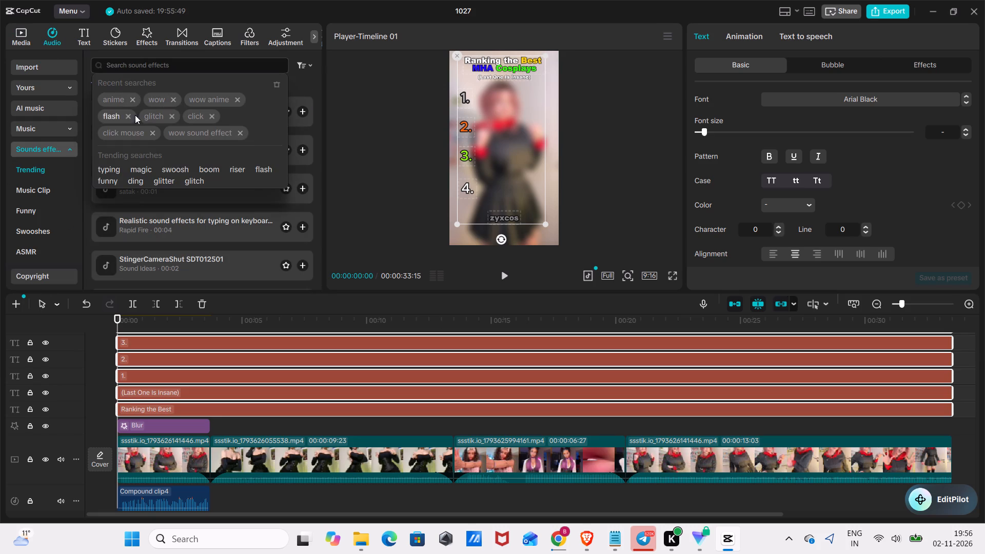
{"action": "left_click", "coordinate": [155, 115]}
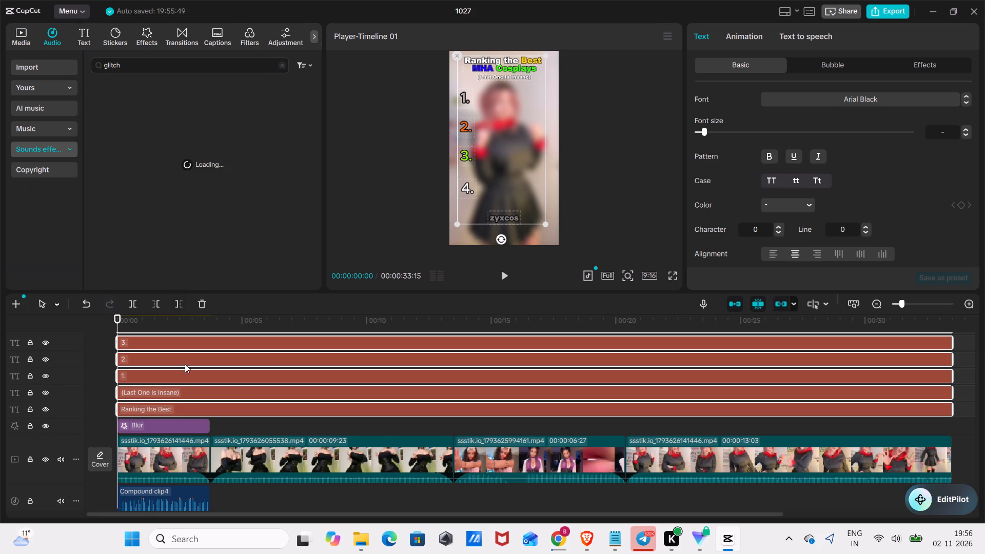
{"action": "scroll", "coordinate": [181, 426], "scroll_direction": "down", "scroll_amount": 7}
{"action": "left_click", "coordinate": [300, 131]}
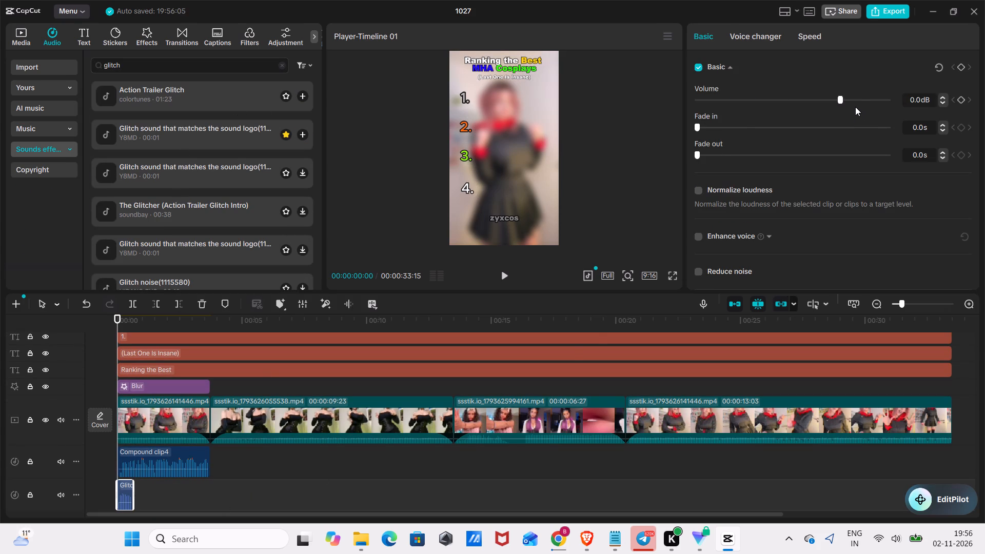
{"action": "left_click", "coordinate": [855, 105]}
Search the transitions for glitch and add Color Glitch at the cut between the first and second clips.
{"action": "left_click_drag", "start_coordinate": [903, 301], "coordinate": [911, 303]}
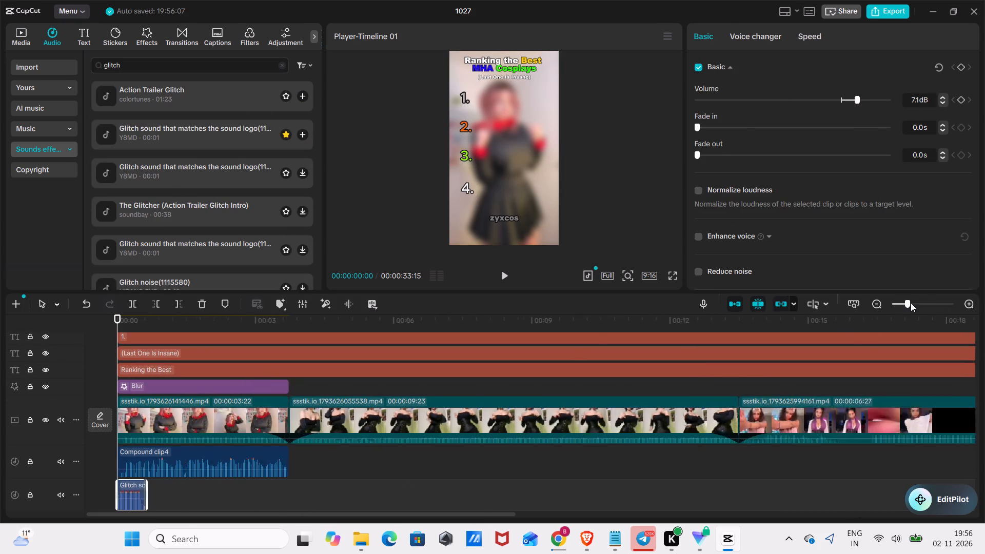
{"action": "left_click_drag", "start_coordinate": [911, 303], "coordinate": [919, 307]}
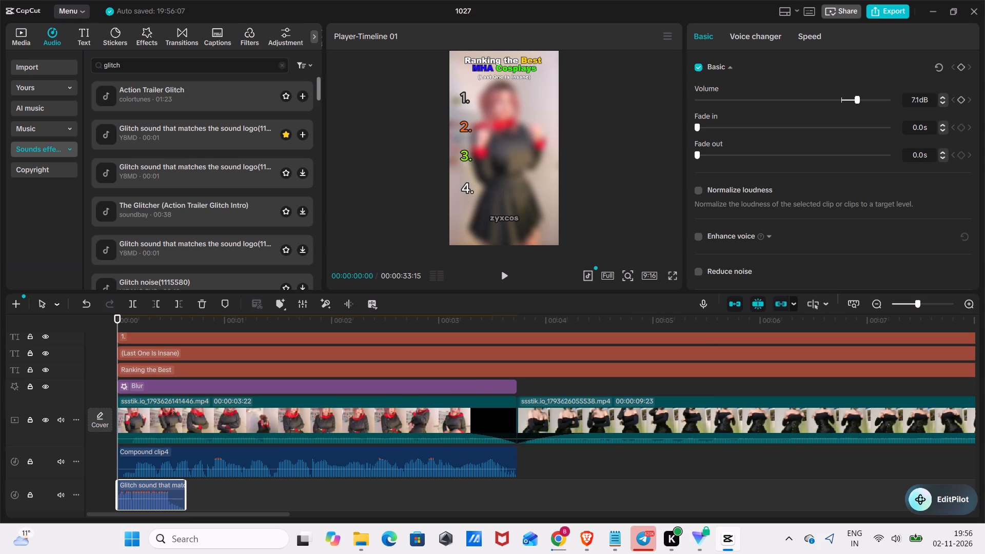
{"action": "left_click", "coordinate": [175, 37]}
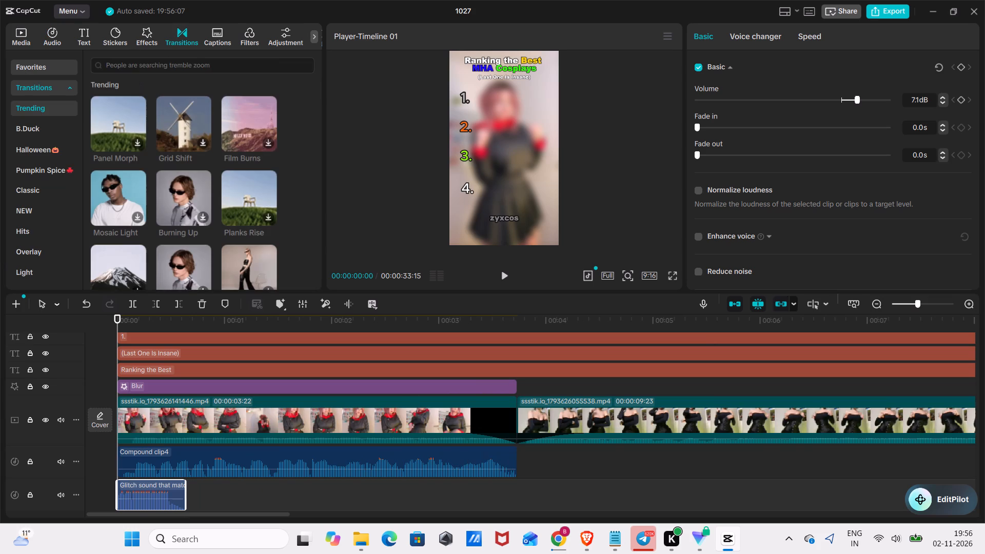
{"action": "left_click", "coordinate": [149, 70]}
{"action": "left_click", "coordinate": [112, 100]}
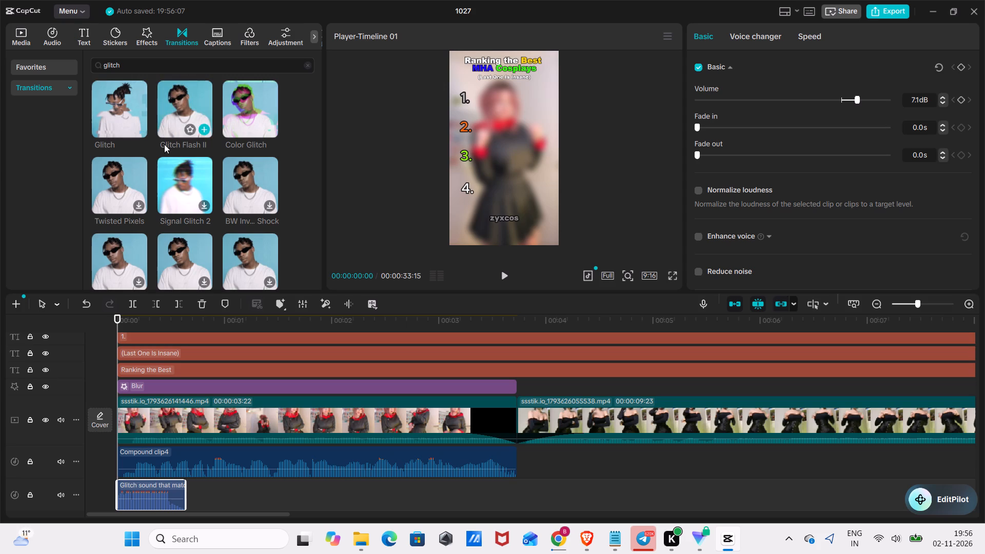
{"action": "scroll", "coordinate": [194, 196], "scroll_direction": "down", "scroll_amount": 3}
{"action": "scroll", "coordinate": [194, 195], "scroll_direction": "up", "scroll_amount": 7}
{"action": "scroll", "coordinate": [121, 100], "scroll_direction": "up", "scroll_amount": 3}
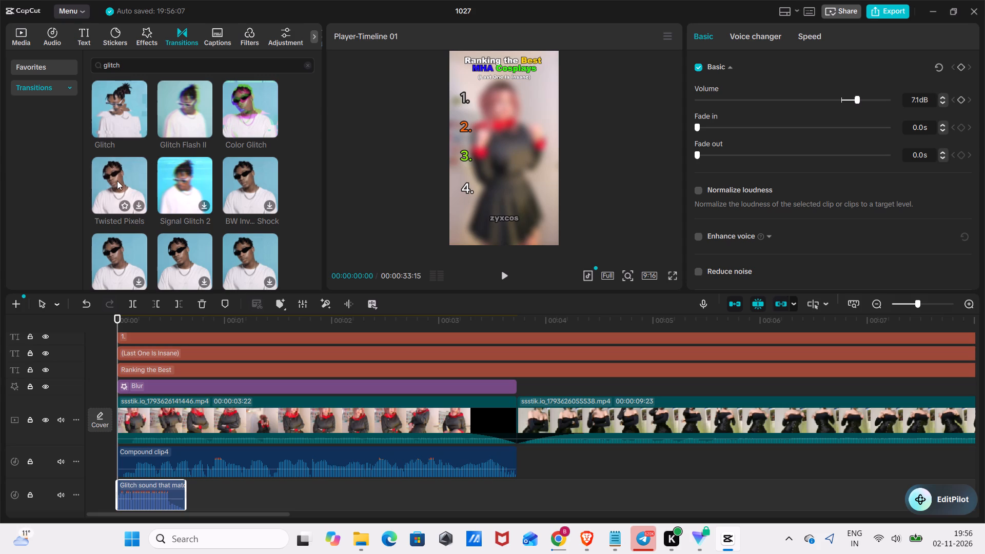
{"action": "left_click", "coordinate": [272, 128]}
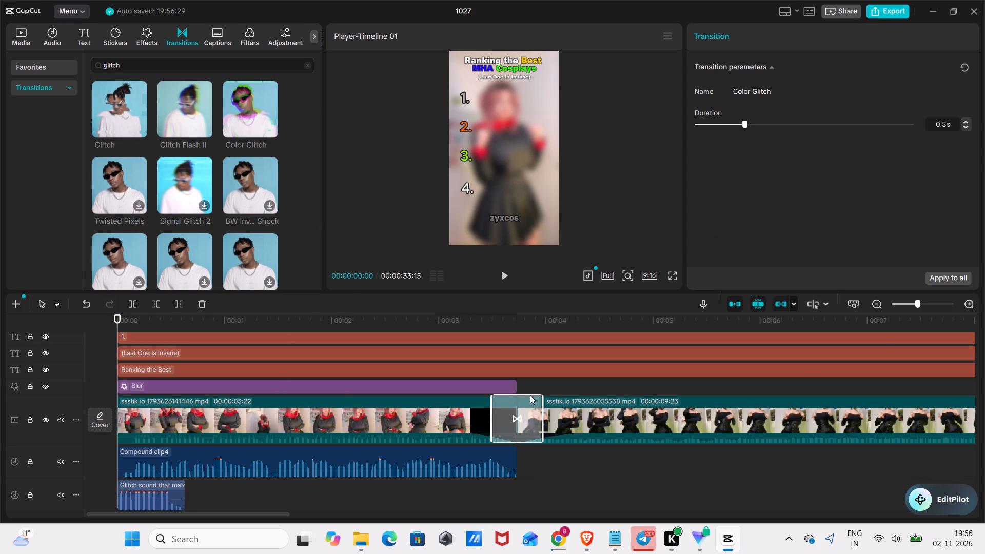
Place the Color Glitch transition at the remaining two cuts, before and after the ssstik.io_1793625994161.mp4 clip.
{"action": "left_click", "coordinate": [903, 303]}
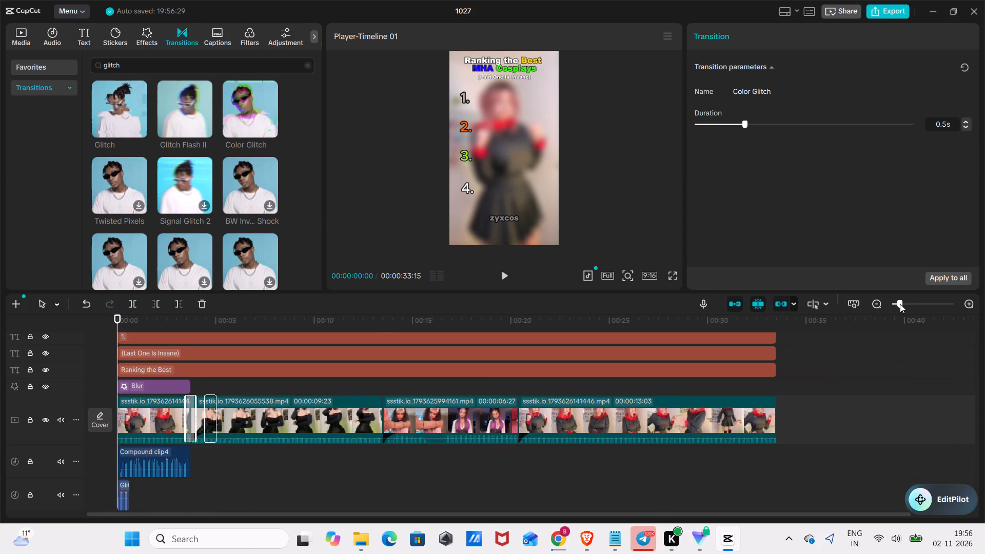
{"action": "left_click_drag", "start_coordinate": [255, 116], "coordinate": [364, 414]}
{"action": "left_click_drag", "start_coordinate": [250, 106], "coordinate": [378, 174]}
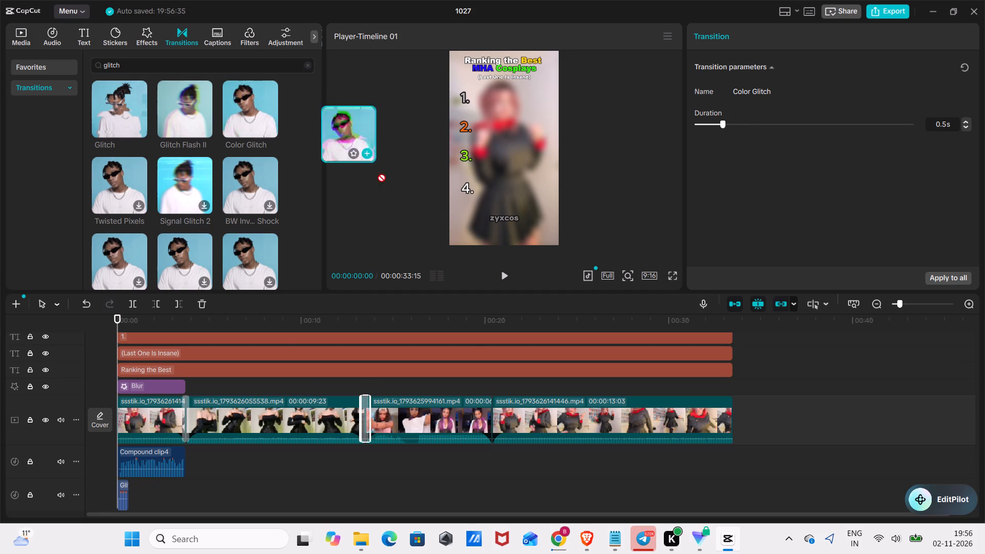
{"action": "left_click_drag", "start_coordinate": [378, 174], "coordinate": [488, 418]}
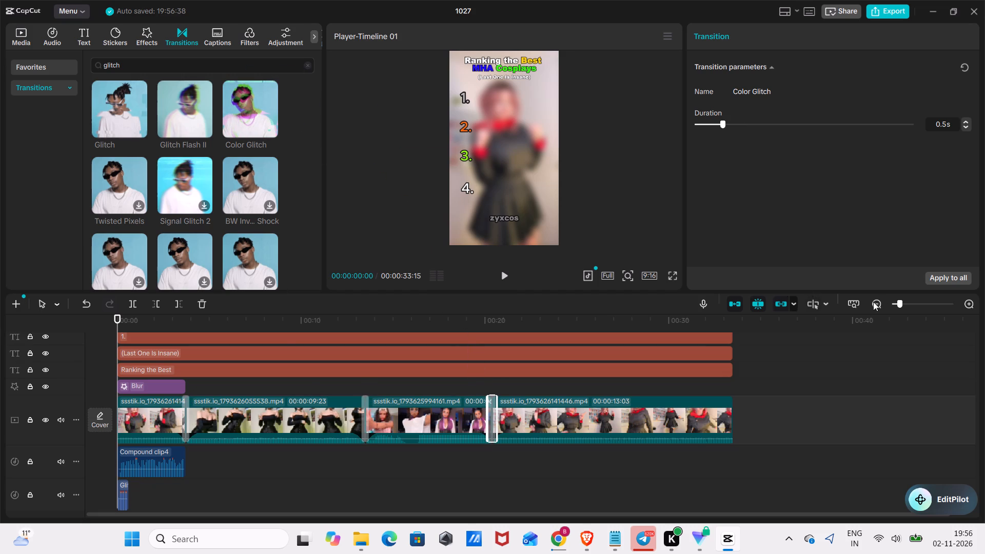
Move the glitch sound to the start of the first transition, at about 00:00:03:15, and play that section back.
{"action": "left_click_drag", "start_coordinate": [905, 303], "coordinate": [912, 306]}
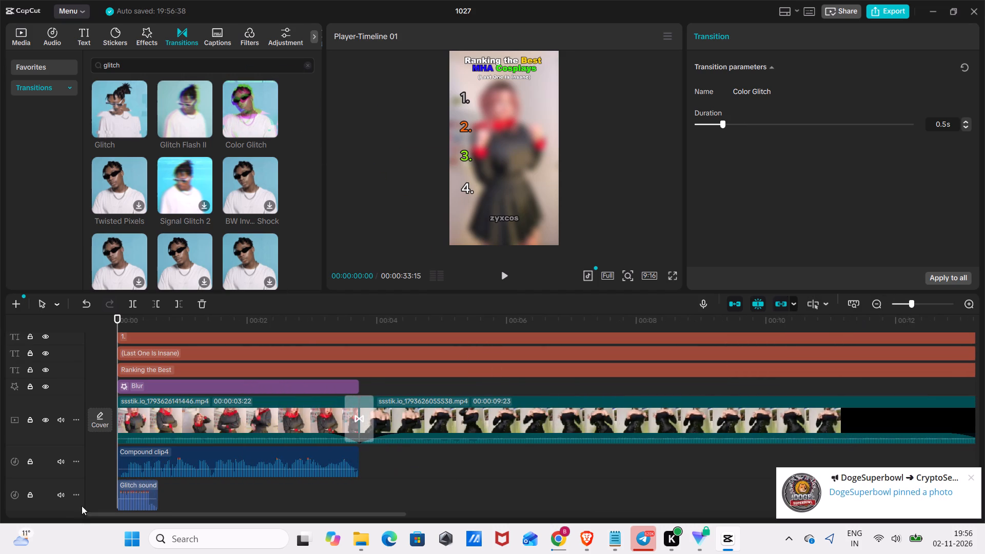
{"action": "left_click_drag", "start_coordinate": [135, 493], "coordinate": [358, 488]}
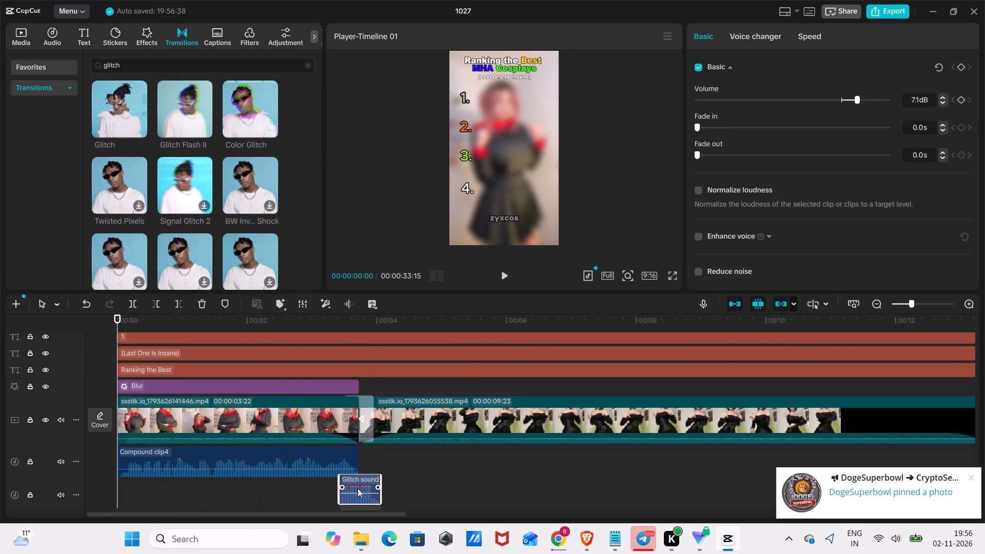
{"action": "left_click_drag", "start_coordinate": [358, 488], "coordinate": [350, 490]}
{"action": "left_click", "coordinate": [350, 319]}
{"action": "left_click_drag", "start_coordinate": [349, 319], "coordinate": [339, 327]}
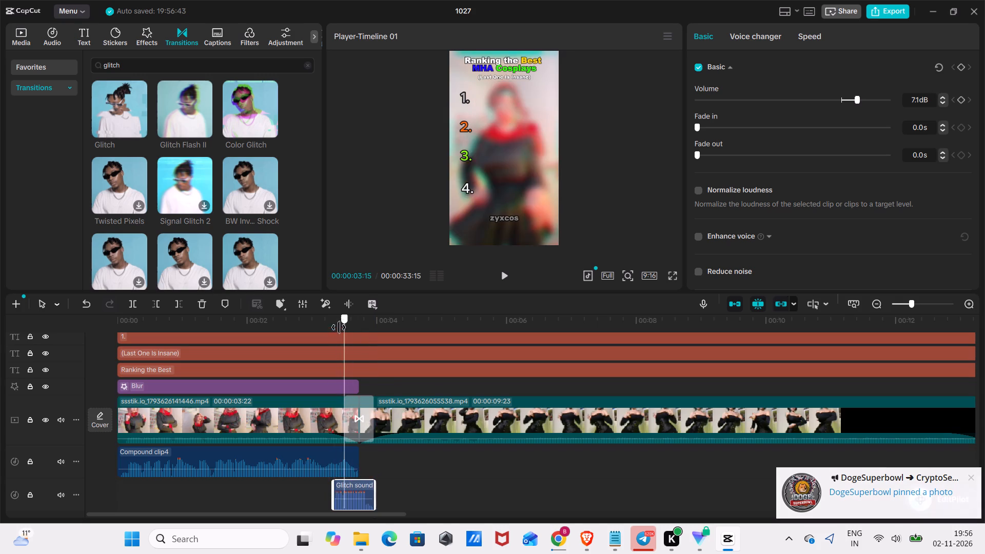
{"action": "left_click_drag", "start_coordinate": [339, 327], "coordinate": [344, 344]}
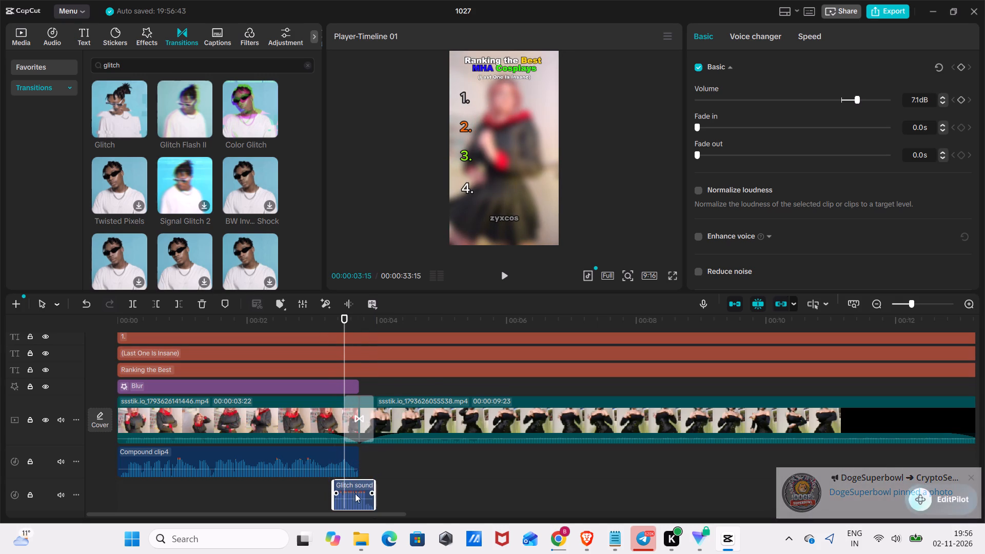
{"action": "left_click_drag", "start_coordinate": [354, 495], "coordinate": [362, 494]}
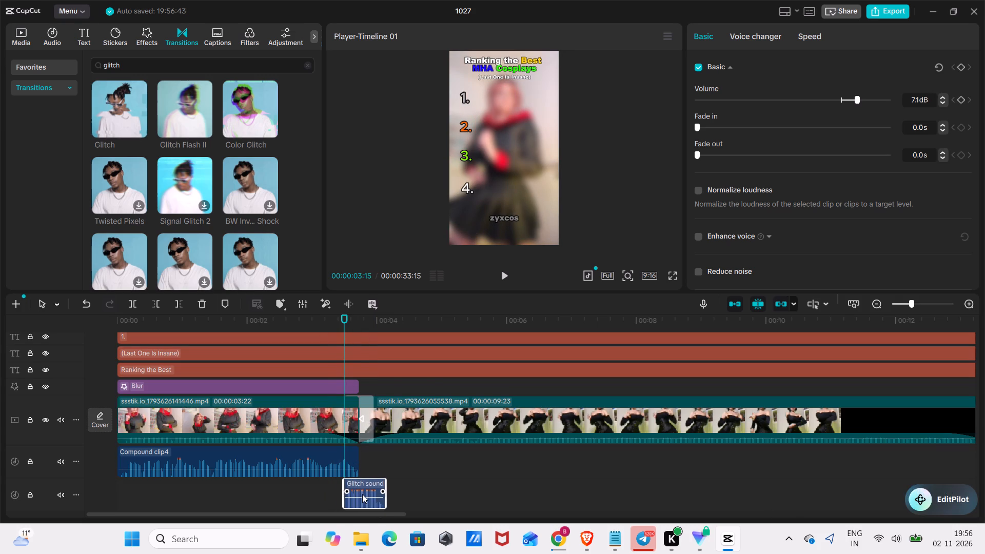
{"action": "left_click_drag", "start_coordinate": [362, 494], "coordinate": [366, 493]}
{"action": "key", "text": "space"}
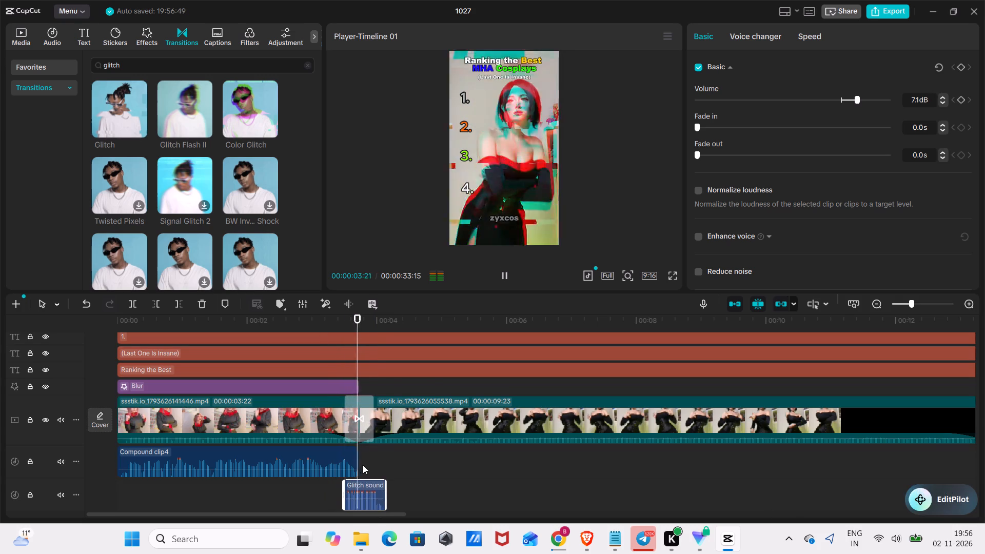
{"action": "key", "text": "space"}
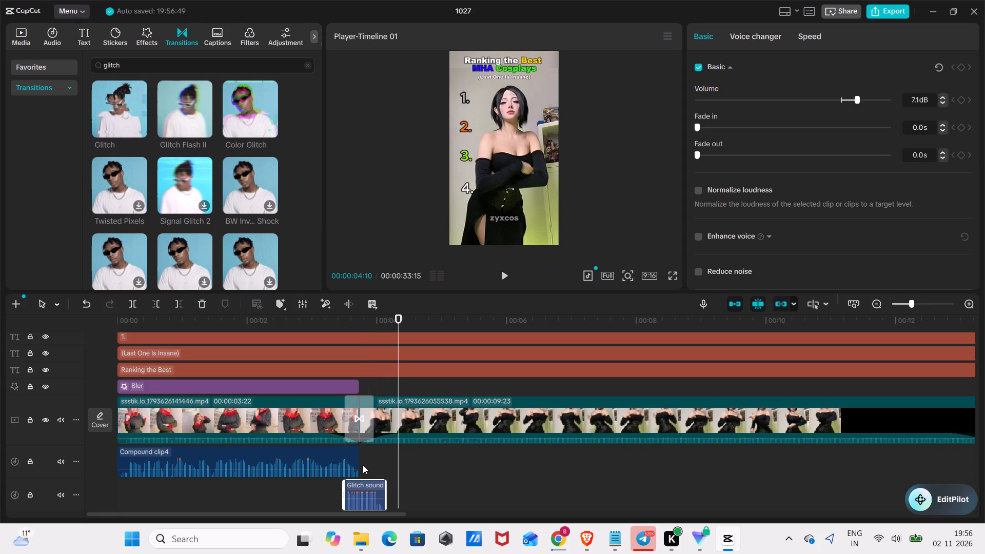
Copy the glitch sound to the starts of the second and third transitions, at 00:00:13:08 and about 00:00:20:05.
{"action": "key", "text": "ctrl+c"}
{"action": "left_click_drag", "start_coordinate": [397, 322], "coordinate": [984, 501]}
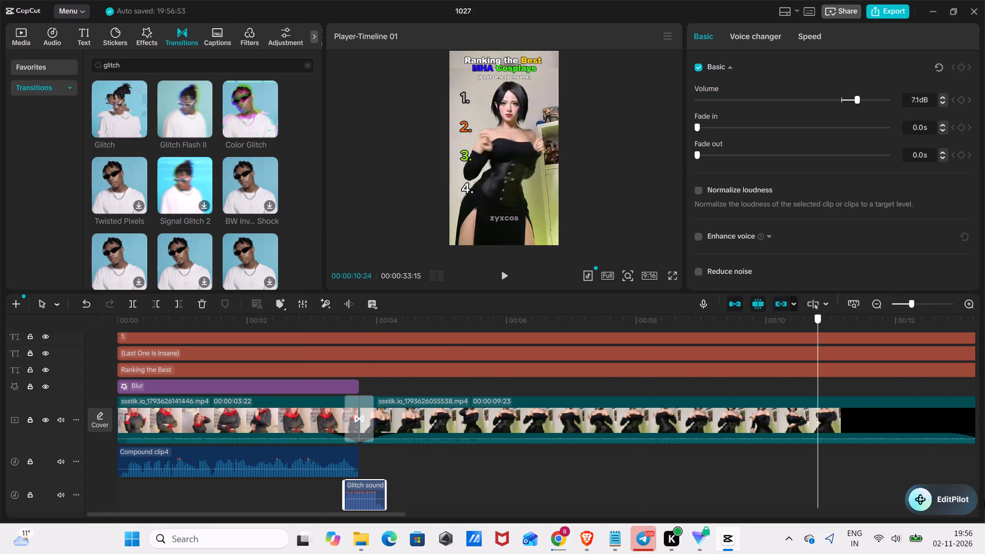
{"action": "left_click_drag", "start_coordinate": [984, 501], "coordinate": [685, 553]}
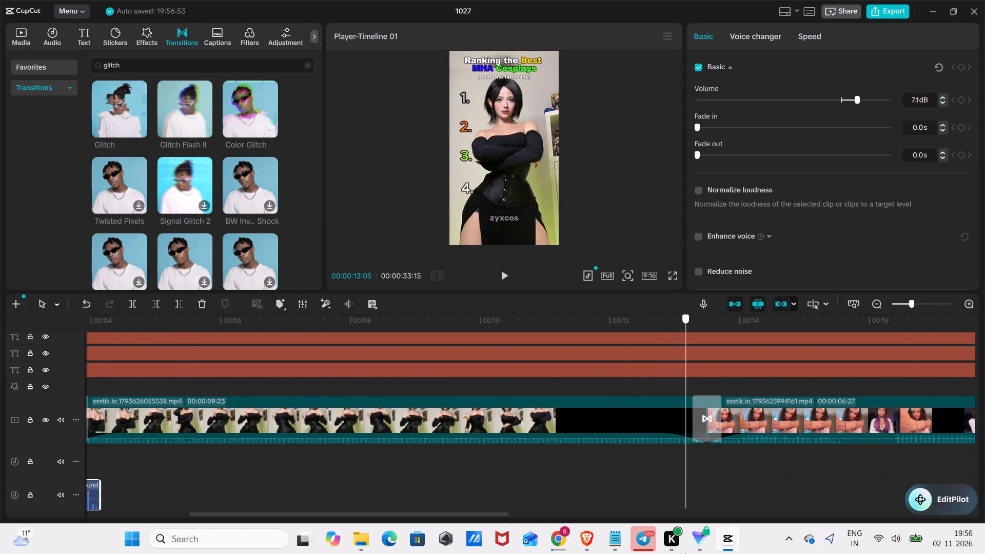
{"action": "left_click_drag", "start_coordinate": [685, 553], "coordinate": [694, 553]}
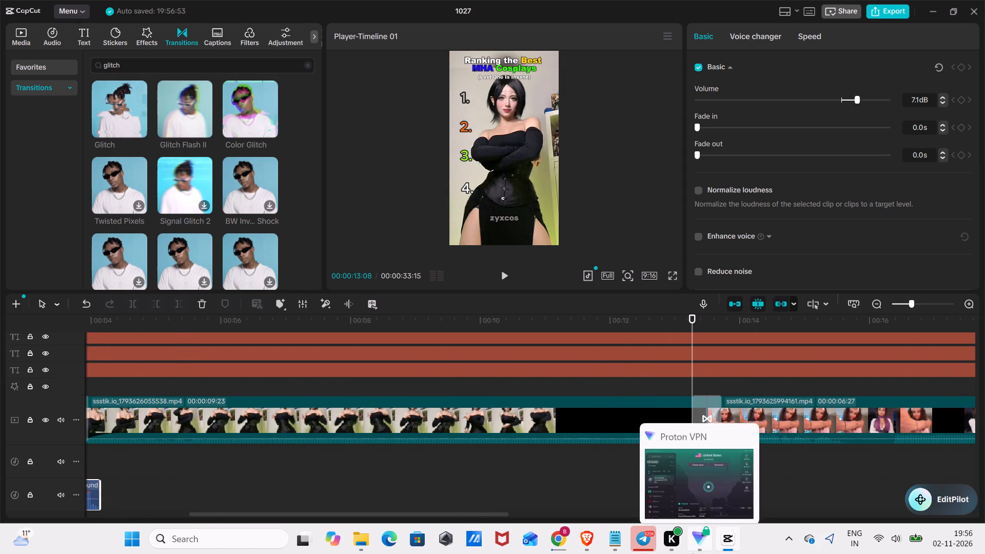
{"action": "key", "text": "ctrl+v"}
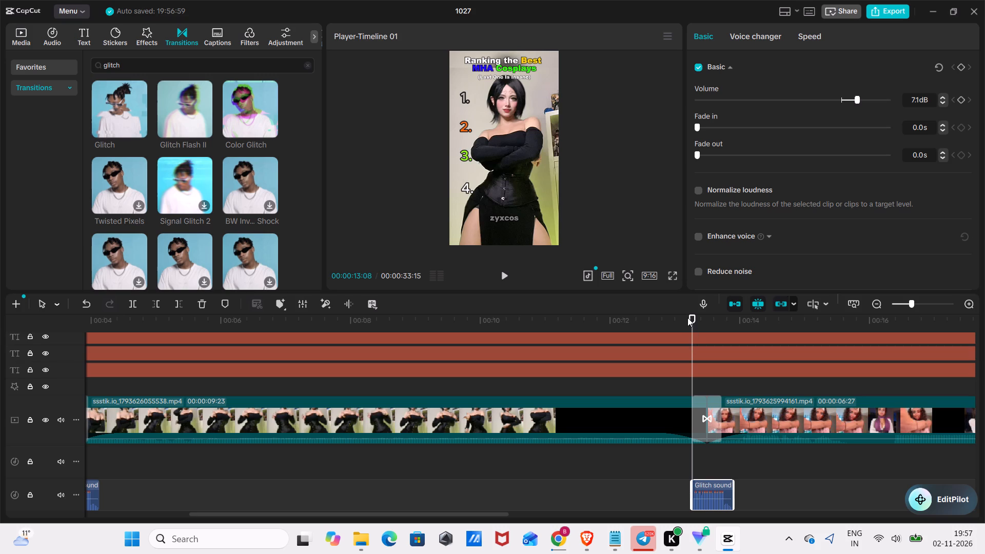
{"action": "left_click_drag", "start_coordinate": [687, 317], "coordinate": [731, 527]}
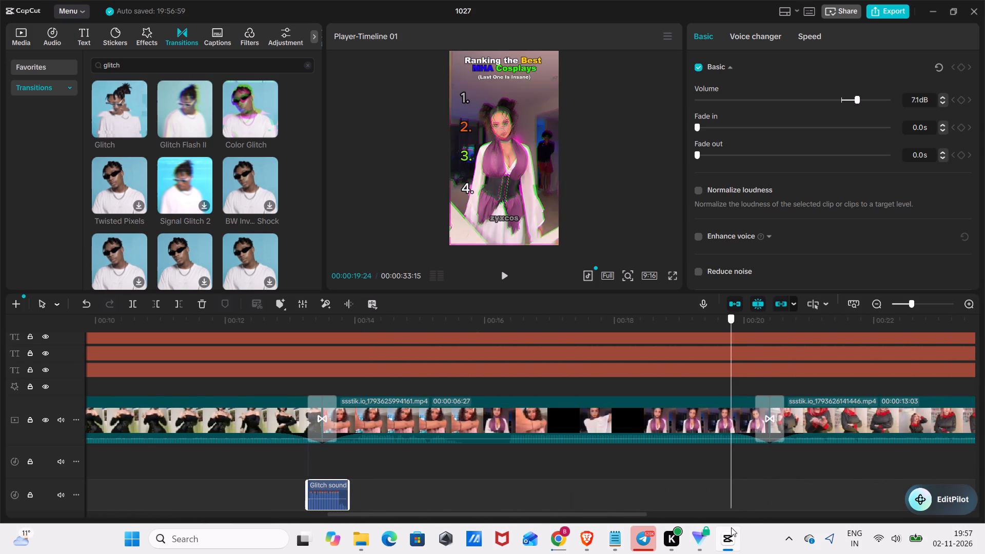
{"action": "left_click_drag", "start_coordinate": [731, 527], "coordinate": [753, 530]}
{"action": "key", "text": "ctrl+v"}
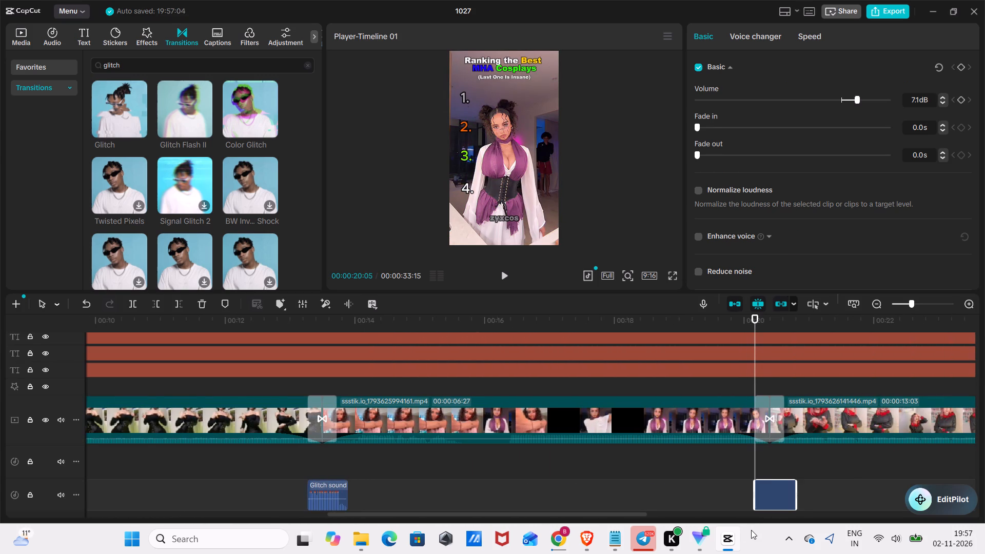
Scrub through the ssstik.io_1793625994161.mp4 clip to its costume change, stopping the playhead at 00:00:16:09.
{"action": "left_click_drag", "start_coordinate": [752, 316], "coordinate": [448, 407]}
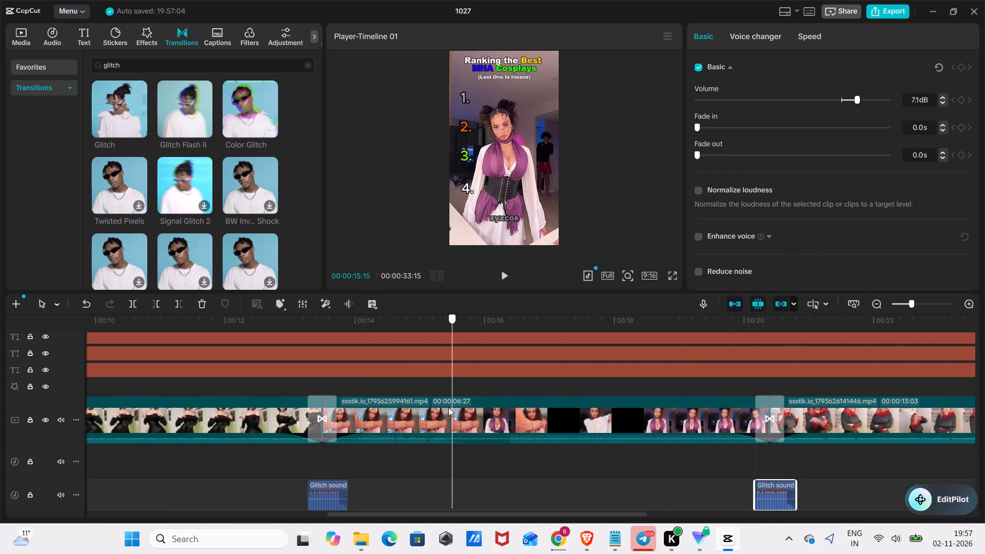
{"action": "left_click_drag", "start_coordinate": [448, 407], "coordinate": [497, 436]}
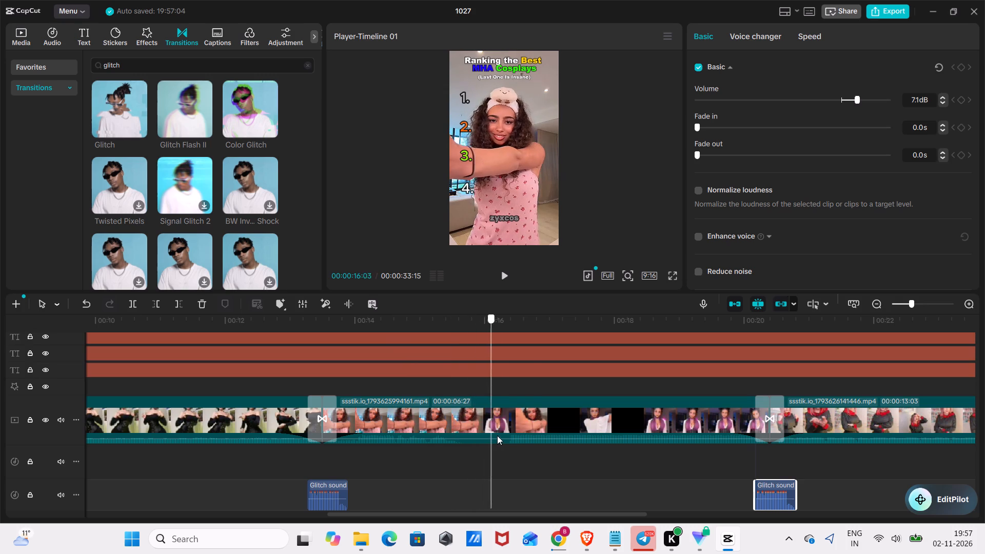
{"action": "left_click_drag", "start_coordinate": [497, 436], "coordinate": [509, 448]}
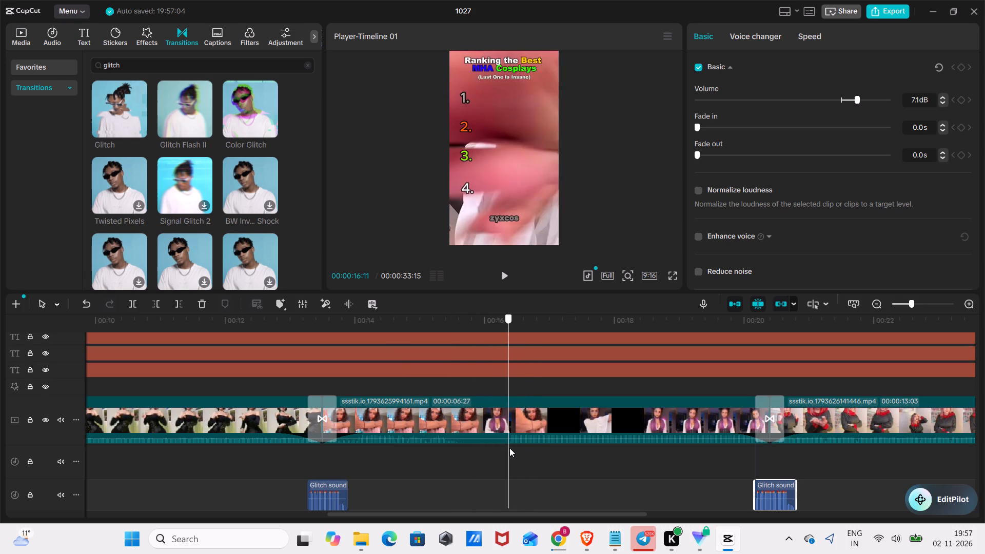
{"action": "left_click_drag", "start_coordinate": [509, 448], "coordinate": [505, 449]}
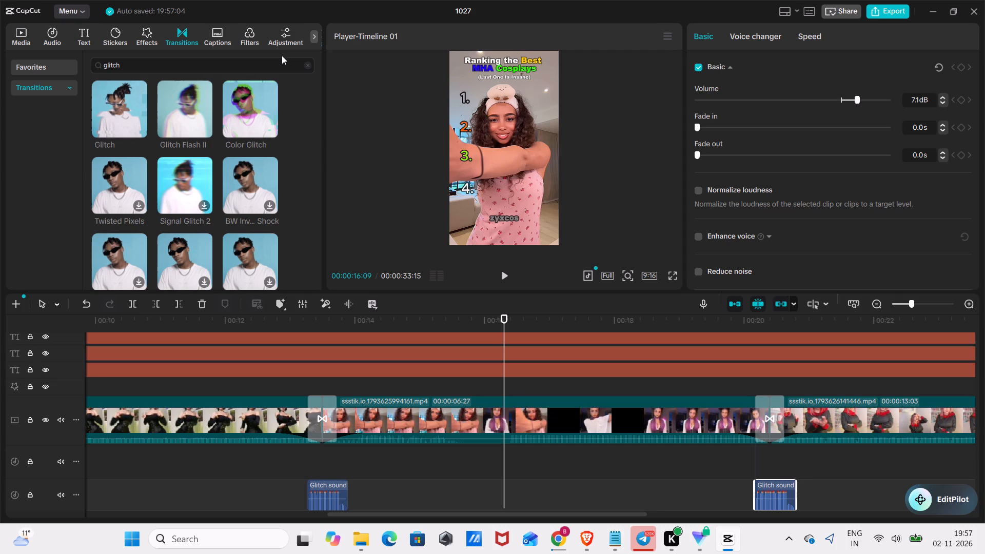
Search the sound effects for "reveal sound" and preview the first two glitter sounds.
{"action": "left_click", "coordinate": [51, 34]}
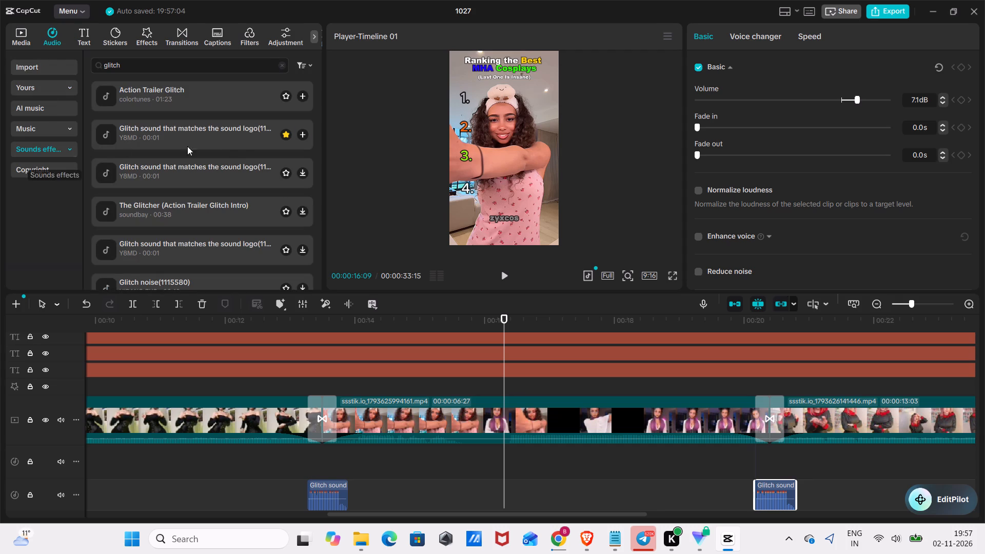
{"action": "left_click", "coordinate": [280, 66]}
{"action": "left_click", "coordinate": [246, 68]}
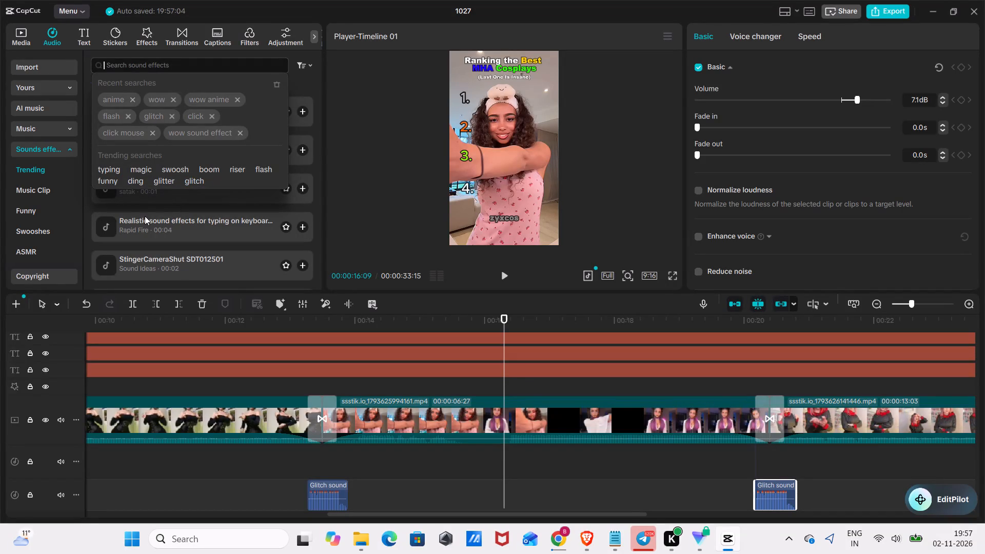
{"action": "type", "text": "re"}
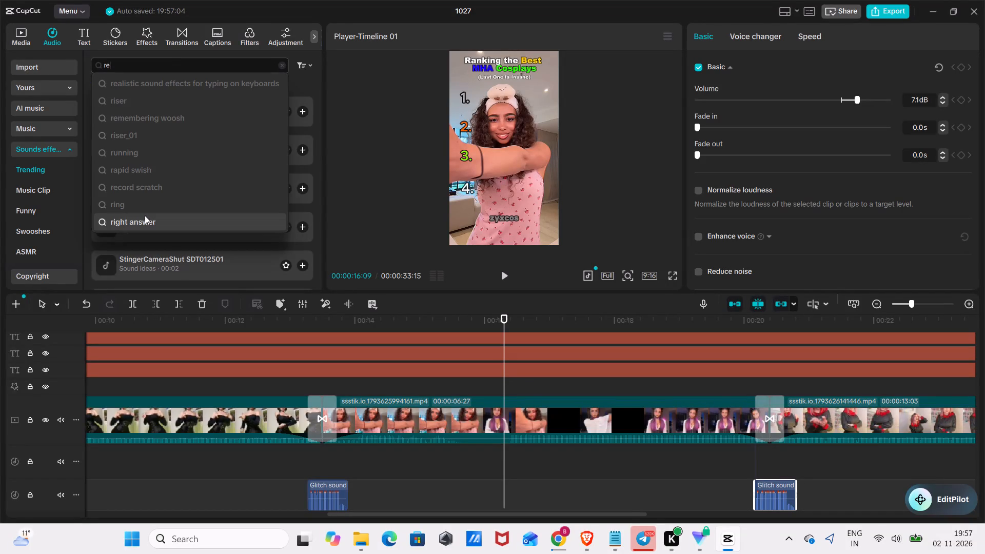
{"action": "type", "text": "vel"}
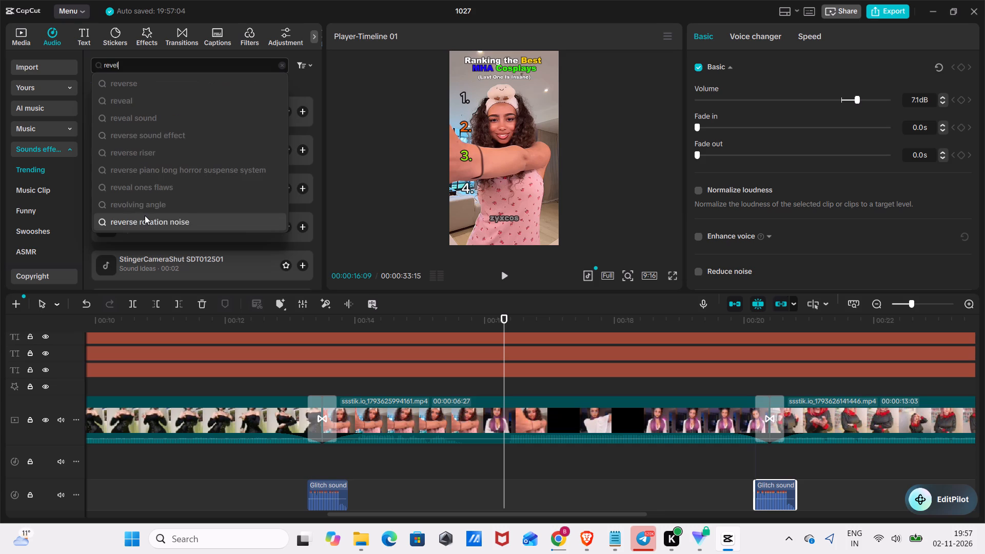
{"action": "key", "text": "BackSpace"}
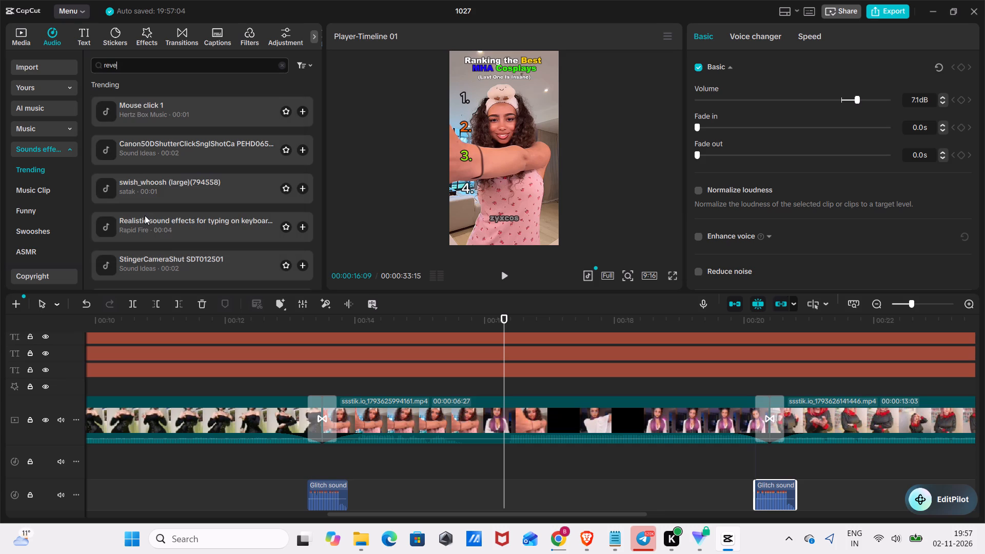
{"action": "key", "text": "BackSpace"}
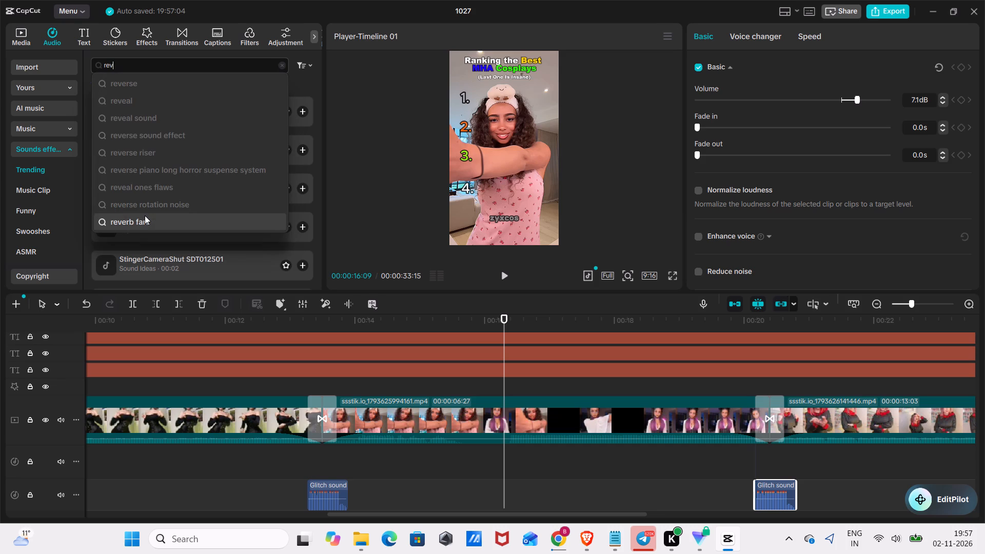
{"action": "left_click", "coordinate": [212, 117]}
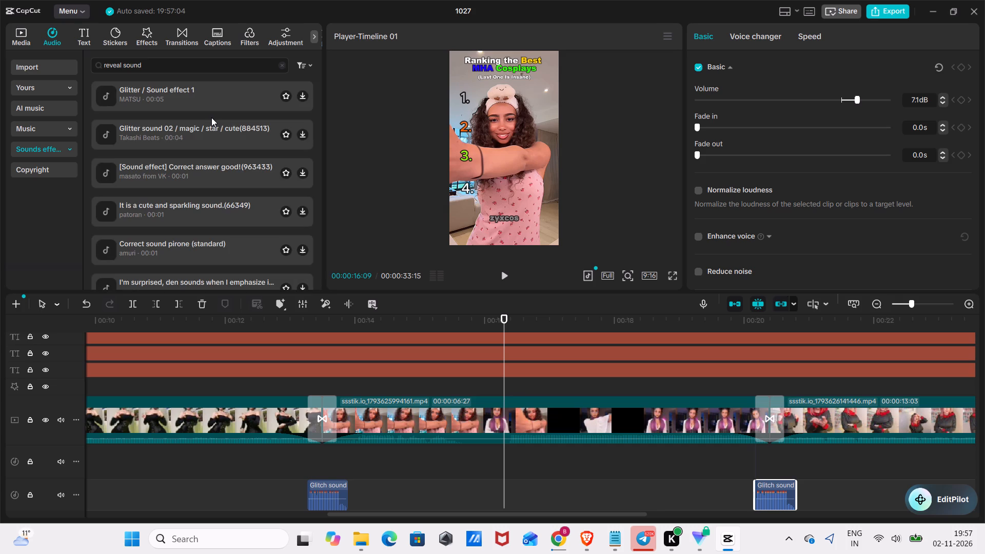
{"action": "left_click", "coordinate": [219, 94]}
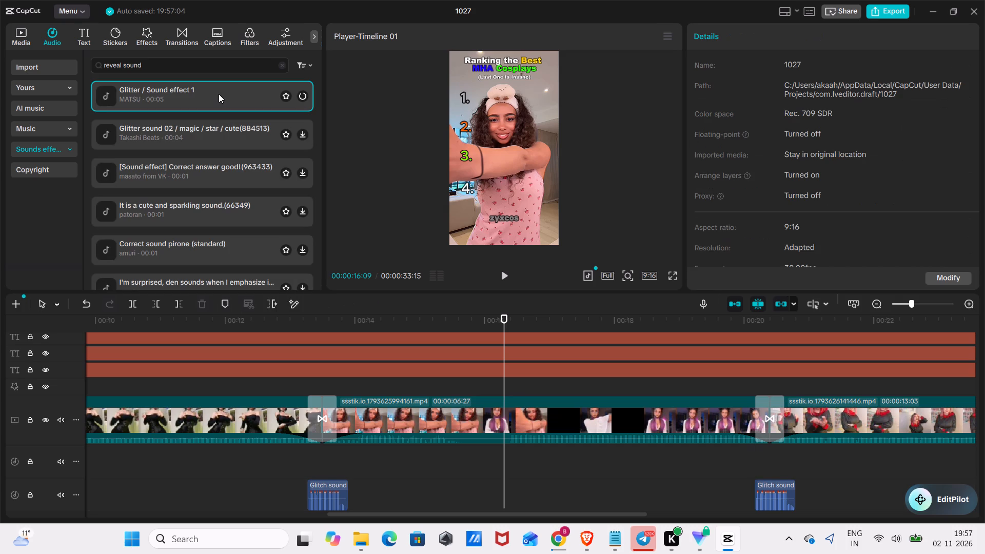
{"action": "left_click", "coordinate": [225, 130]}
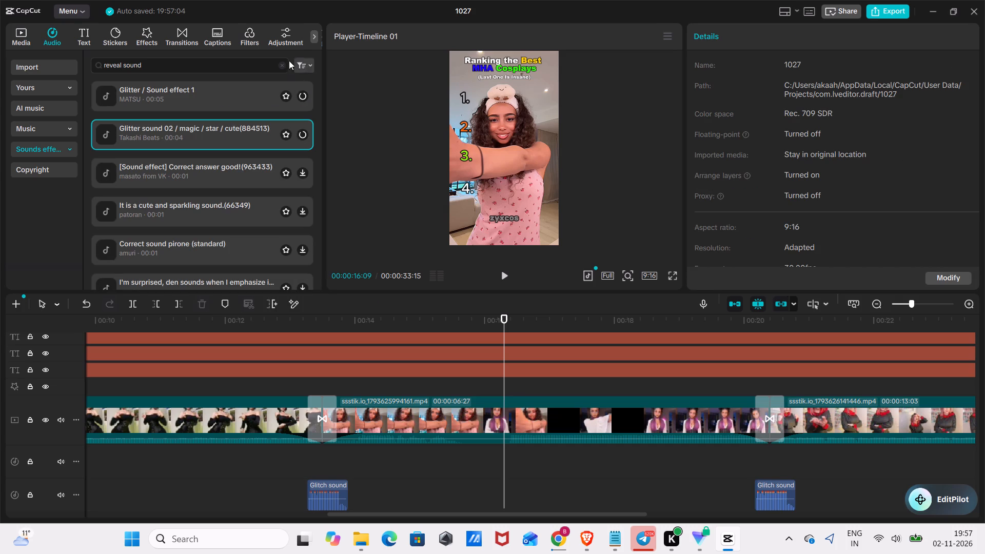
Clear the sound search and audition the trending effects from Click (small button sound) through Typing Sound.
{"action": "left_click", "coordinate": [286, 62]}
{"action": "left_click", "coordinate": [277, 68]}
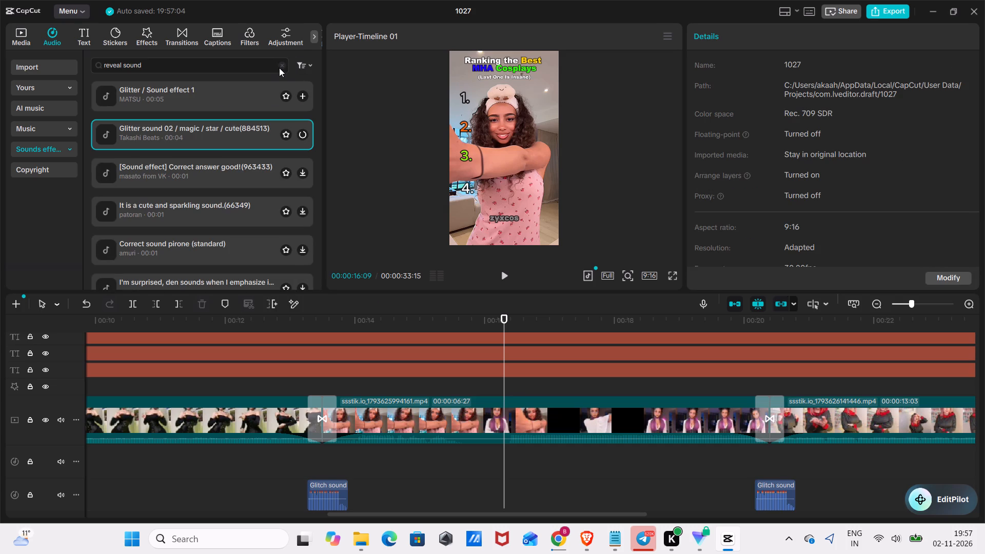
{"action": "left_click", "coordinate": [281, 67]}
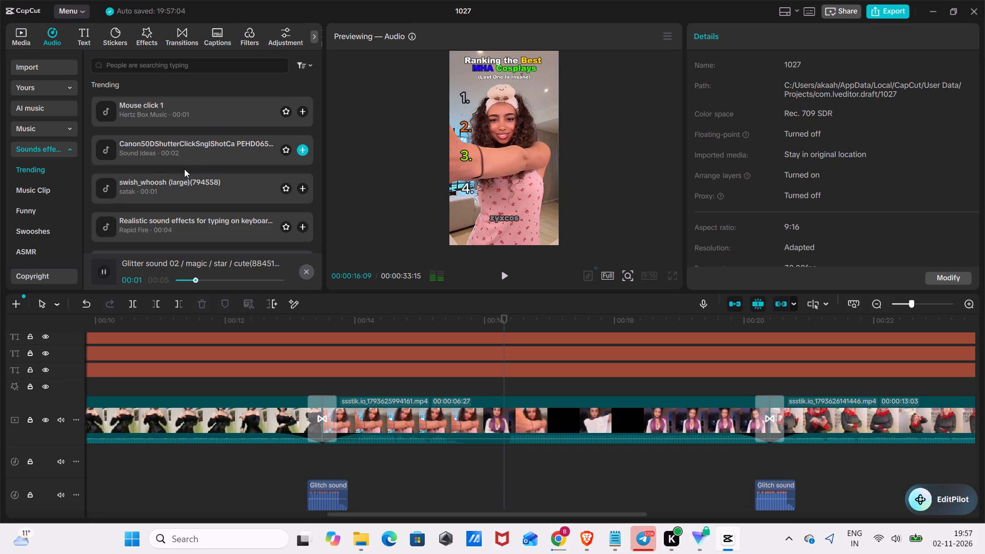
{"action": "scroll", "coordinate": [196, 111], "scroll_direction": "down", "scroll_amount": 1}
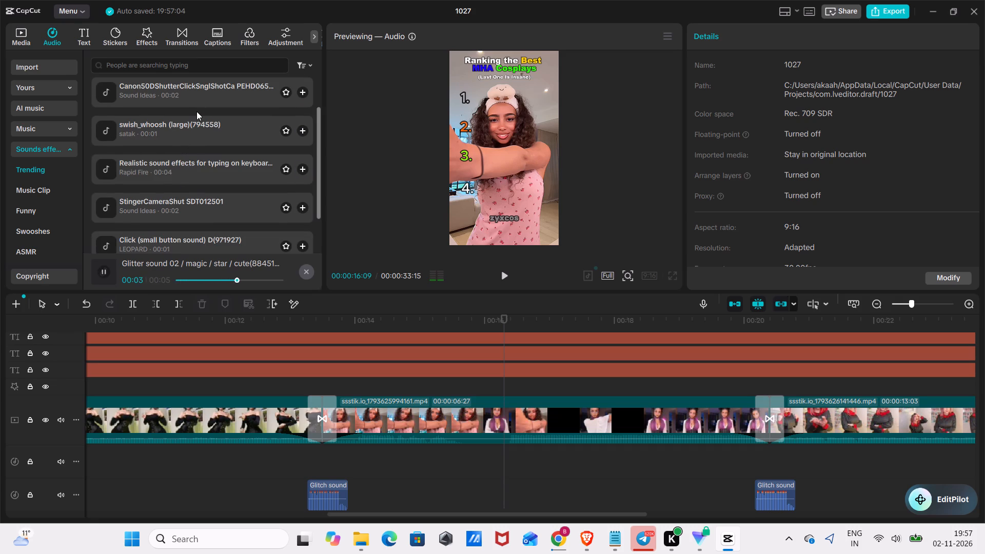
{"action": "scroll", "coordinate": [179, 182], "scroll_direction": "down", "scroll_amount": 1}
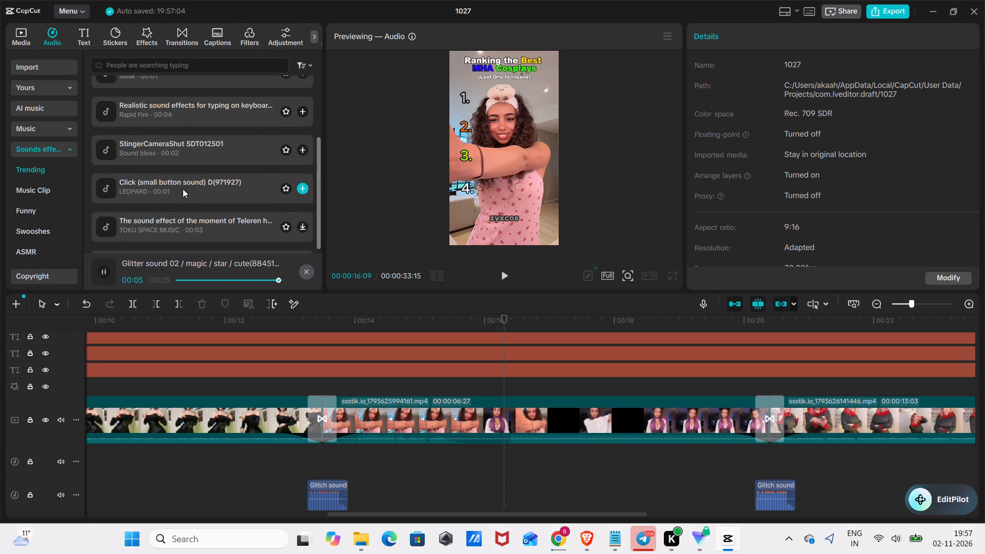
{"action": "left_click", "coordinate": [183, 186]}
{"action": "left_click", "coordinate": [192, 228]}
{"action": "scroll", "coordinate": [191, 217], "scroll_direction": "down", "scroll_amount": 1}
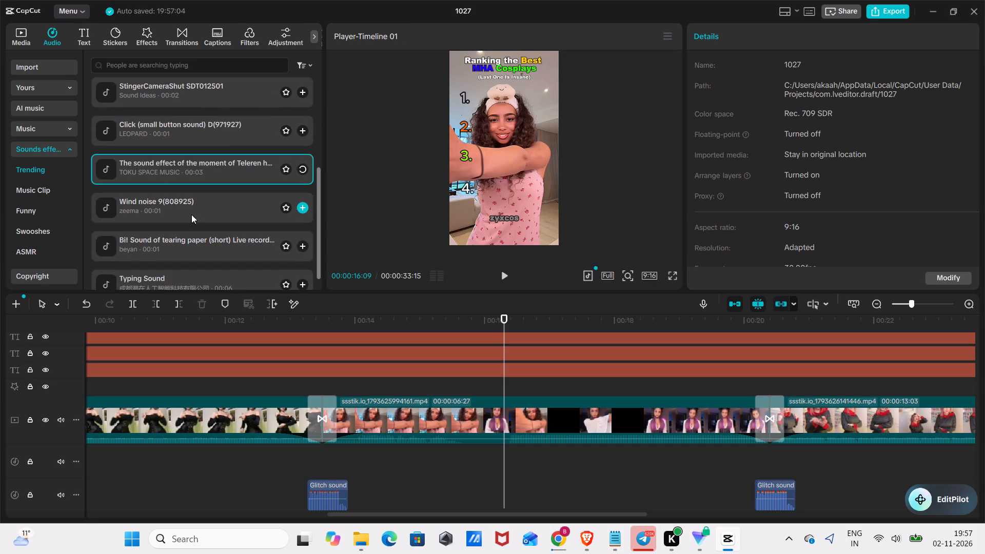
{"action": "left_click", "coordinate": [179, 209]}
{"action": "left_click", "coordinate": [176, 234]}
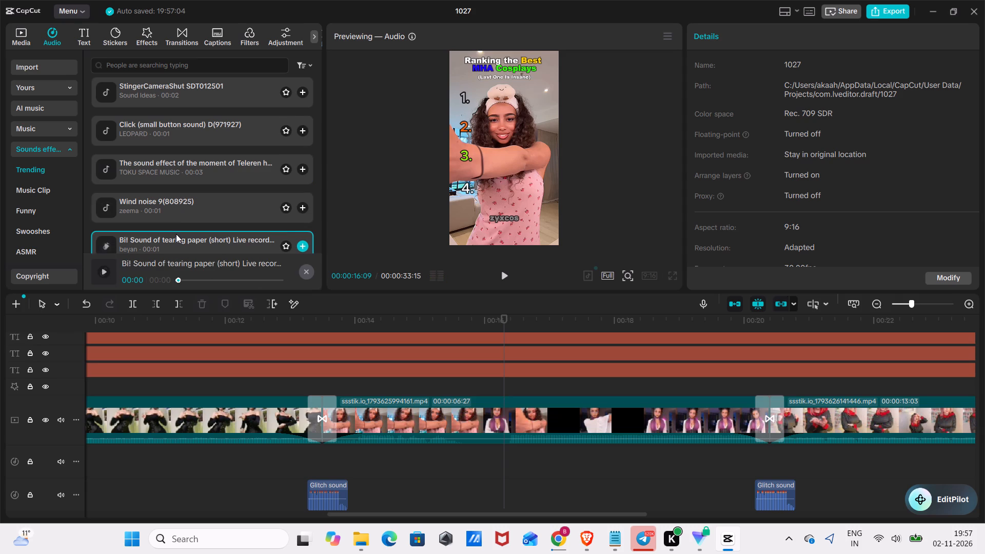
{"action": "scroll", "coordinate": [183, 207], "scroll_direction": "down", "scroll_amount": 2}
{"action": "left_click", "coordinate": [174, 236]}
Audition further trending effects, from the second Canon50D shutter sound through PC typing keyboard Kacha.
{"action": "scroll", "coordinate": [182, 212], "scroll_direction": "down", "scroll_amount": 2}
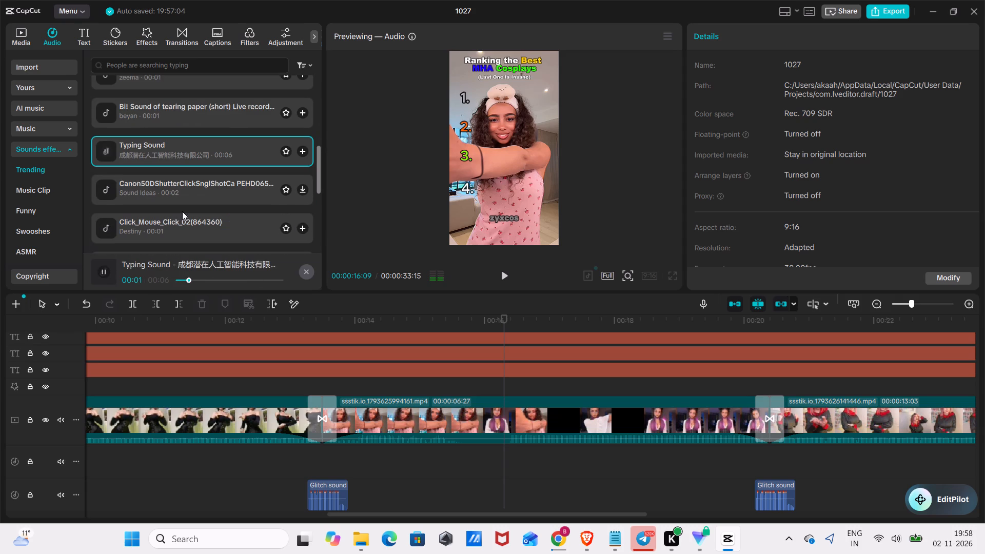
{"action": "left_click", "coordinate": [194, 191]}
{"action": "left_click", "coordinate": [184, 227]}
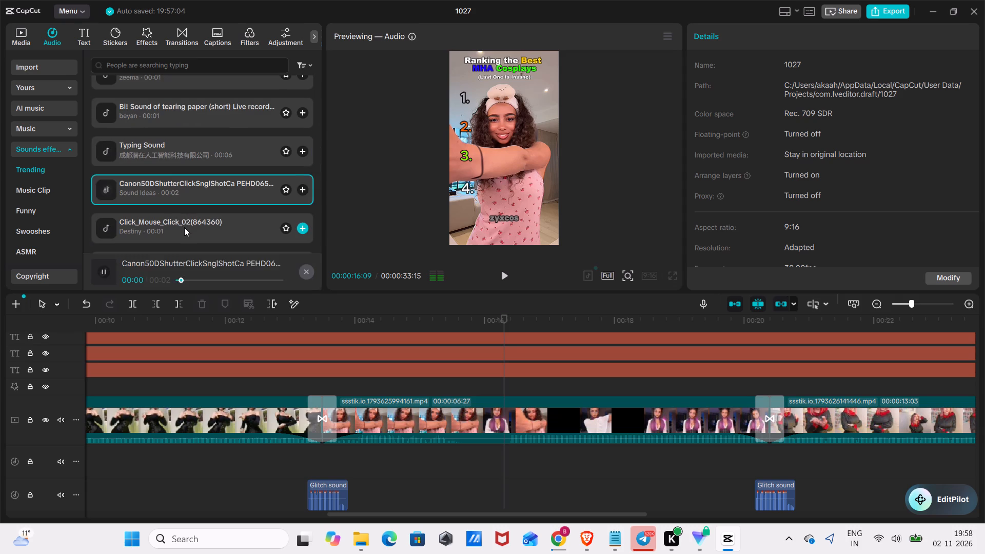
{"action": "scroll", "coordinate": [185, 216], "scroll_direction": "down", "scroll_amount": 2}
{"action": "left_click", "coordinate": [209, 147]}
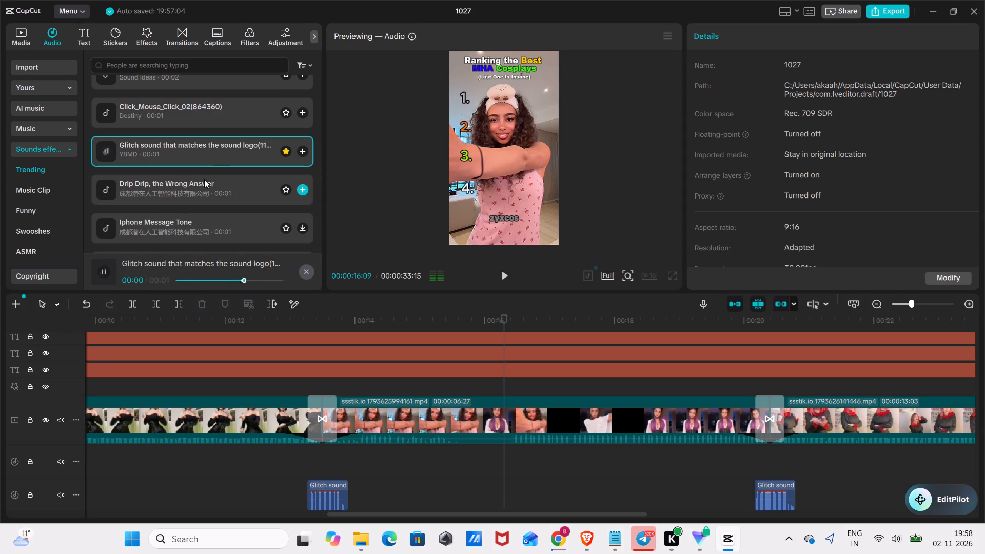
{"action": "left_click", "coordinate": [196, 189]}
{"action": "left_click", "coordinate": [181, 225]}
{"action": "scroll", "coordinate": [182, 220], "scroll_direction": "down", "scroll_amount": 1}
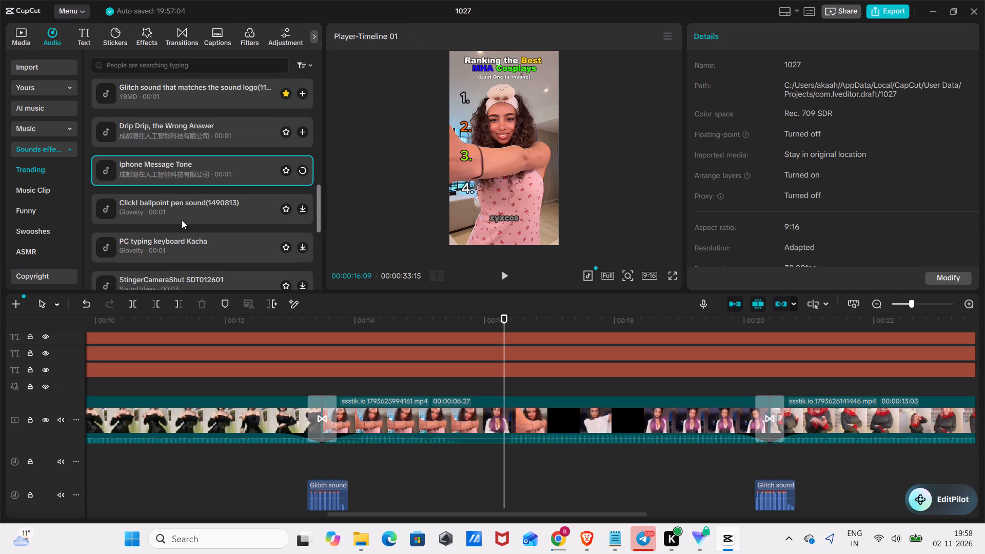
{"action": "left_click", "coordinate": [187, 210]}
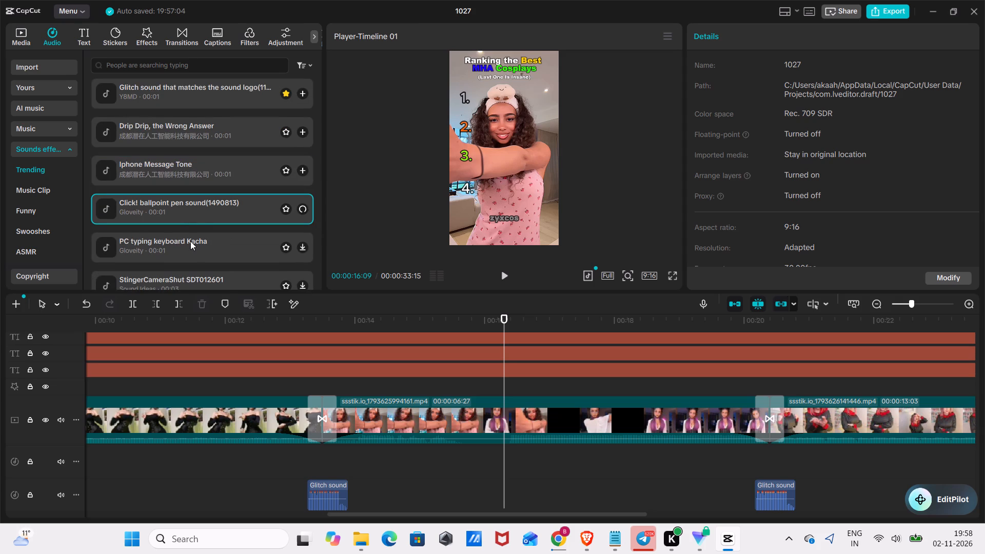
{"action": "left_click", "coordinate": [190, 241]}
Audition the trending effects from StingerCameraShut SDT012601 through Shutter Sound of the Camera, and look over the rest of the list.
{"action": "scroll", "coordinate": [192, 204], "scroll_direction": "down", "scroll_amount": 2}
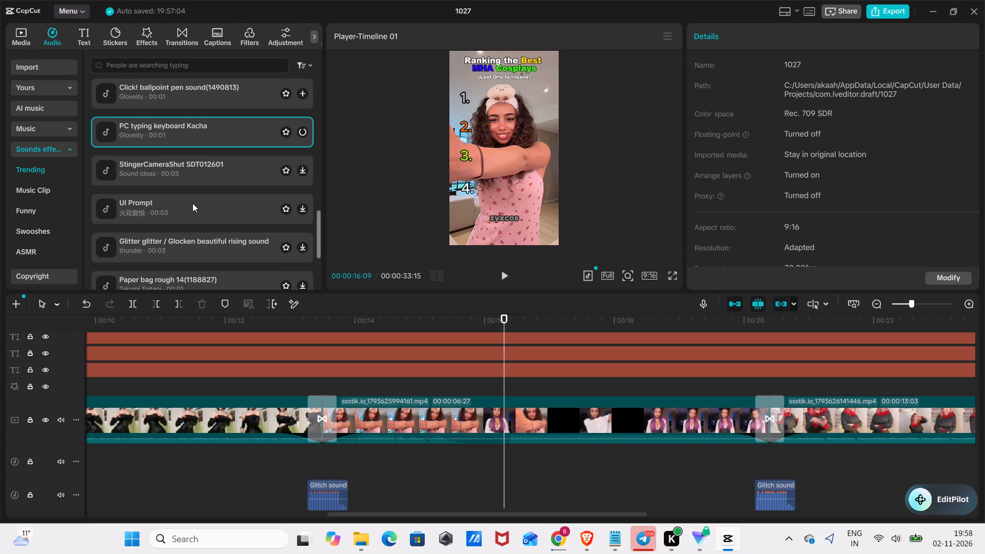
{"action": "left_click", "coordinate": [208, 166]}
{"action": "left_click", "coordinate": [189, 211]}
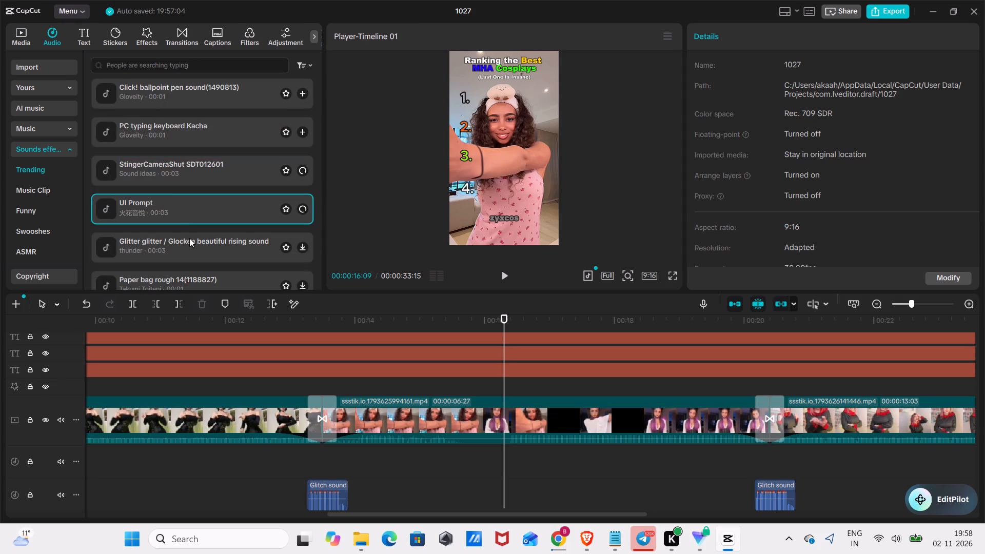
{"action": "left_click", "coordinate": [193, 242]}
{"action": "scroll", "coordinate": [193, 243], "scroll_direction": "down", "scroll_amount": 2}
{"action": "left_click", "coordinate": [210, 156]}
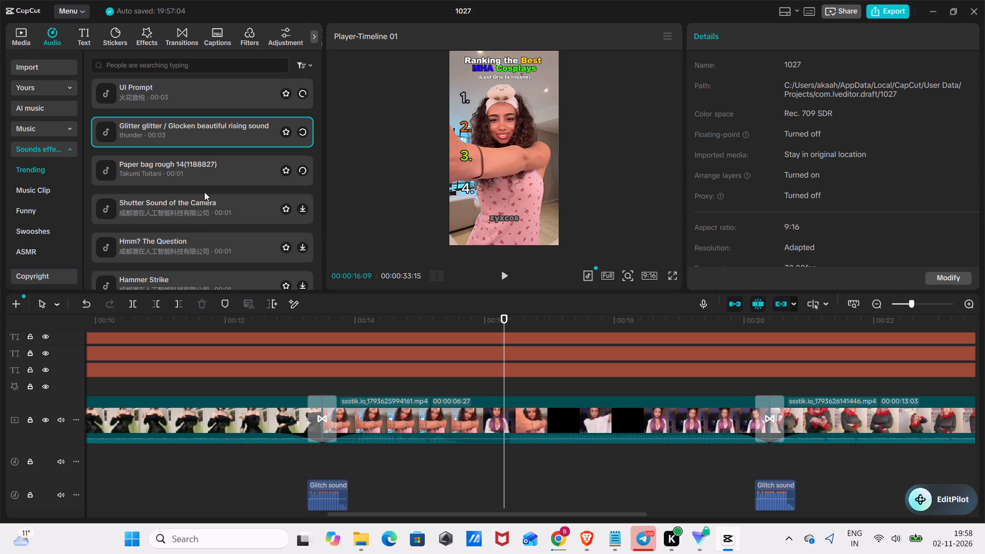
{"action": "left_click", "coordinate": [203, 208]}
{"action": "scroll", "coordinate": [203, 208], "scroll_direction": "down", "scroll_amount": 4}
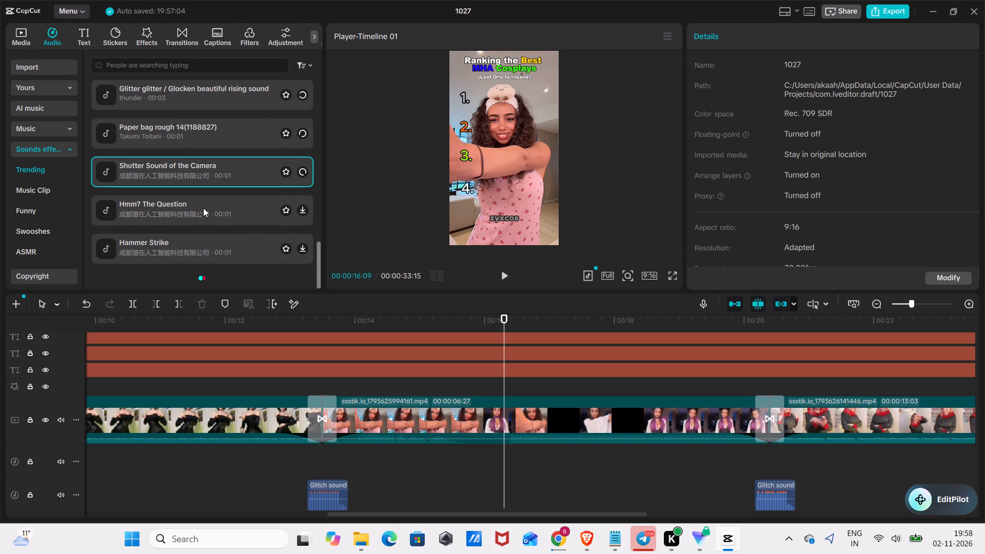
{"action": "scroll", "coordinate": [203, 251], "scroll_direction": "down", "scroll_amount": 6}
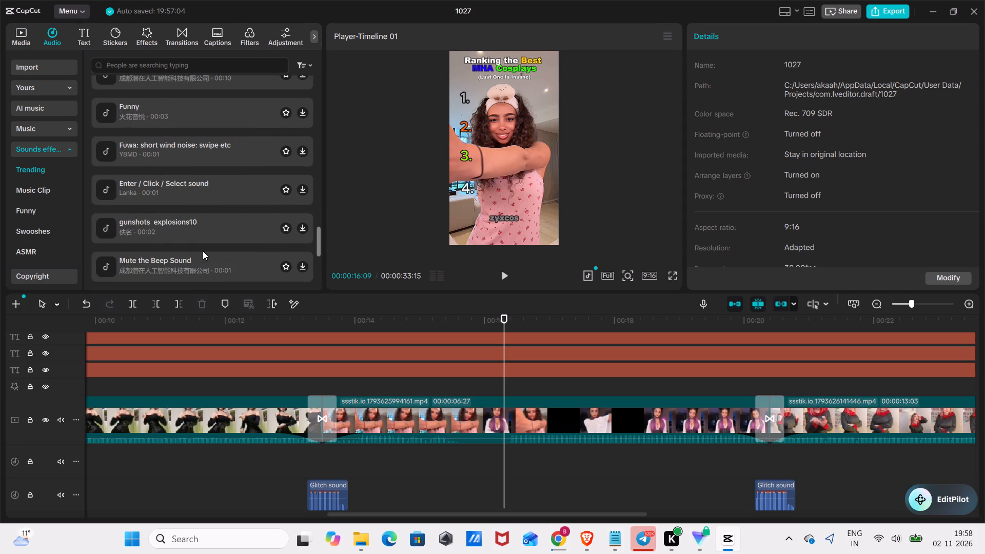
{"action": "scroll", "coordinate": [203, 251], "scroll_direction": "up", "scroll_amount": 20}
{"action": "scroll", "coordinate": [203, 251], "scroll_direction": "up", "scroll_amount": 6}
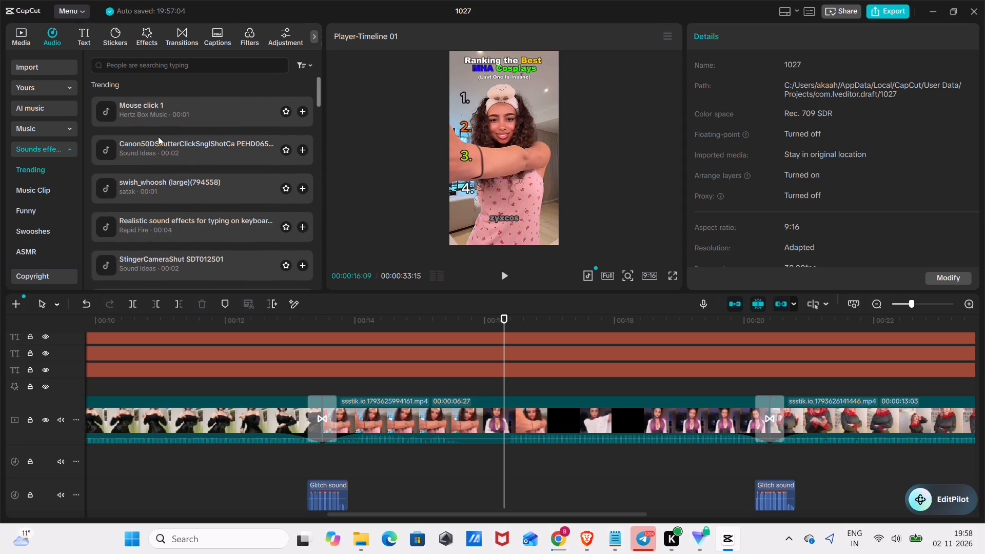
Check the audio favorites and return to the trending sound effects.
{"action": "left_click", "coordinate": [45, 83]}
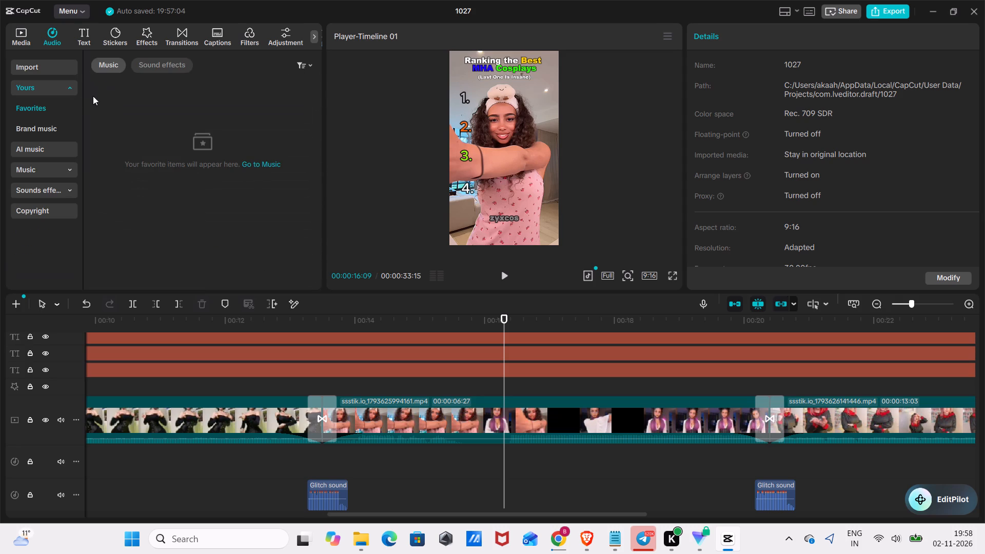
{"action": "left_click", "coordinate": [51, 188]}
{"action": "scroll", "coordinate": [124, 172], "scroll_direction": "up", "scroll_amount": 8}
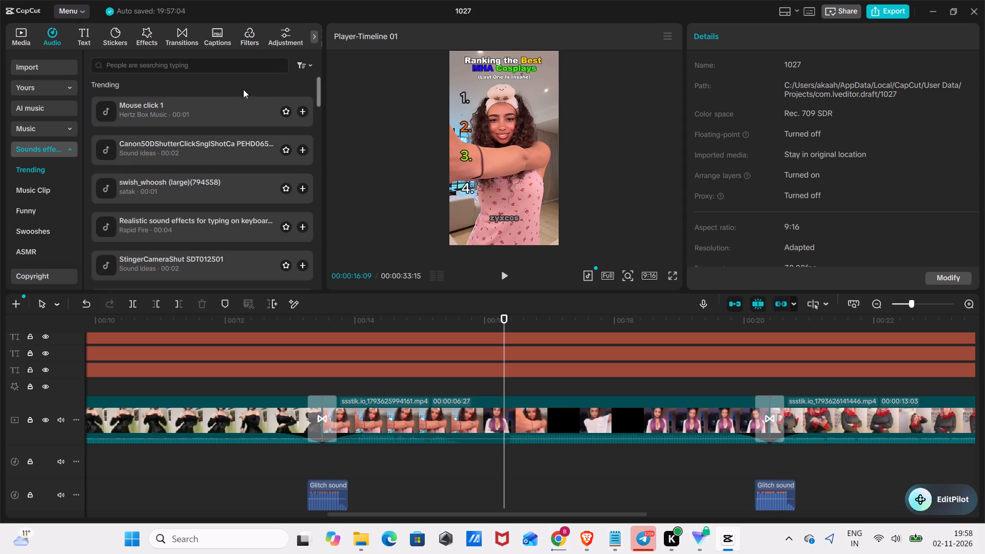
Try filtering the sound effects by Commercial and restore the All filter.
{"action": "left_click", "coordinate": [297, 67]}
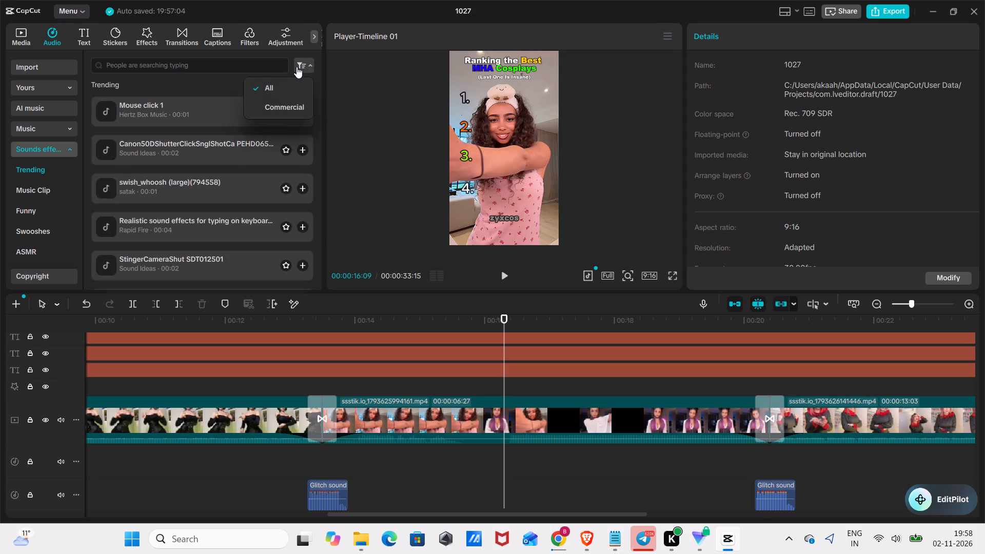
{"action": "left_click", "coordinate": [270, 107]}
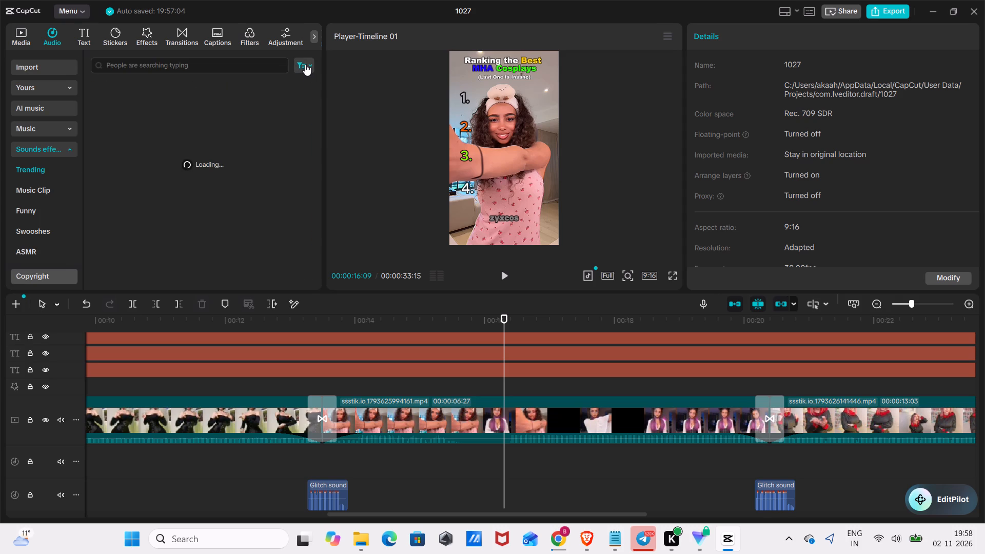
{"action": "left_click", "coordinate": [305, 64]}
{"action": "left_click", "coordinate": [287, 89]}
Search the sound effects for reveal sound and audition the results from Correct answer good! through Kiran! Attack sound 6.
{"action": "left_click", "coordinate": [262, 65]}
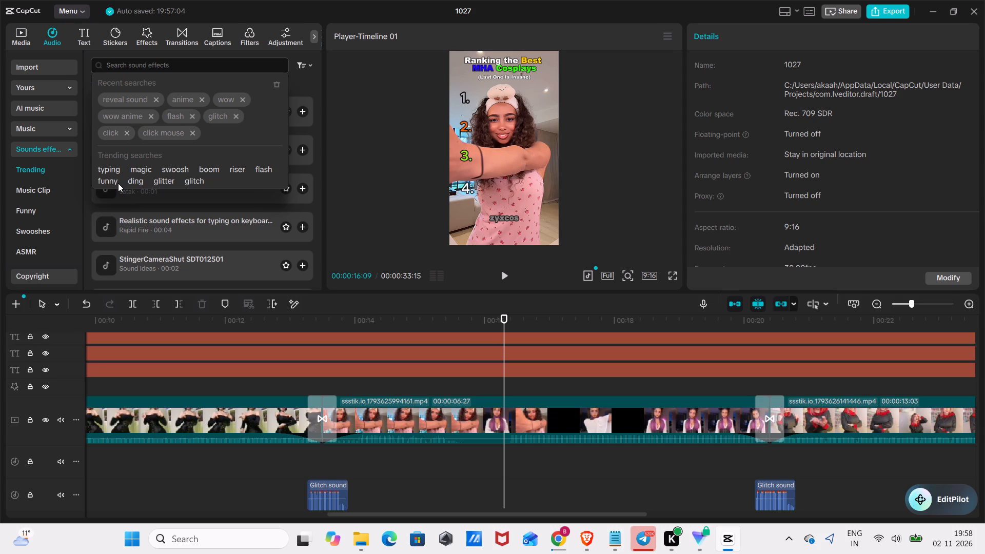
{"action": "left_click", "coordinate": [126, 103]}
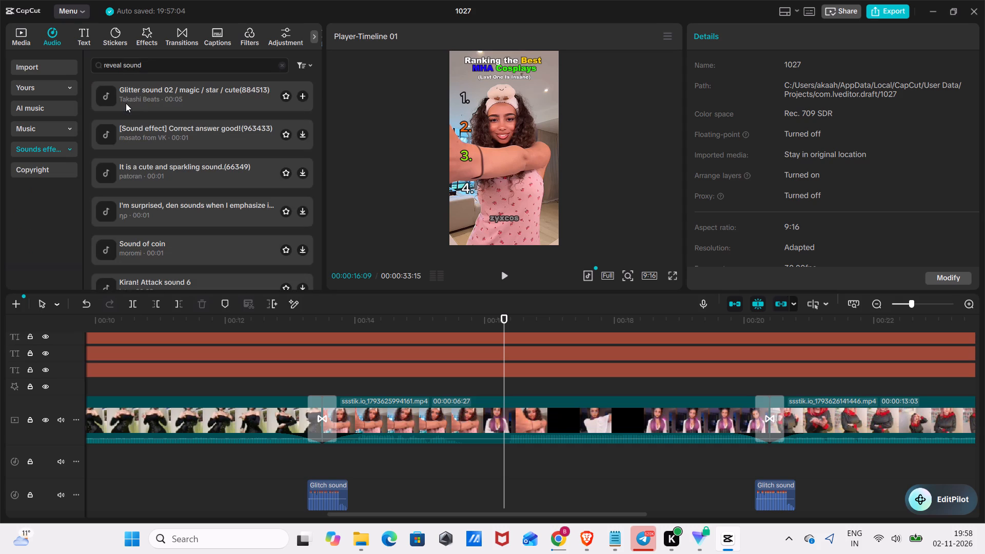
{"action": "left_click", "coordinate": [176, 140]}
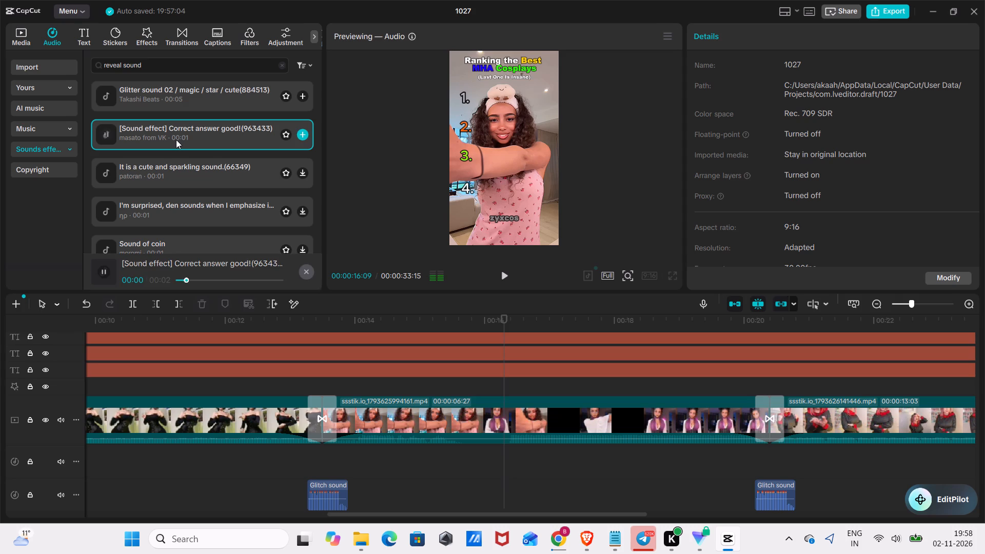
{"action": "left_click", "coordinate": [181, 167]}
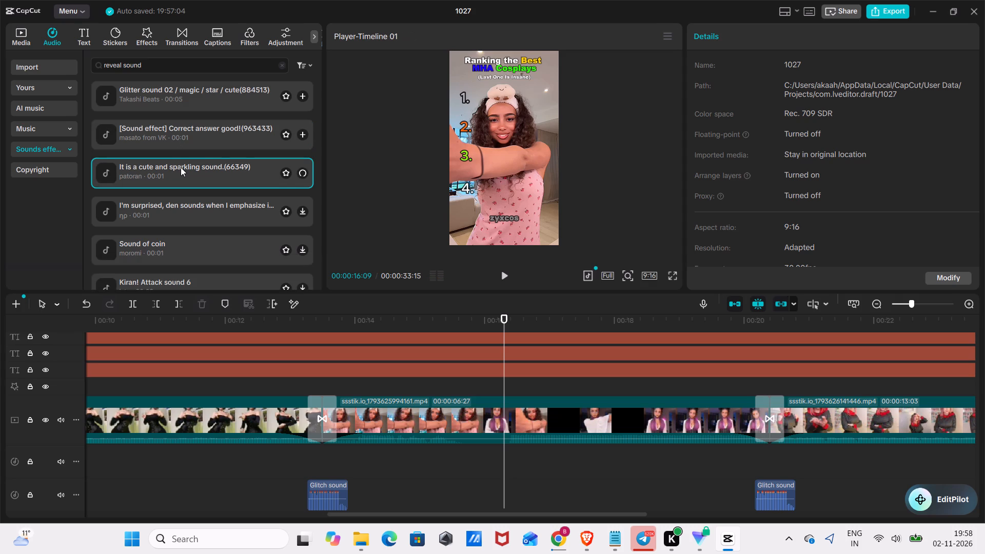
{"action": "scroll", "coordinate": [181, 168], "scroll_direction": "down", "scroll_amount": 1}
{"action": "left_click", "coordinate": [193, 144]}
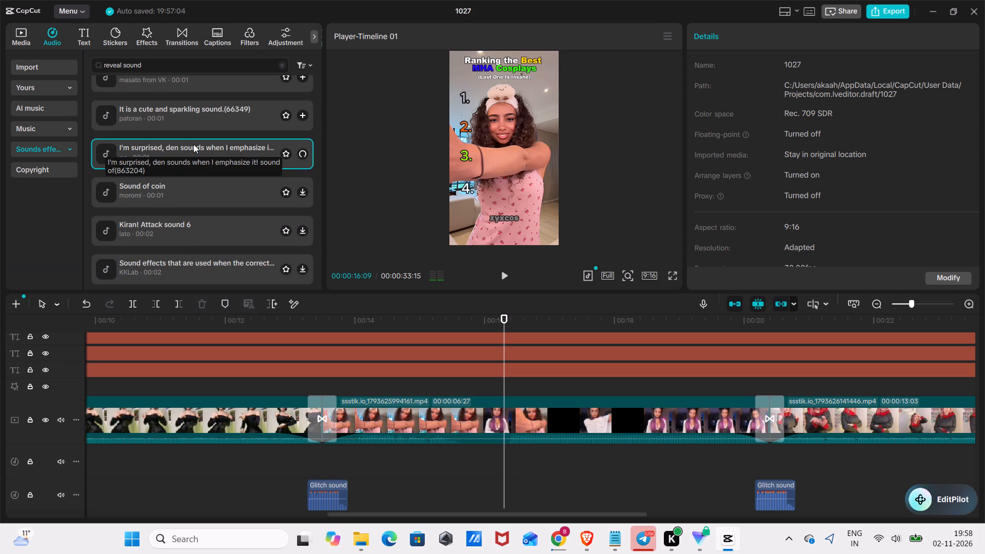
{"action": "left_click", "coordinate": [194, 190]}
{"action": "scroll", "coordinate": [194, 190], "scroll_direction": "down", "scroll_amount": 1}
{"action": "left_click", "coordinate": [183, 170]}
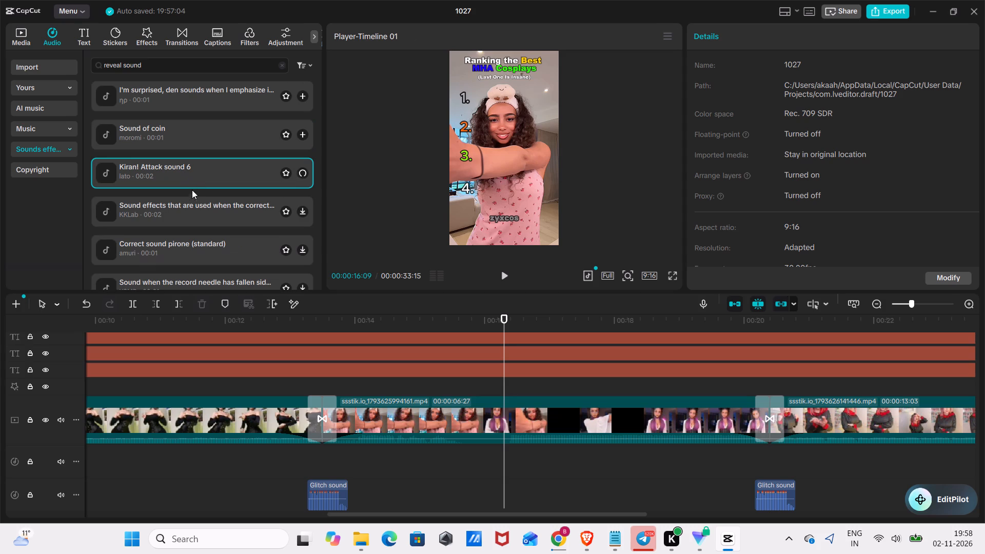
Audition the further reveal sound results, from the effect used for correct answers through Click mouse single click sound.
{"action": "left_click", "coordinate": [206, 214]}
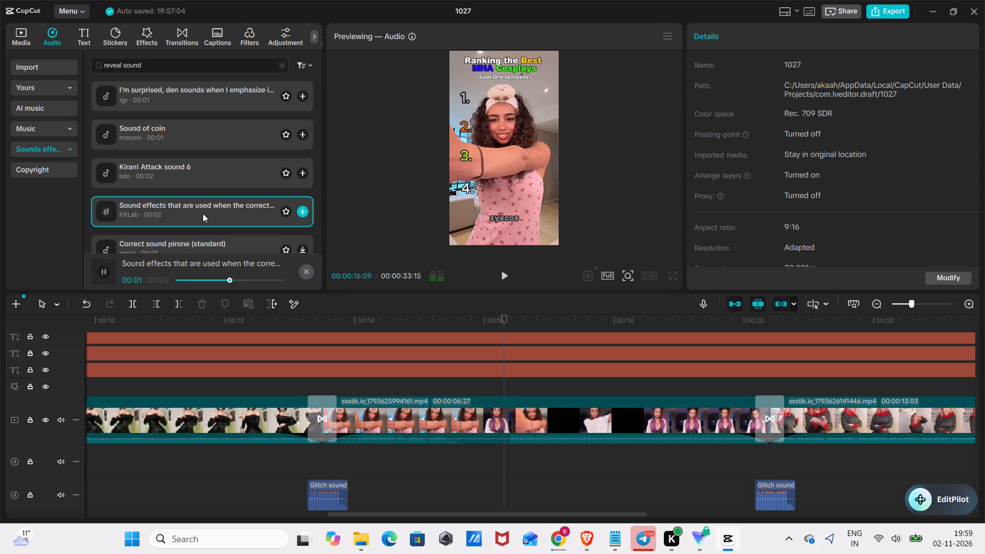
{"action": "left_click", "coordinate": [168, 241]}
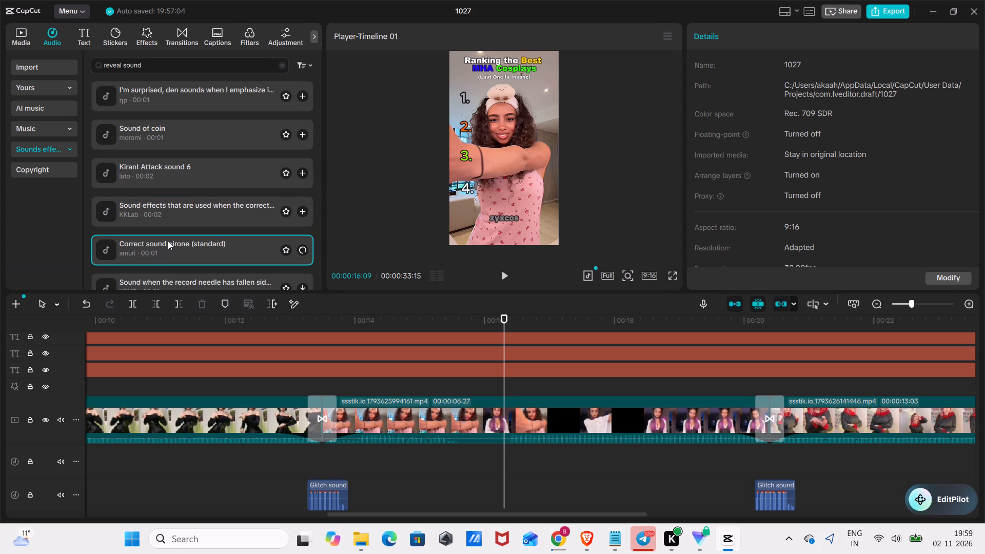
{"action": "scroll", "coordinate": [168, 240], "scroll_direction": "down", "scroll_amount": 1}
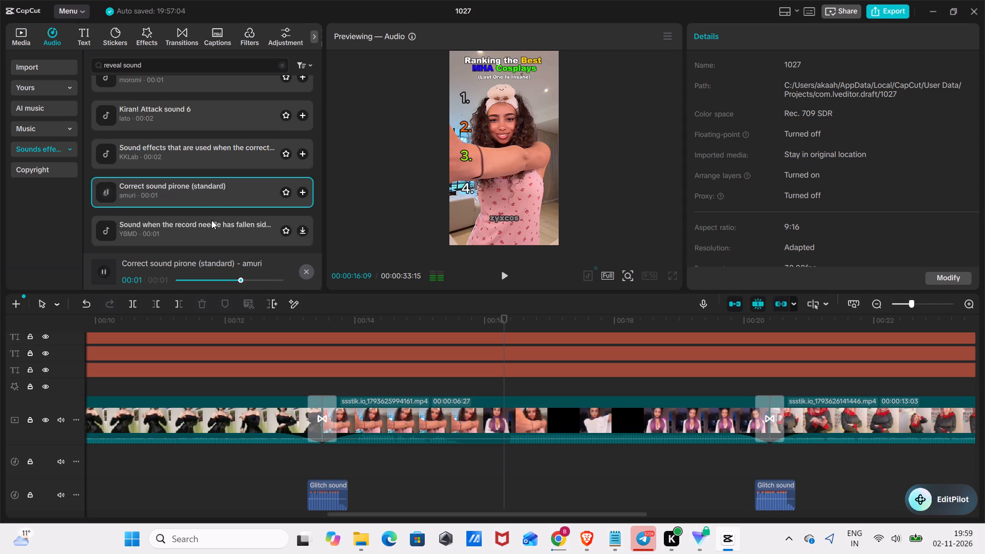
{"action": "scroll", "coordinate": [211, 220], "scroll_direction": "down", "scroll_amount": 1}
{"action": "left_click", "coordinate": [219, 171]}
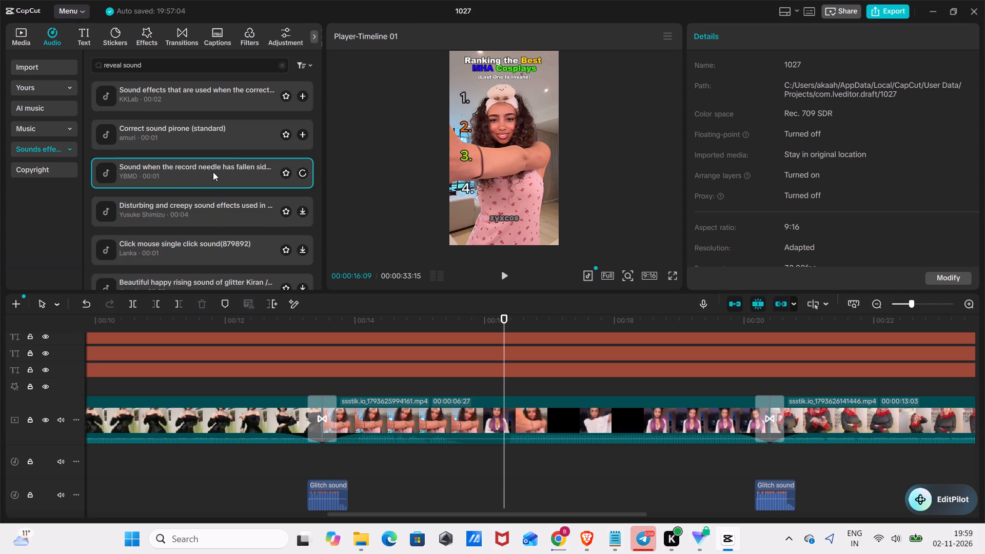
{"action": "left_click", "coordinate": [204, 212]}
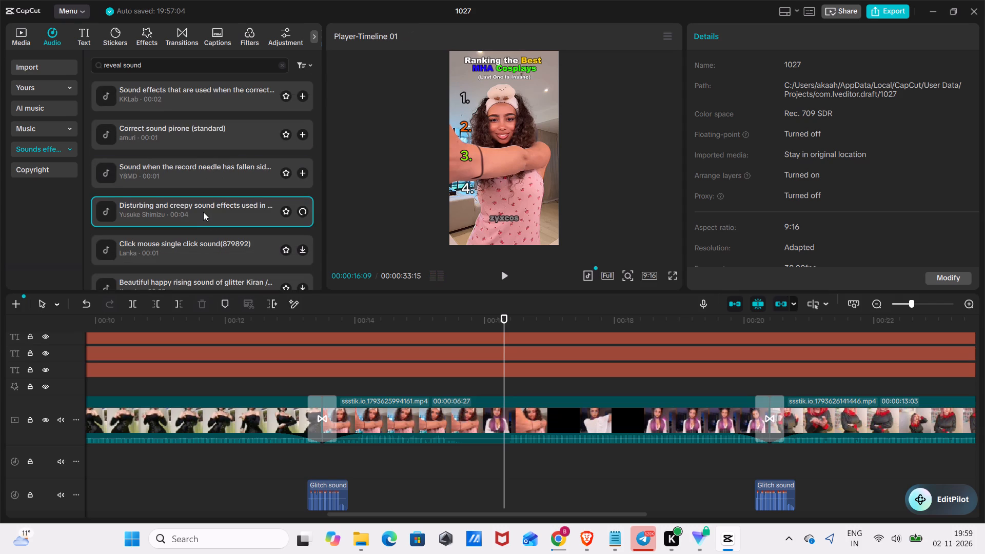
{"action": "left_click", "coordinate": [213, 245]}
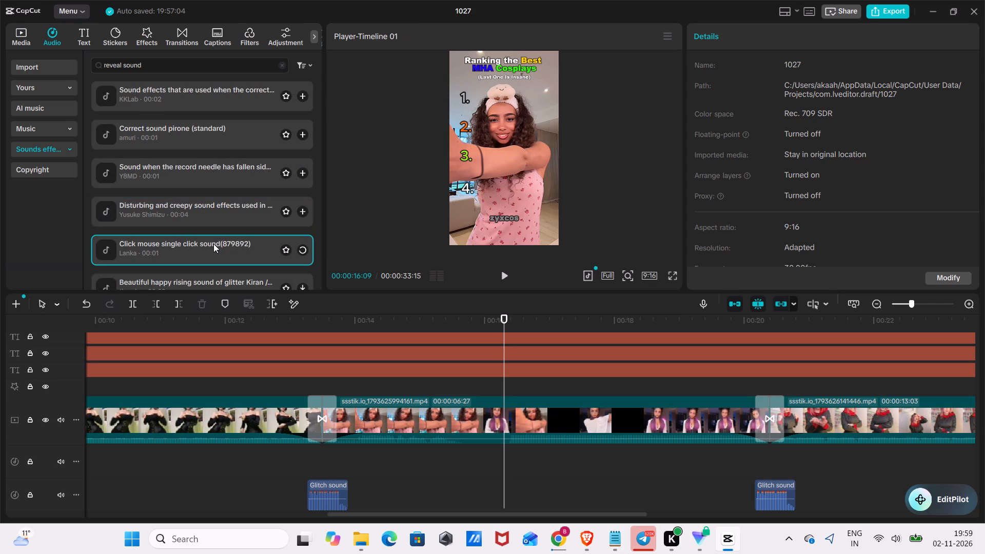
Compare the first reveal sound results again and add It is a cute and sparkling sound to the timeline at 00:00:16:09.
{"action": "scroll", "coordinate": [213, 244], "scroll_direction": "up", "scroll_amount": 6}
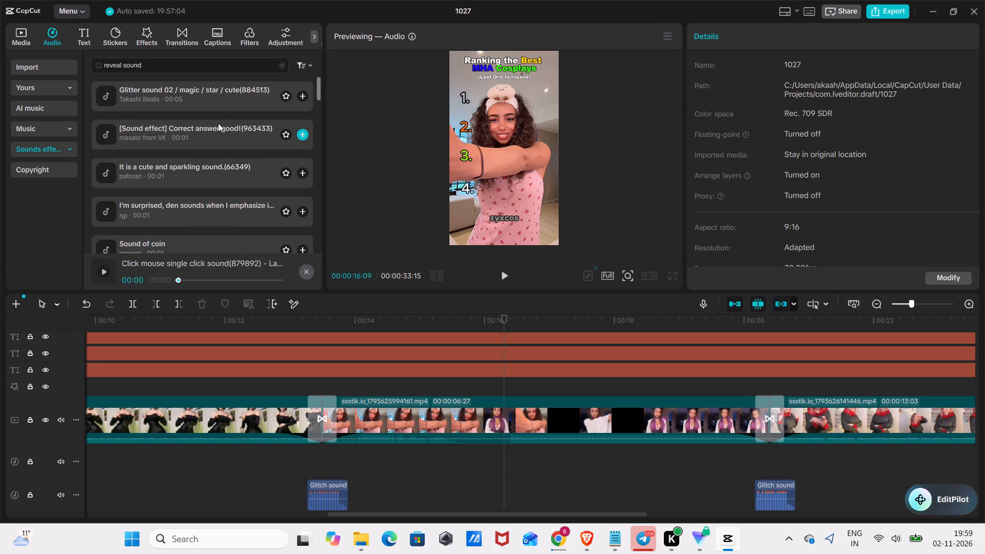
{"action": "left_click", "coordinate": [218, 123]}
{"action": "left_click", "coordinate": [212, 171]}
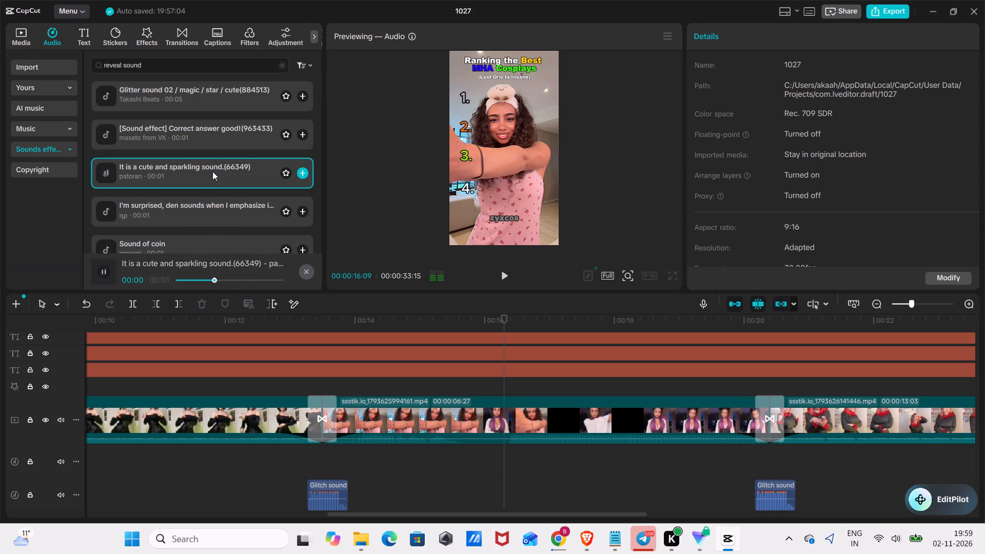
{"action": "left_click", "coordinate": [301, 174]}
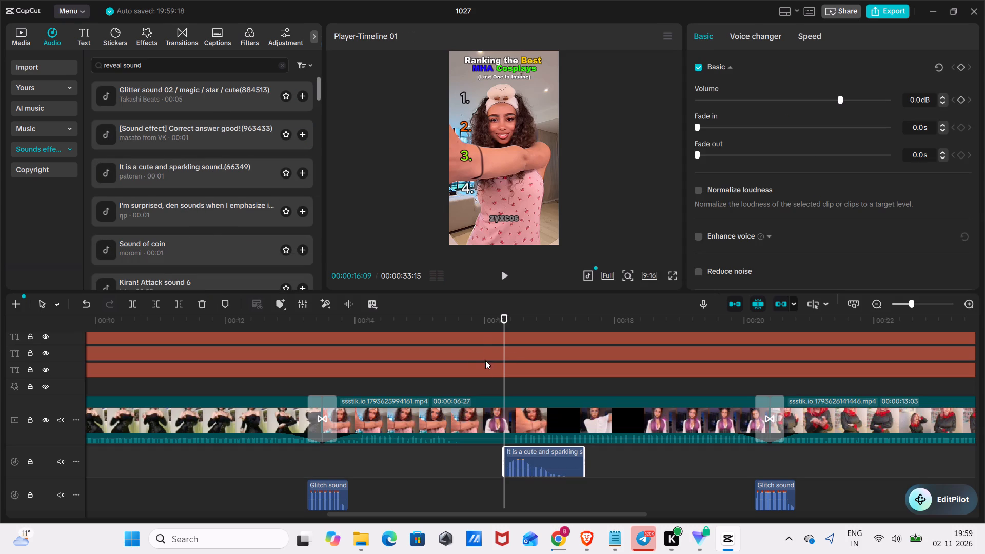
Raise the sparkling sound's volume to 4.5 dB and play back the outfit reveal with it.
{"action": "left_click", "coordinate": [545, 460]}
{"action": "left_click_drag", "start_coordinate": [837, 104], "coordinate": [847, 103]}
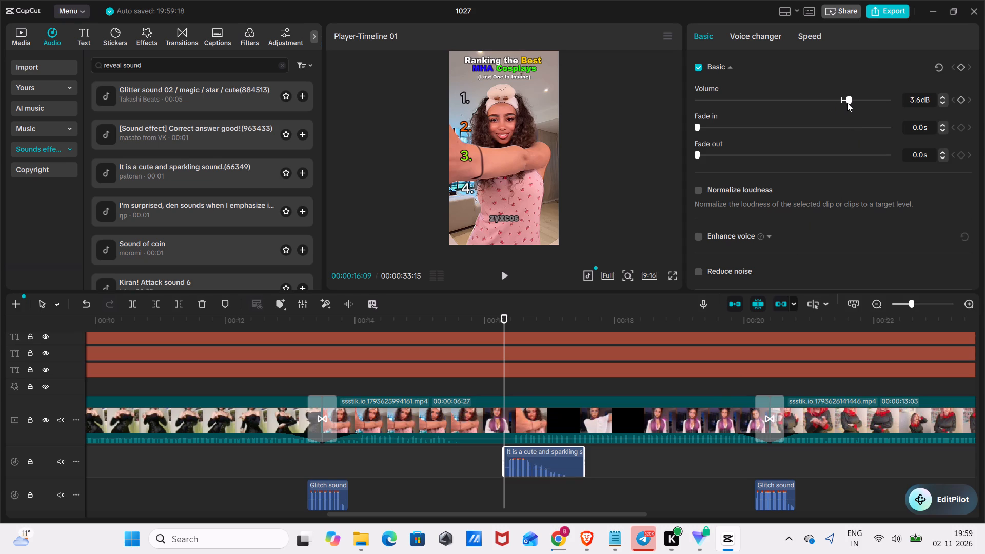
{"action": "left_click_drag", "start_coordinate": [847, 103], "coordinate": [849, 103]}
{"action": "key", "text": "space"}
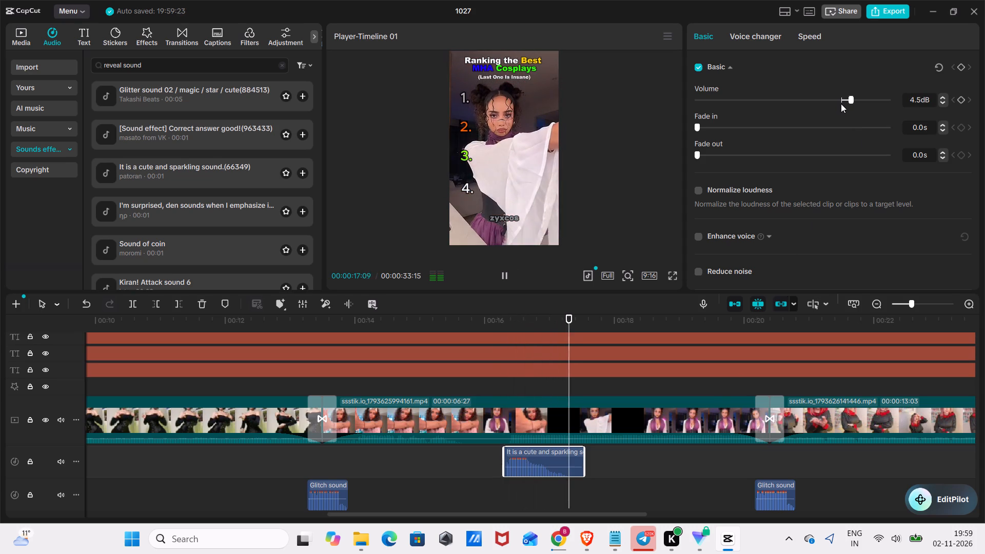
{"action": "key", "text": "space"}
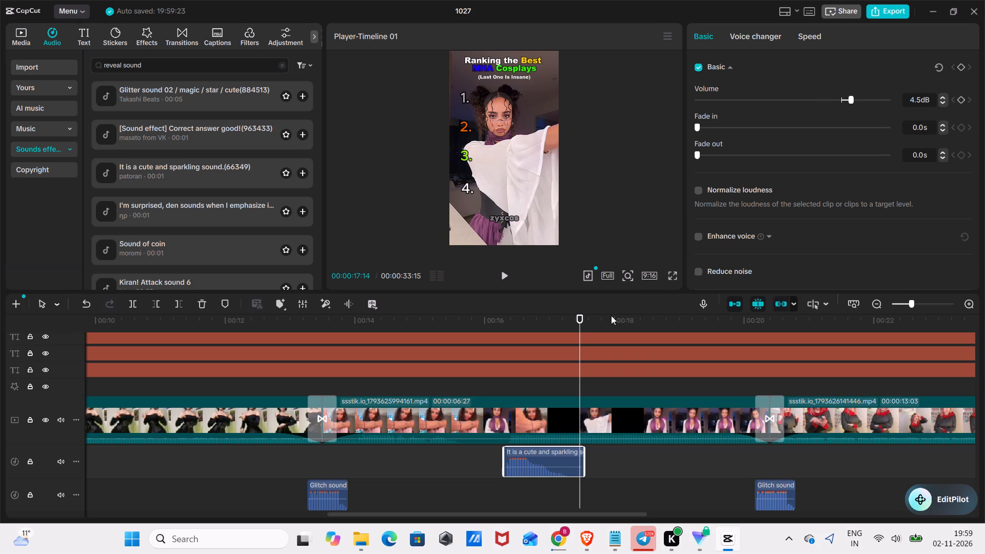
{"action": "left_click_drag", "start_coordinate": [578, 322], "coordinate": [478, 354]}
{"action": "key", "text": "space"}
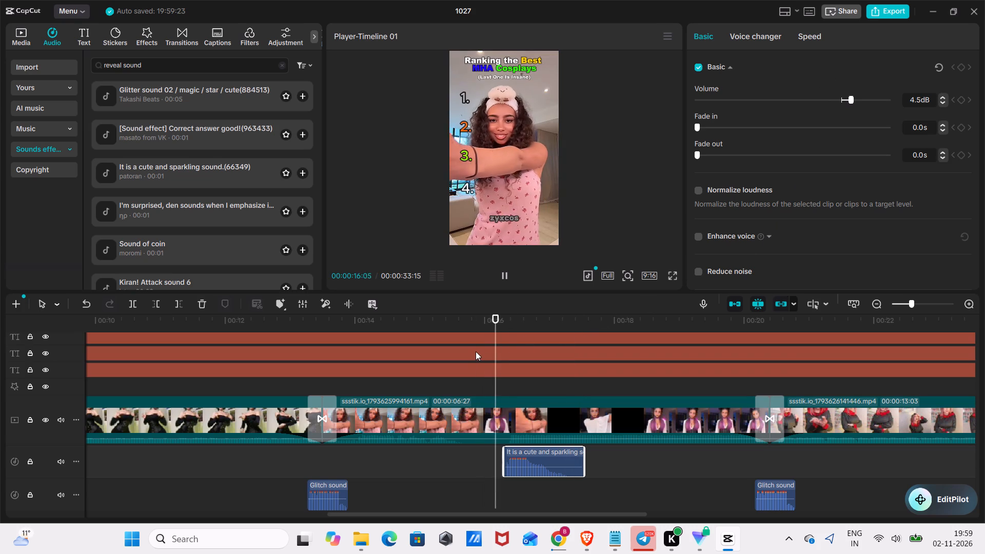
{"action": "key", "text": "space"}
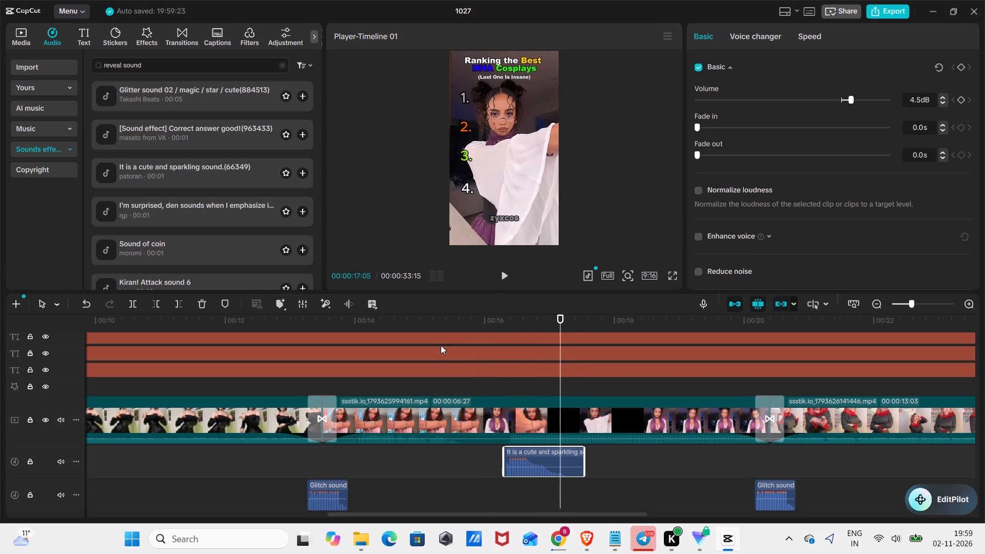
Place the 10-second cartesia 13_54_30Z voiceover on a new audio track below the glitch sound, starting at about 00:00:04:17.
{"action": "left_click_drag", "start_coordinate": [561, 313], "coordinate": [0, 381]}
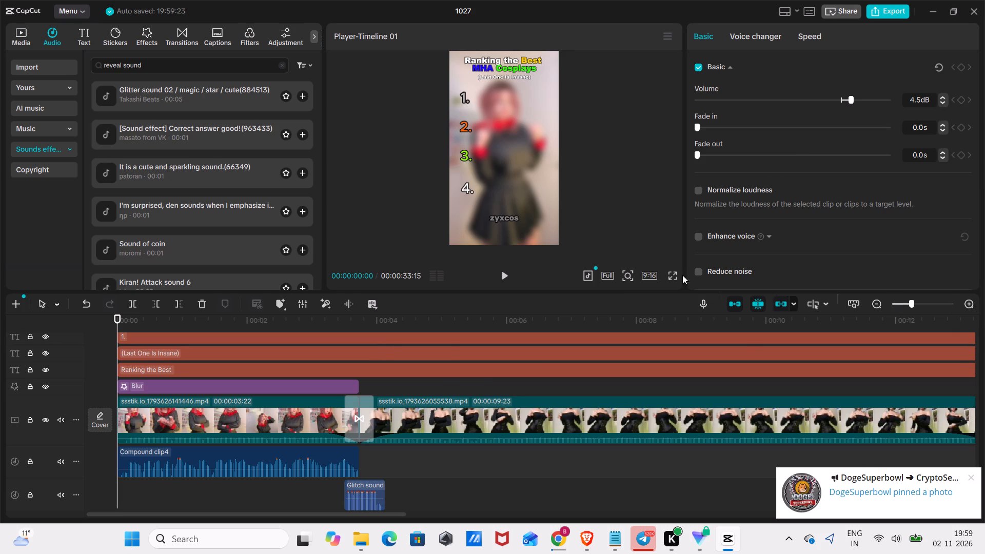
{"action": "left_click", "coordinate": [16, 37]}
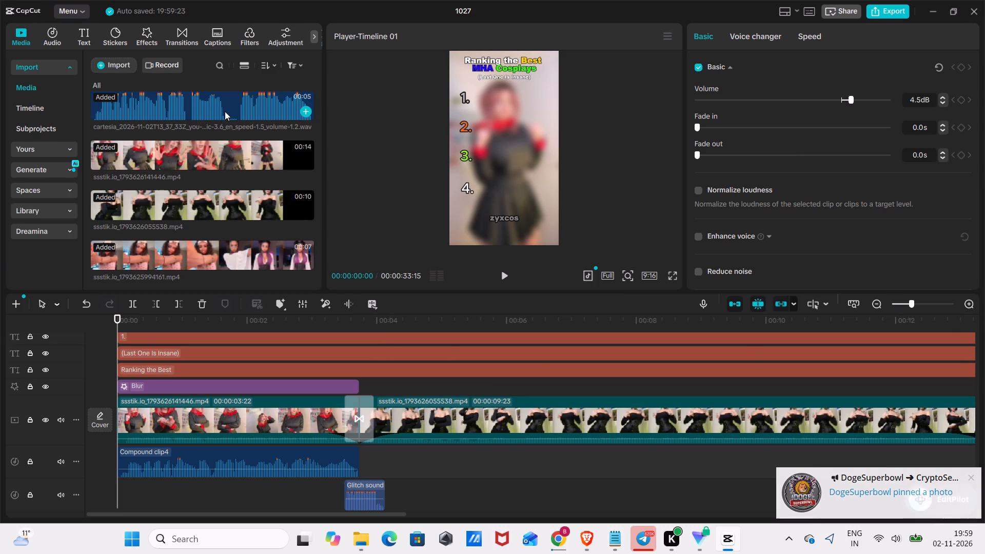
{"action": "scroll", "coordinate": [234, 107], "scroll_direction": "up", "scroll_amount": 5}
{"action": "left_click_drag", "start_coordinate": [213, 106], "coordinate": [391, 444]}
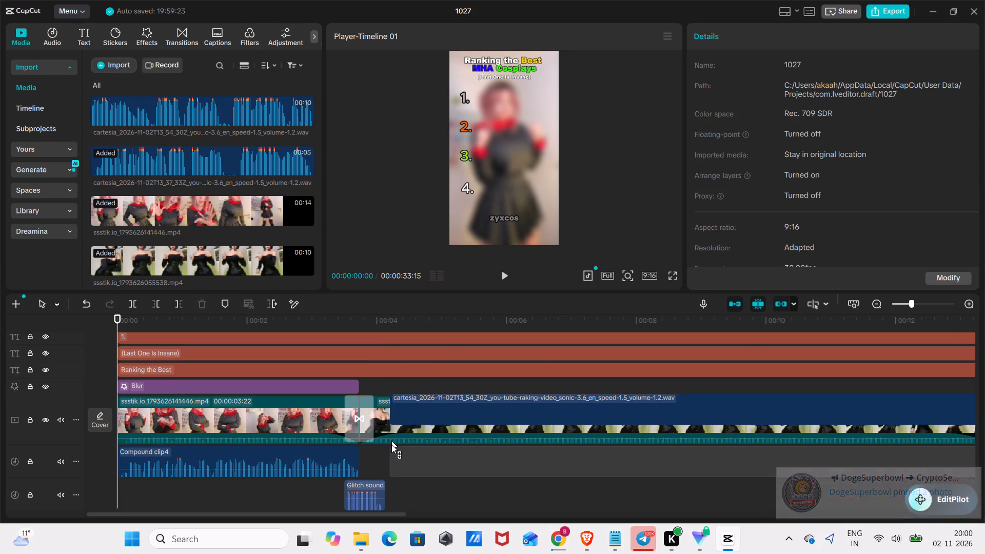
{"action": "left_click_drag", "start_coordinate": [391, 444], "coordinate": [414, 494]}
Listen to the start of the new voiceover and split it at 00:00:07:09, between spoken phrases.
{"action": "left_click", "coordinate": [413, 448]}
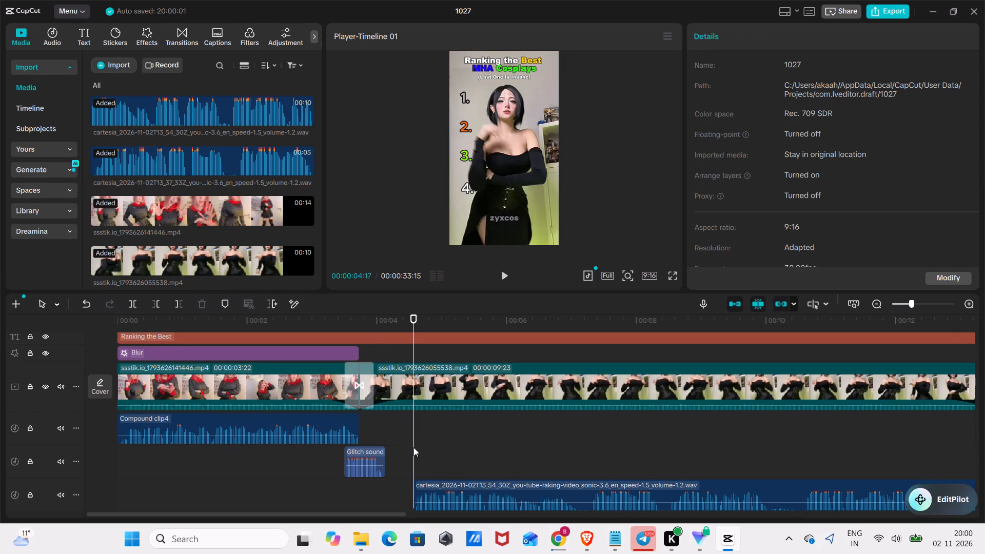
{"action": "key", "text": "space"}
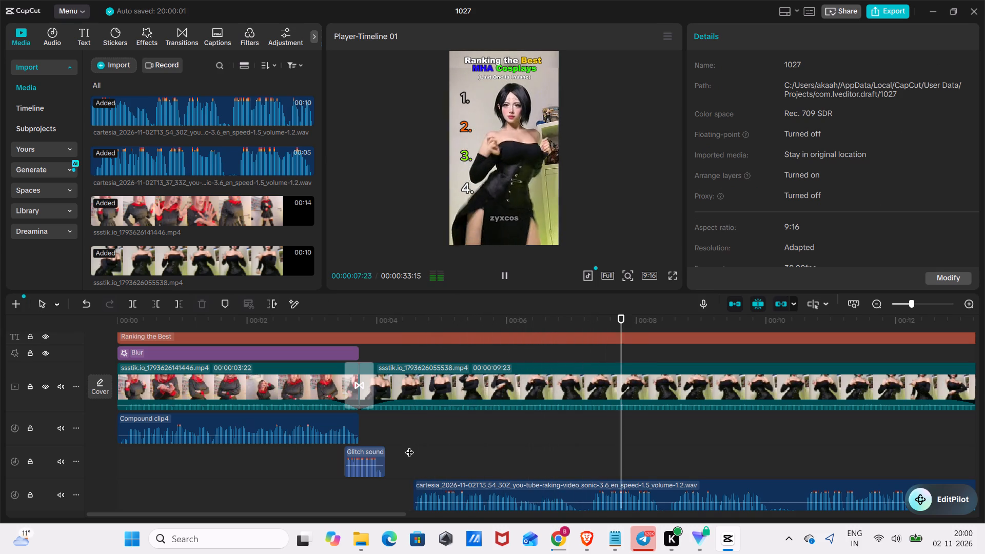
{"action": "key", "text": "space"}
{"action": "scroll", "coordinate": [485, 479], "scroll_direction": "down", "scroll_amount": 4}
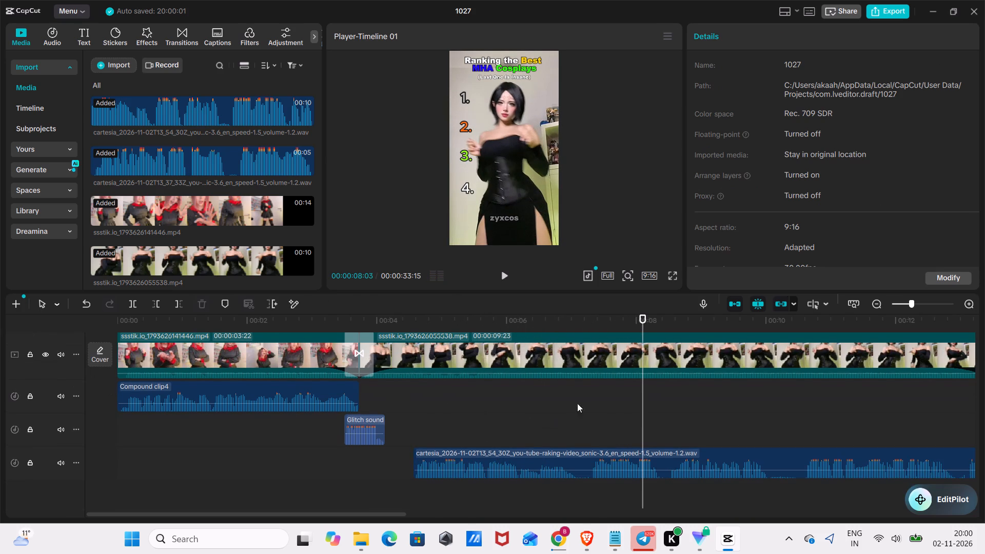
{"action": "left_click_drag", "start_coordinate": [644, 316], "coordinate": [591, 351]}
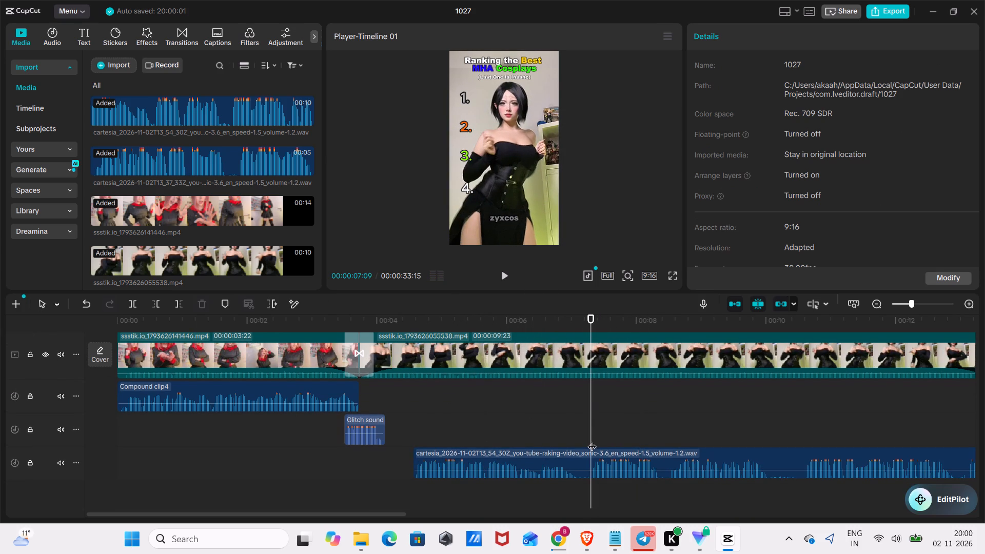
{"action": "left_click", "coordinate": [577, 451]}
{"action": "left_click", "coordinate": [135, 307]}
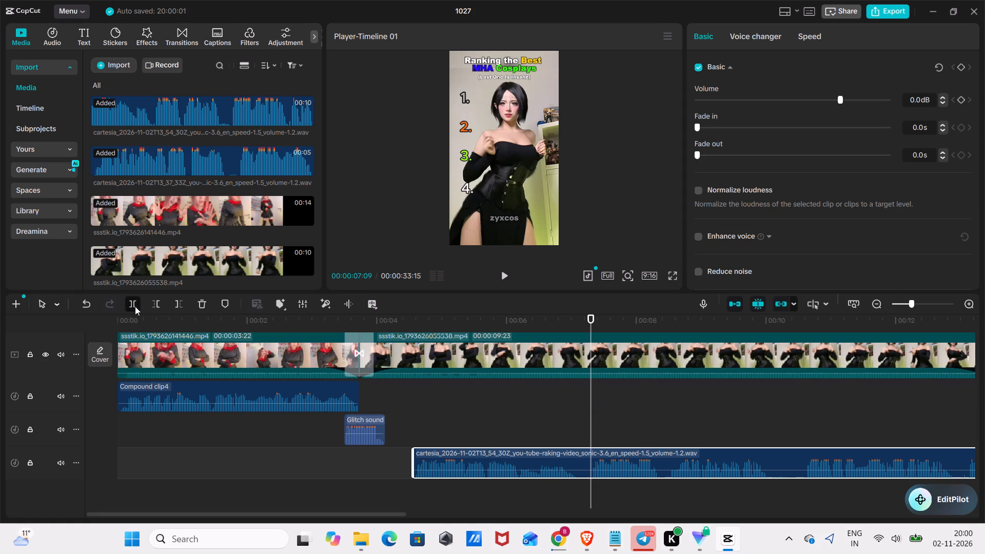
Listen to the second voiceover part and split it at 00:00:10:18, before its next phrase.
{"action": "key", "text": "space"}
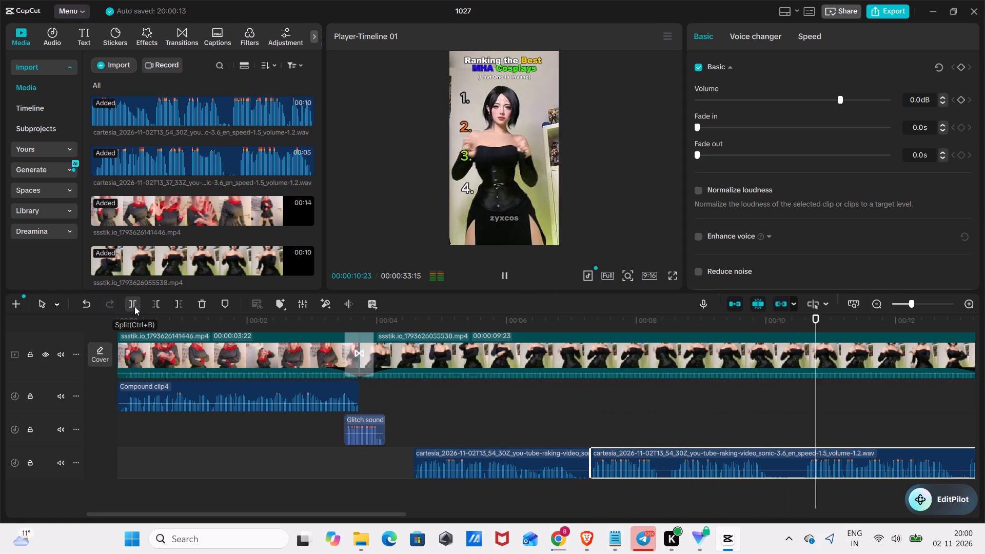
{"action": "key", "text": "space"}
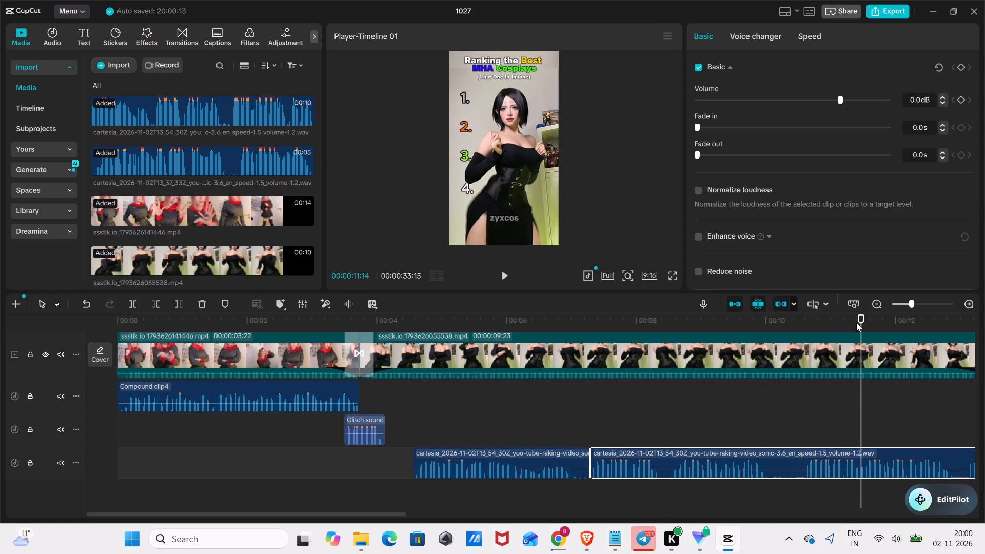
{"action": "left_click_drag", "start_coordinate": [859, 318], "coordinate": [802, 341]}
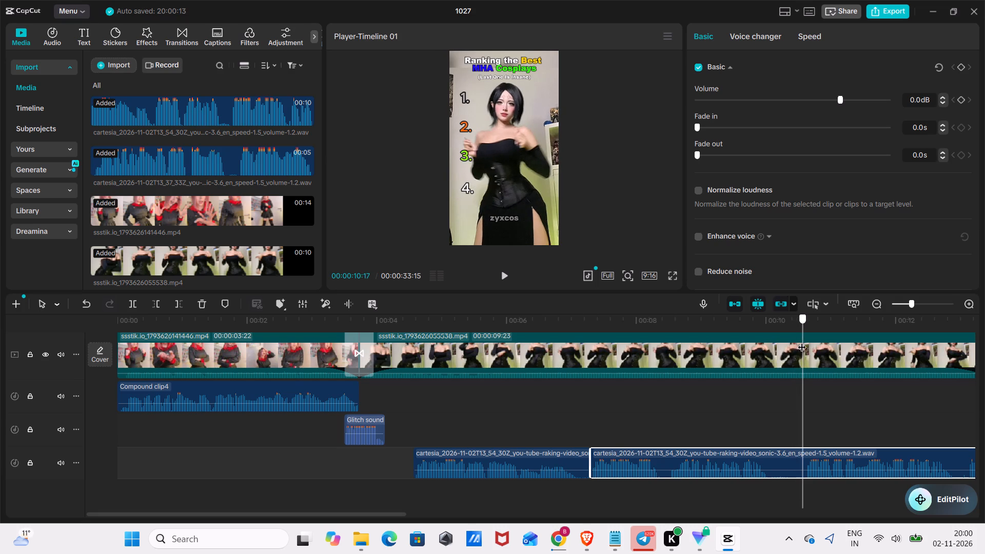
{"action": "left_click_drag", "start_coordinate": [802, 341], "coordinate": [807, 344]}
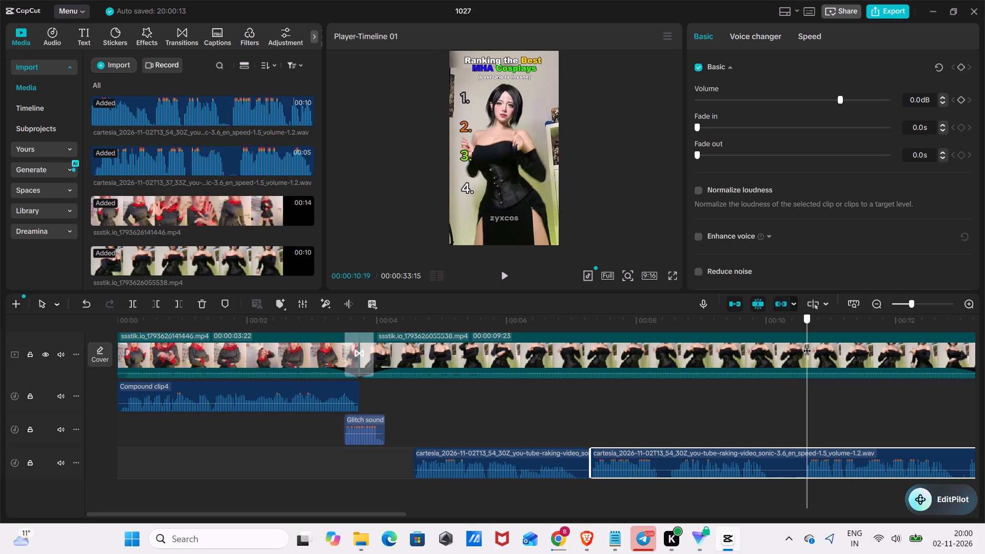
{"action": "left_click_drag", "start_coordinate": [807, 344], "coordinate": [805, 347]}
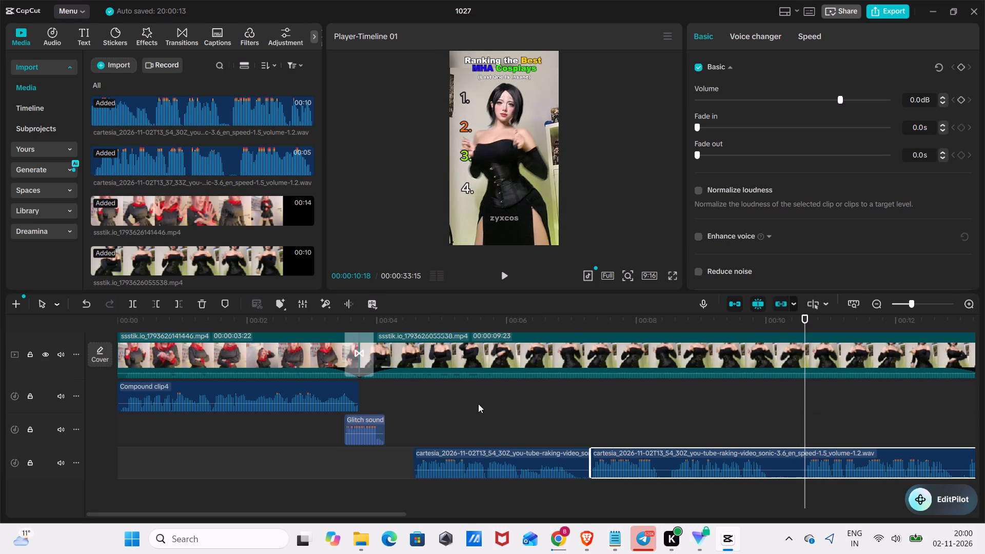
{"action": "left_click", "coordinate": [132, 301]}
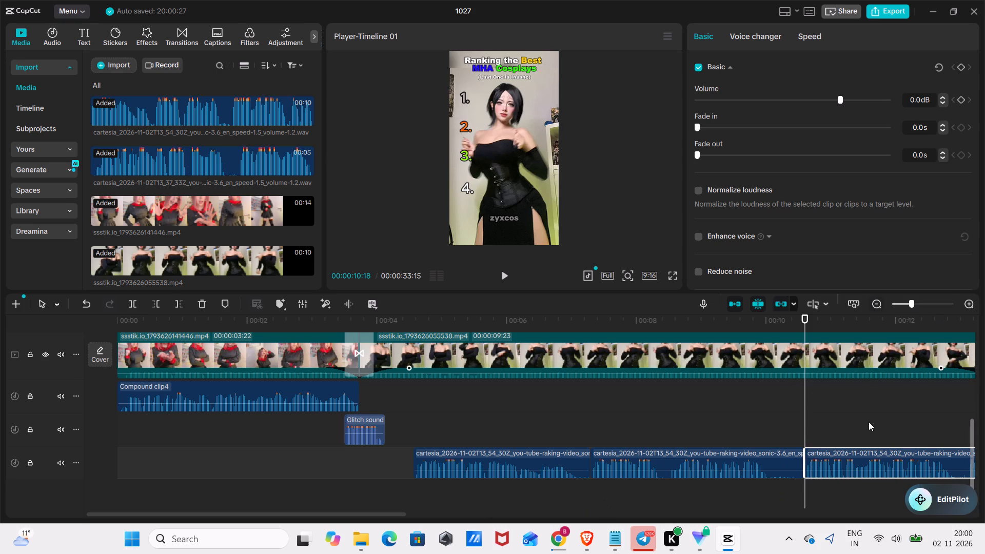
Move the third voiceover part to the first audio track, starting at 00:00:20:24 right after the last glitch sound.
{"action": "left_click_drag", "start_coordinate": [807, 422], "coordinate": [984, 539]}
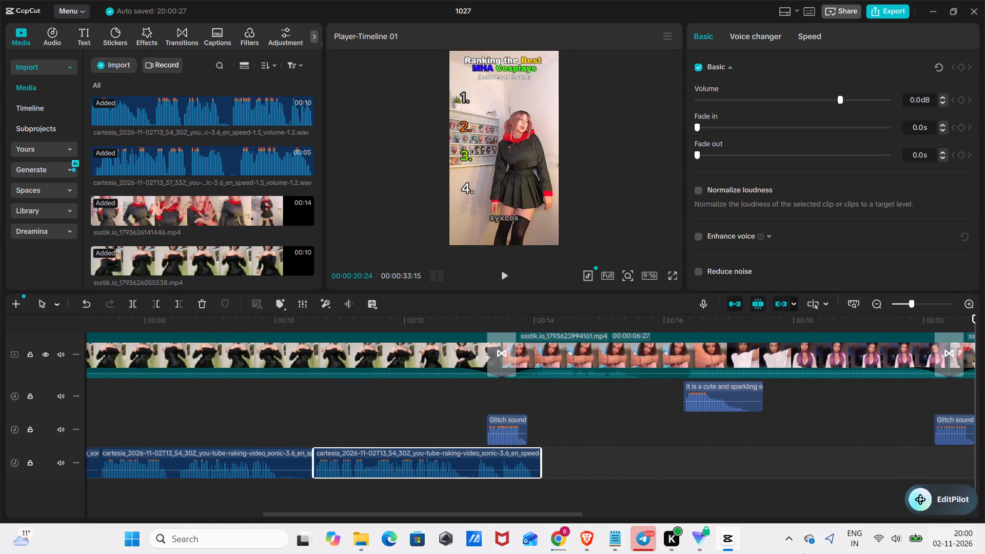
{"action": "left_click_drag", "start_coordinate": [360, 467], "coordinate": [914, 400]}
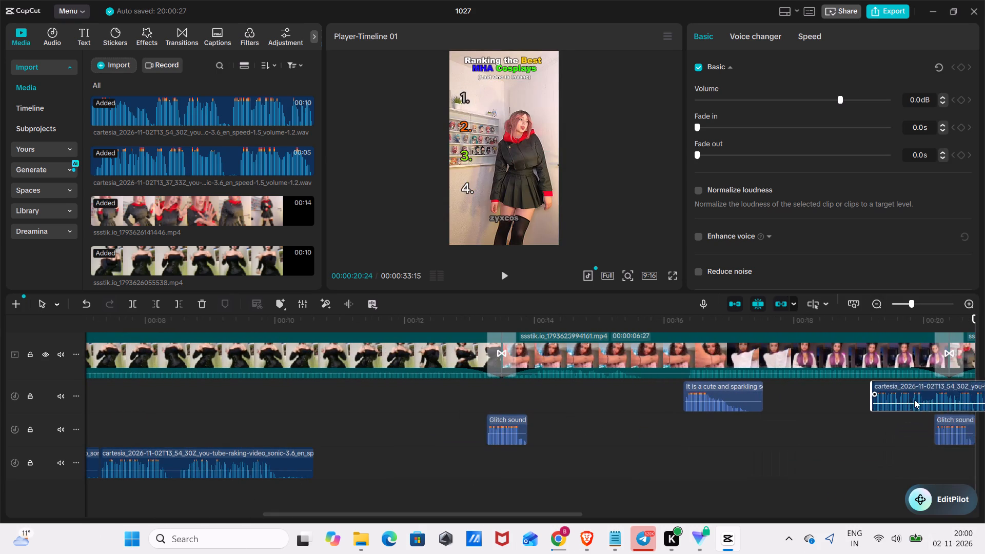
{"action": "left_click_drag", "start_coordinate": [914, 400], "coordinate": [697, 401]}
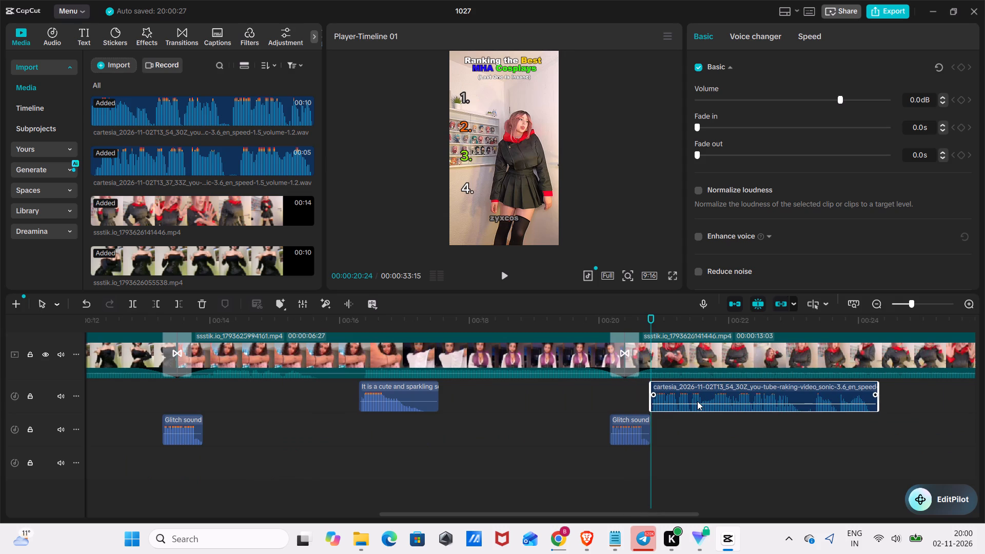
{"action": "left_click_drag", "start_coordinate": [697, 401], "coordinate": [698, 401]}
Split the first voiceover part at 00:00:07:03 and delete the short piece after the cut.
{"action": "left_click_drag", "start_coordinate": [647, 319], "coordinate": [0, 355]}
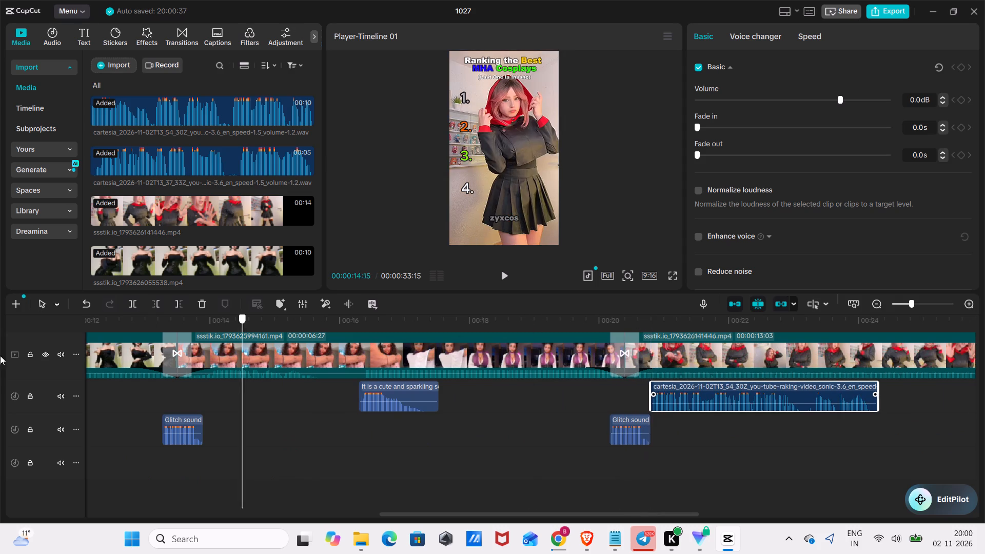
{"action": "left_click_drag", "start_coordinate": [0, 355], "coordinate": [564, 473]}
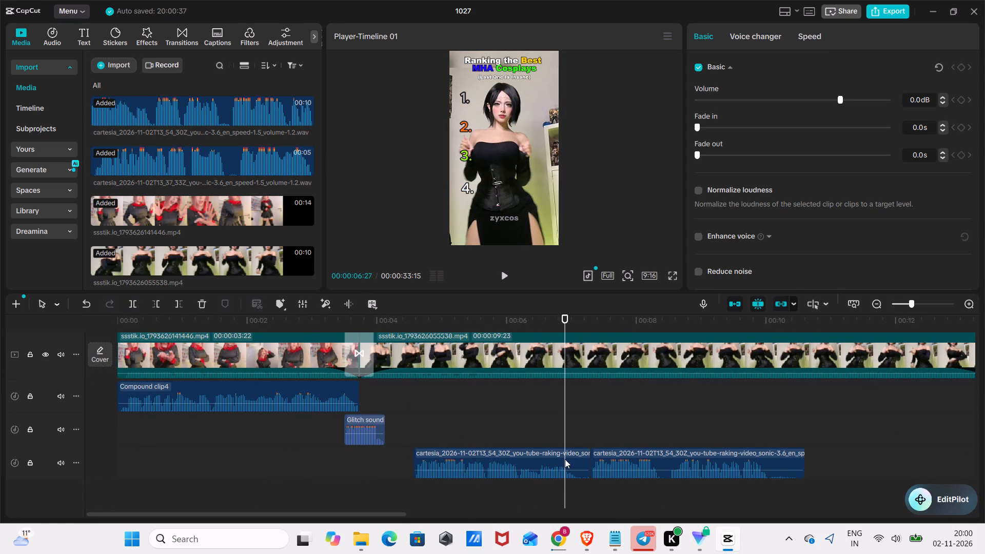
{"action": "left_click_drag", "start_coordinate": [564, 428], "coordinate": [578, 428]}
{"action": "left_click", "coordinate": [563, 461]}
{"action": "left_click", "coordinate": [132, 305]}
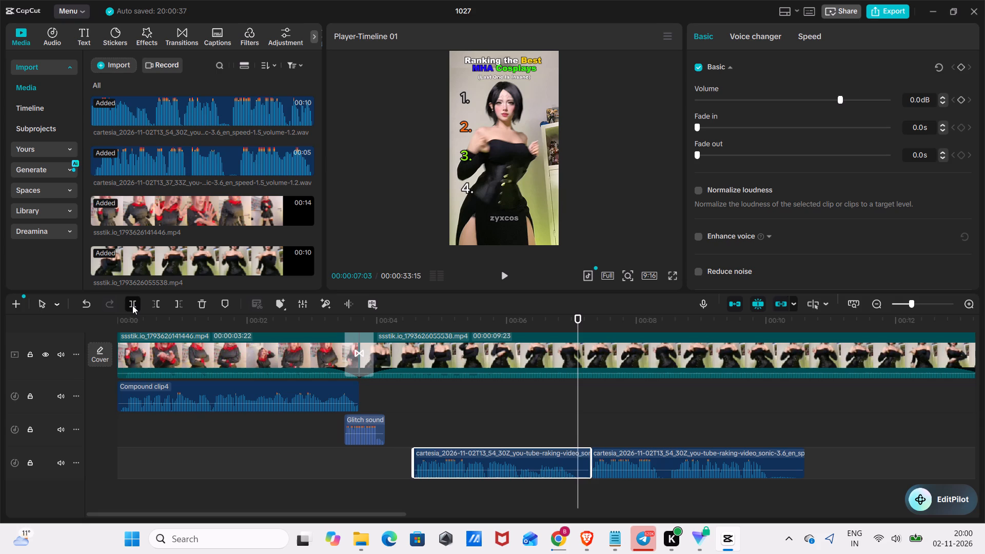
{"action": "left_click", "coordinate": [203, 301]}
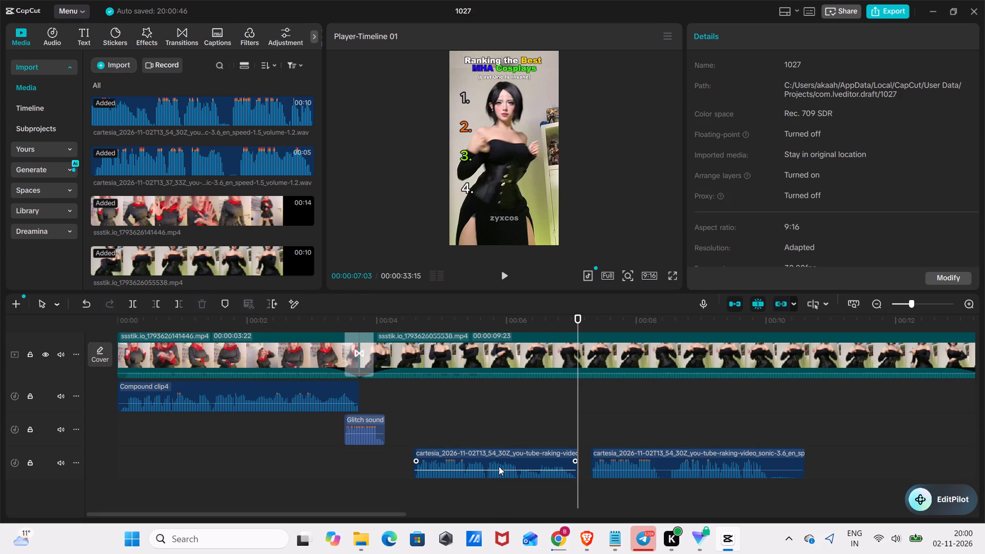
Move the trimmed first voiceover part up to the first audio track, shortly after the first glitch sound.
{"action": "left_click_drag", "start_coordinate": [498, 462], "coordinate": [490, 393]}
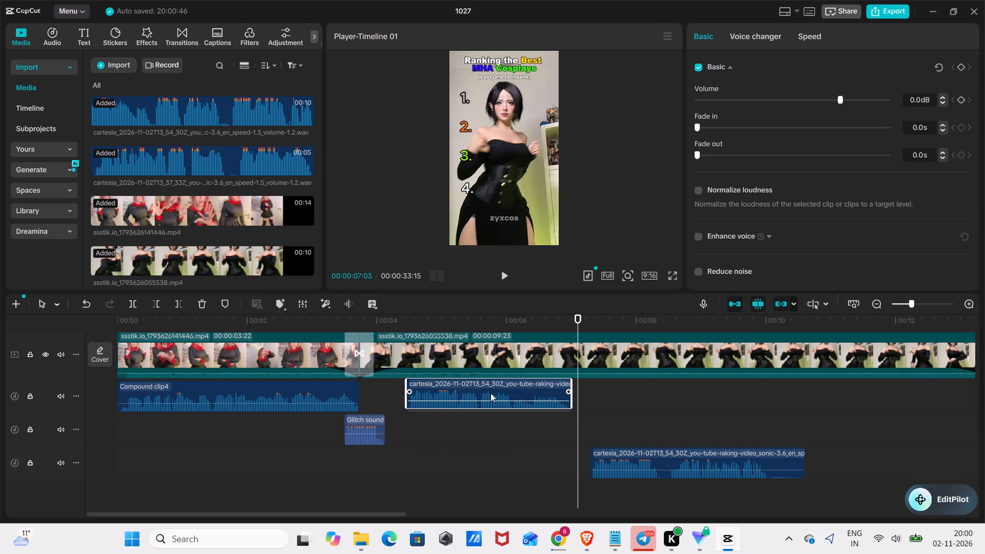
{"action": "left_click_drag", "start_coordinate": [490, 393], "coordinate": [488, 393]}
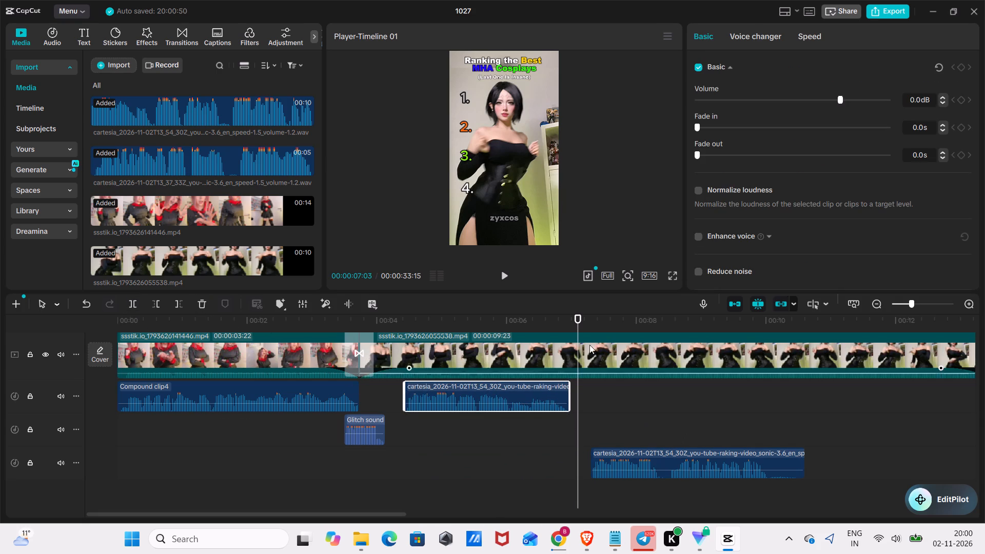
Split the second voiceover part at 00:00:08:10 and 00:00:08:16 to isolate the pause between phrases.
{"action": "left_click_drag", "start_coordinate": [577, 317], "coordinate": [659, 345]}
{"action": "left_click", "coordinate": [667, 461]}
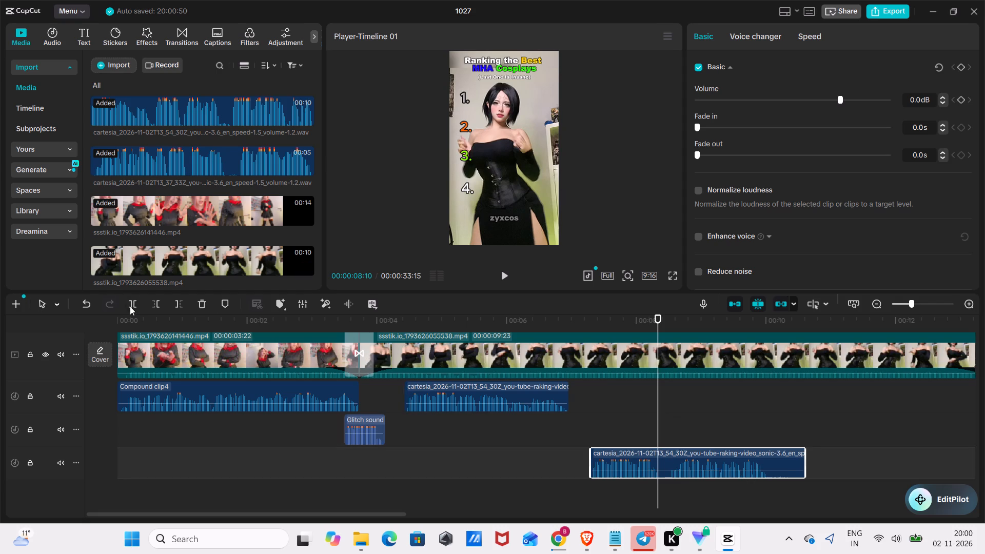
{"action": "left_click", "coordinate": [130, 305]}
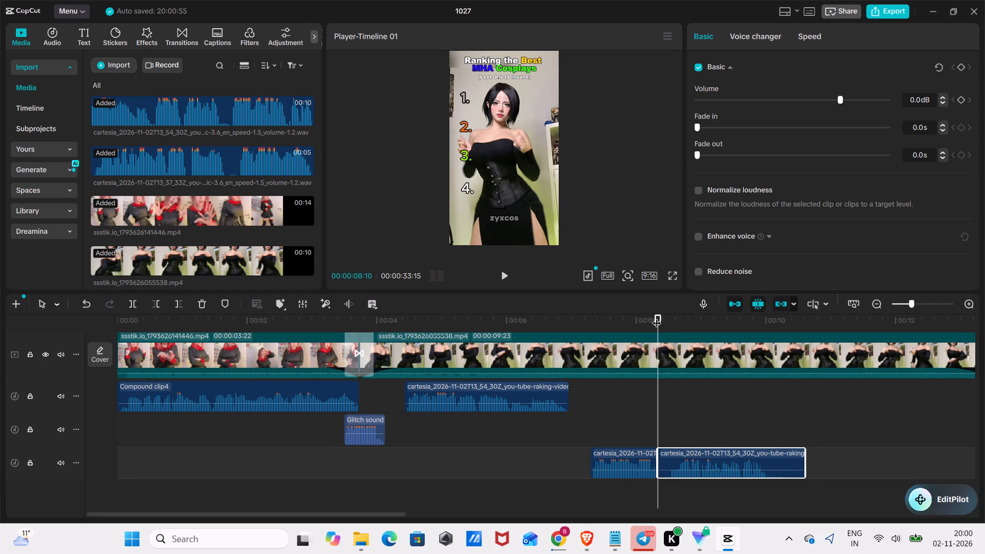
{"action": "left_click_drag", "start_coordinate": [657, 316], "coordinate": [670, 322]}
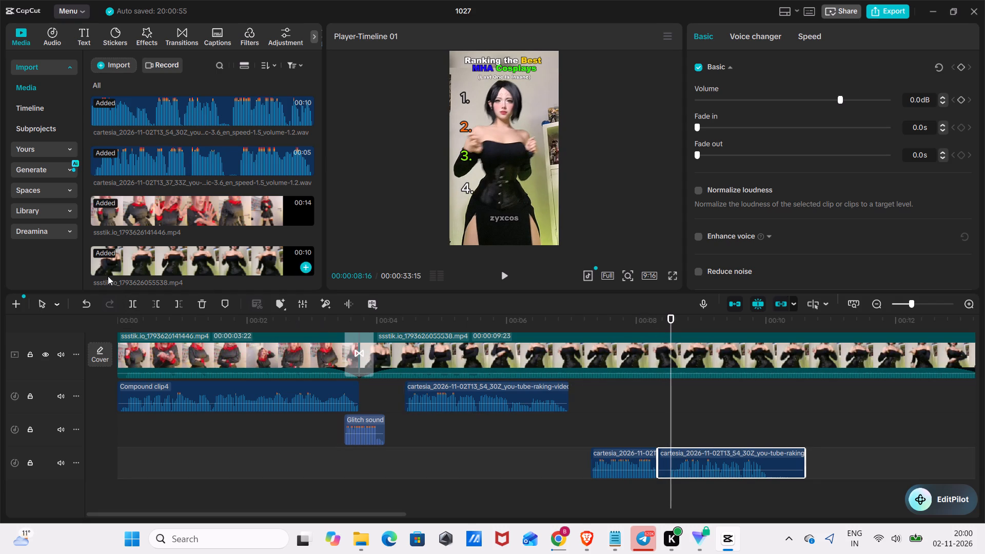
{"action": "left_click", "coordinate": [137, 303]}
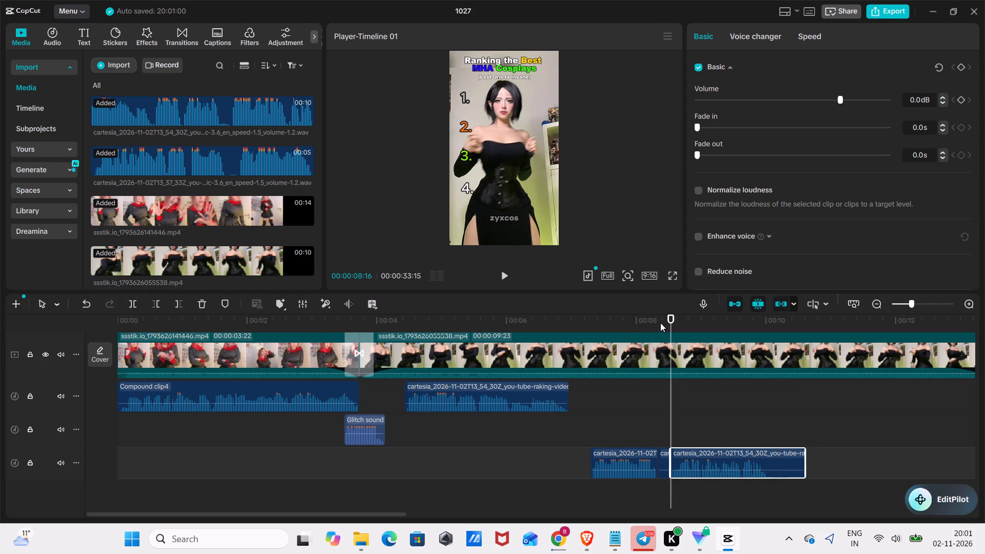
Split the remaining second voiceover part at 00:00:10:00 and delete the tail after the cut.
{"action": "left_click_drag", "start_coordinate": [674, 316], "coordinate": [765, 349]}
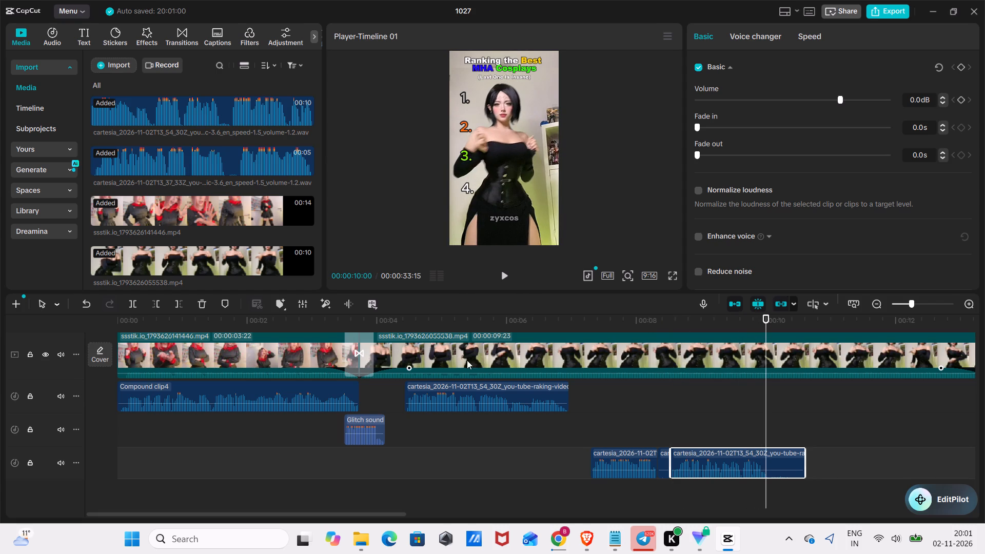
{"action": "left_click", "coordinate": [132, 303]}
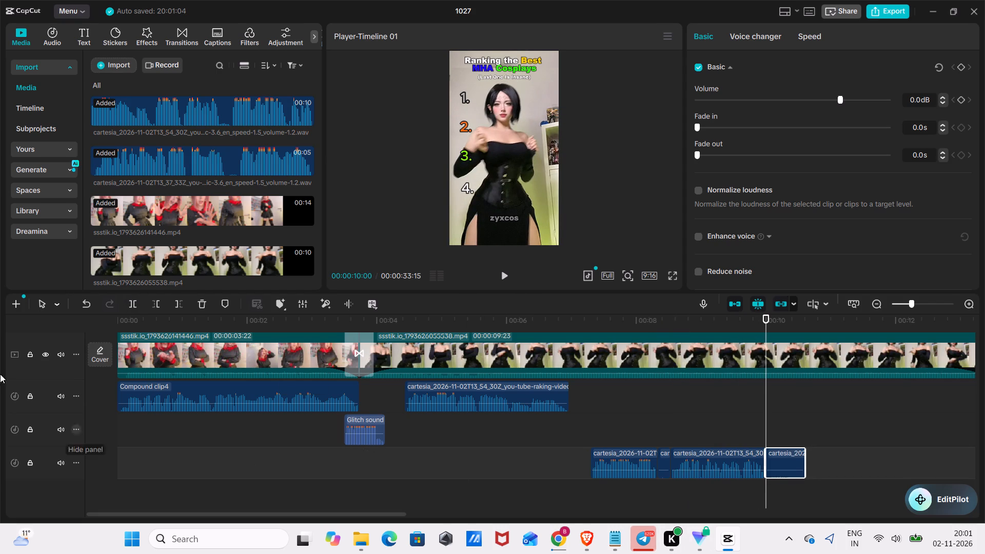
{"action": "left_click", "coordinate": [208, 302]}
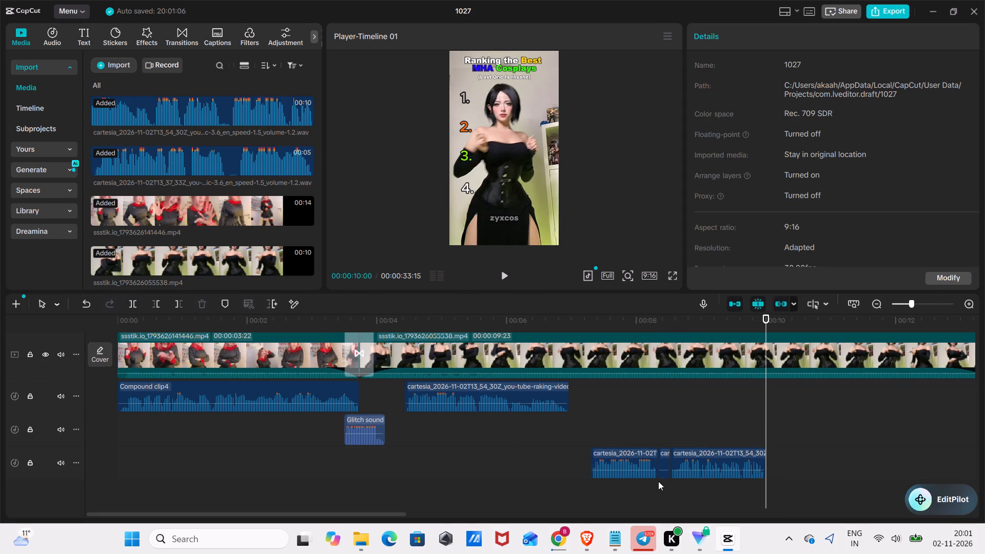
Delete the short pause piece from the second voiceover part and close the gap by joining the following piece to the earlier one.
{"action": "left_click", "coordinate": [663, 479]}
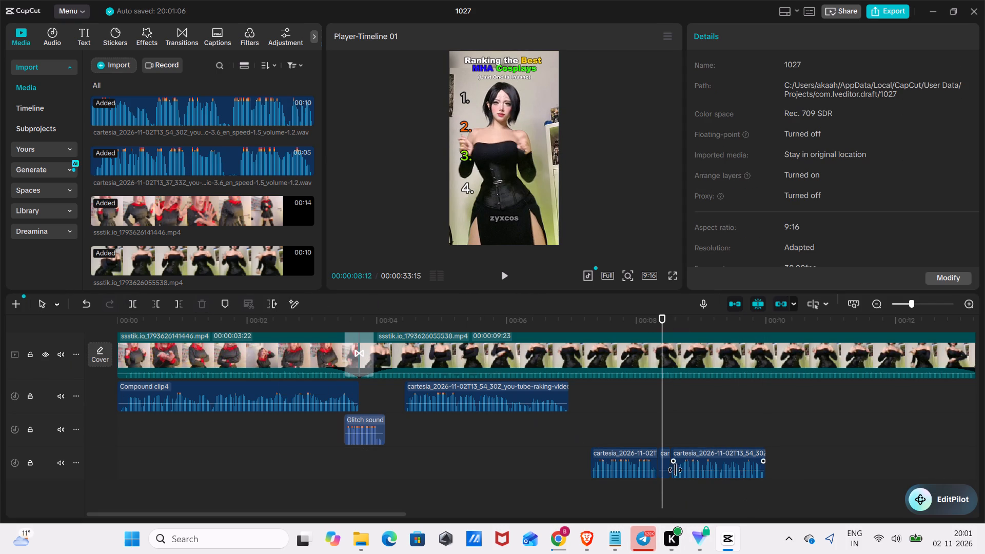
{"action": "left_click", "coordinate": [666, 473]}
{"action": "left_click", "coordinate": [204, 304]}
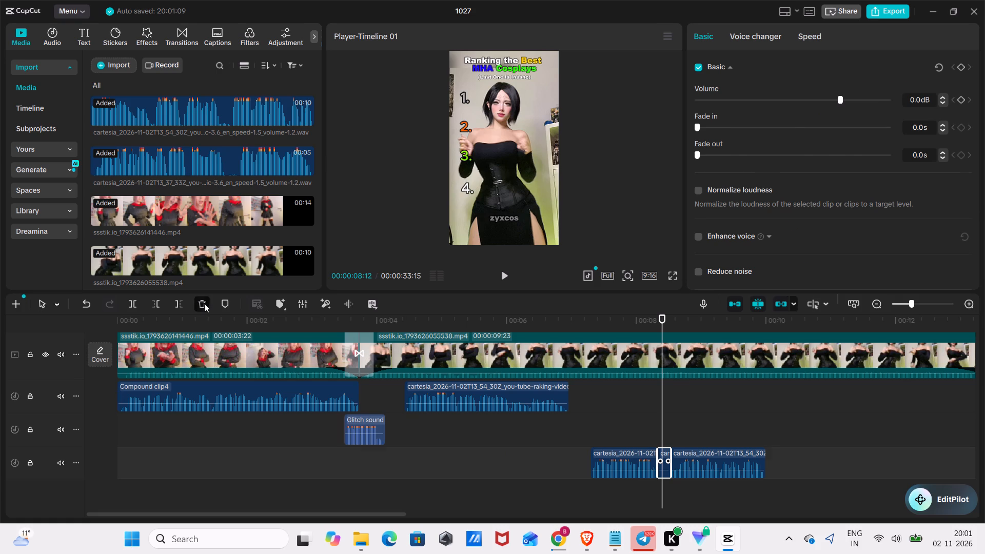
{"action": "left_click_drag", "start_coordinate": [659, 394], "coordinate": [597, 405]}
{"action": "left_click_drag", "start_coordinate": [700, 458], "coordinate": [684, 457]}
Combine the two adjoining second-part voiceover pieces into one compound clip.
{"action": "left_click_drag", "start_coordinate": [786, 472], "coordinate": [755, 472]}
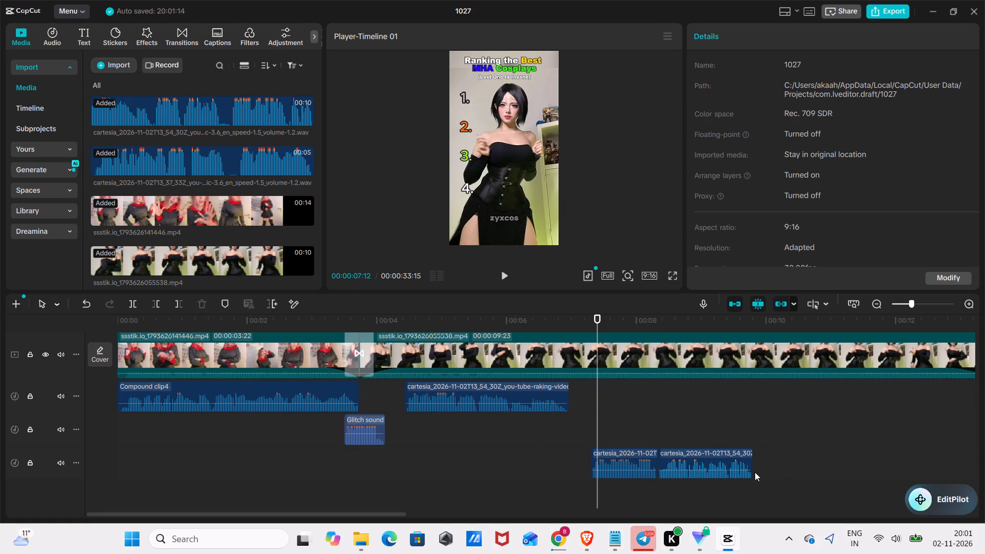
{"action": "left_click_drag", "start_coordinate": [755, 472], "coordinate": [583, 444]}
{"action": "right_click", "coordinate": [618, 456]}
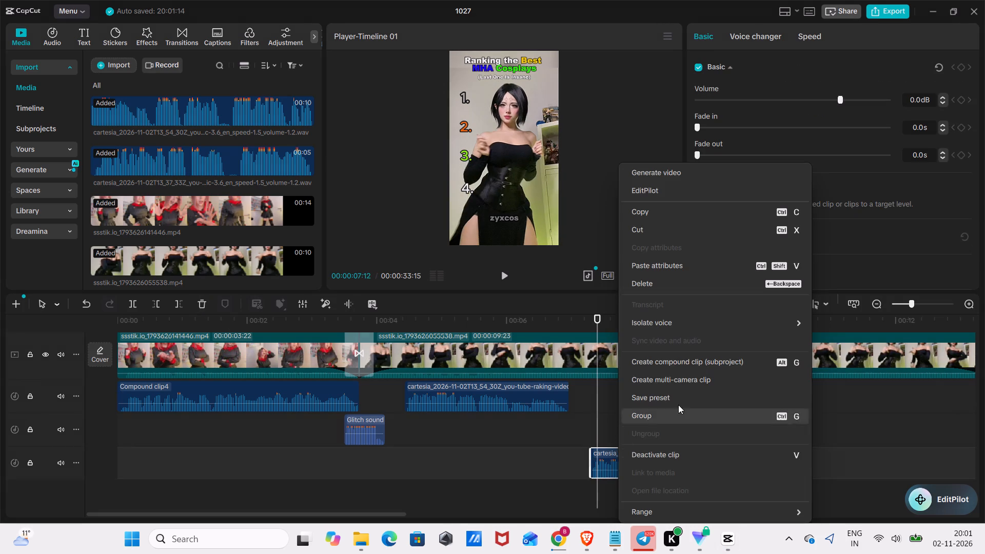
{"action": "left_click", "coordinate": [699, 365]}
Move the compound voiceover clip to the glitch sound track, just after the second glitch sound at about 00:00:14.
{"action": "left_click_drag", "start_coordinate": [637, 456], "coordinate": [964, 444]}
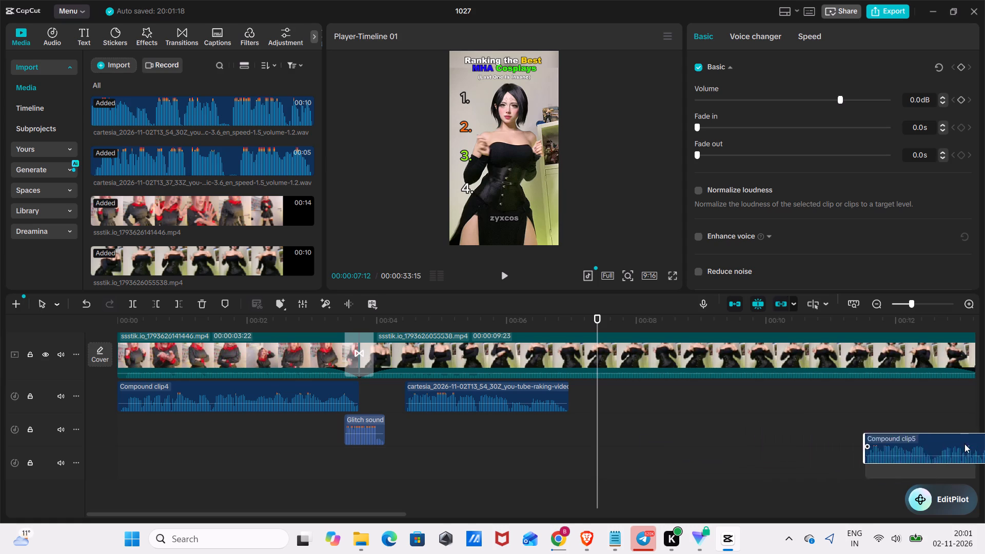
{"action": "left_click_drag", "start_coordinate": [964, 444], "coordinate": [790, 389]}
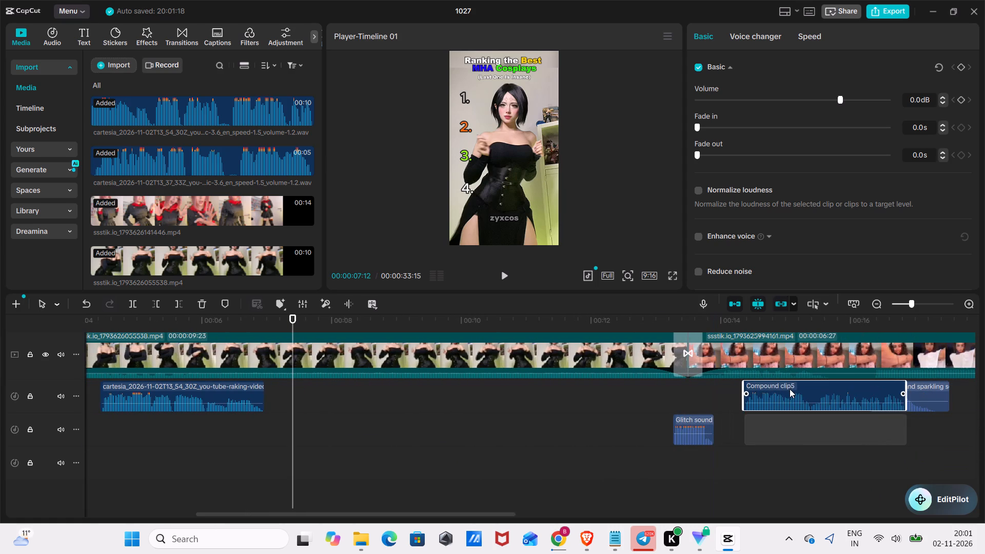
{"action": "left_click_drag", "start_coordinate": [790, 389], "coordinate": [772, 385]}
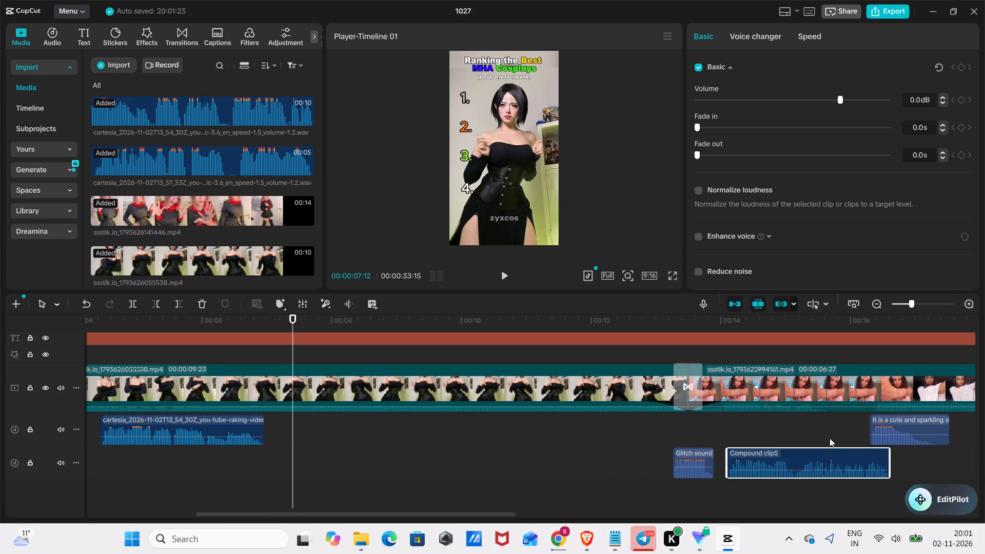
Play back from the start of the compound voiceover clip through most of the last voiceover part to check the timing.
{"action": "left_click", "coordinate": [711, 316]}
{"action": "left_click_drag", "start_coordinate": [711, 316], "coordinate": [714, 316]}
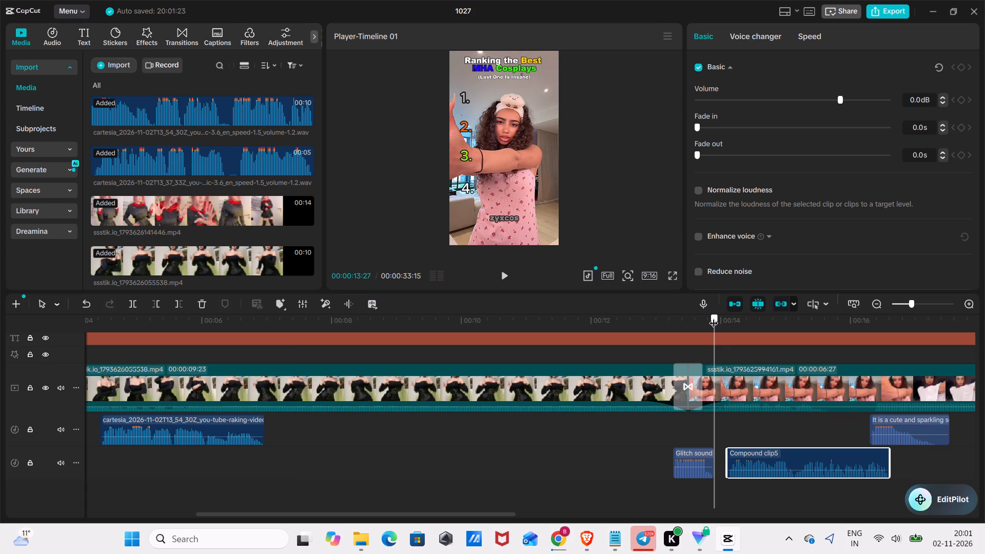
{"action": "left_click_drag", "start_coordinate": [714, 316], "coordinate": [725, 320]}
{"action": "key", "text": "space"}
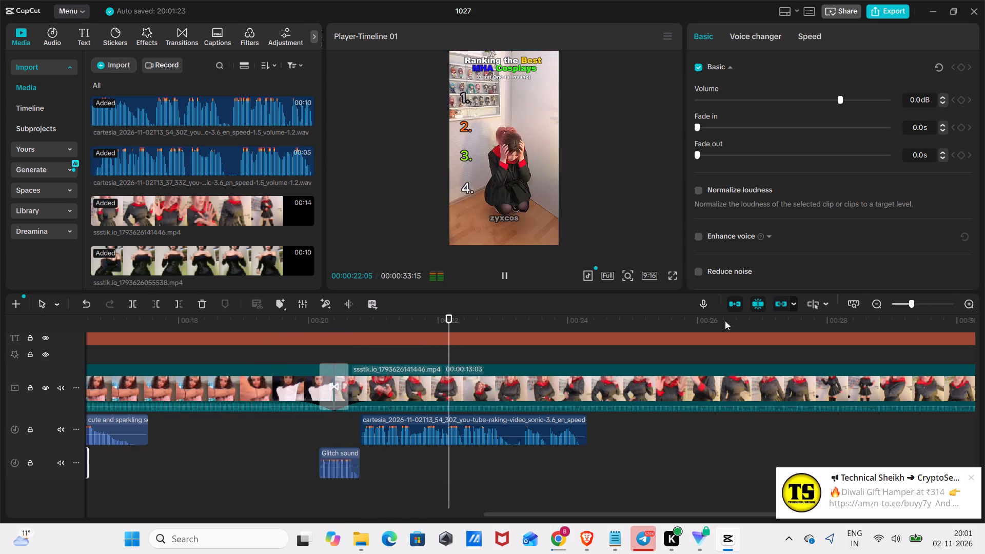
{"action": "key", "text": "space"}
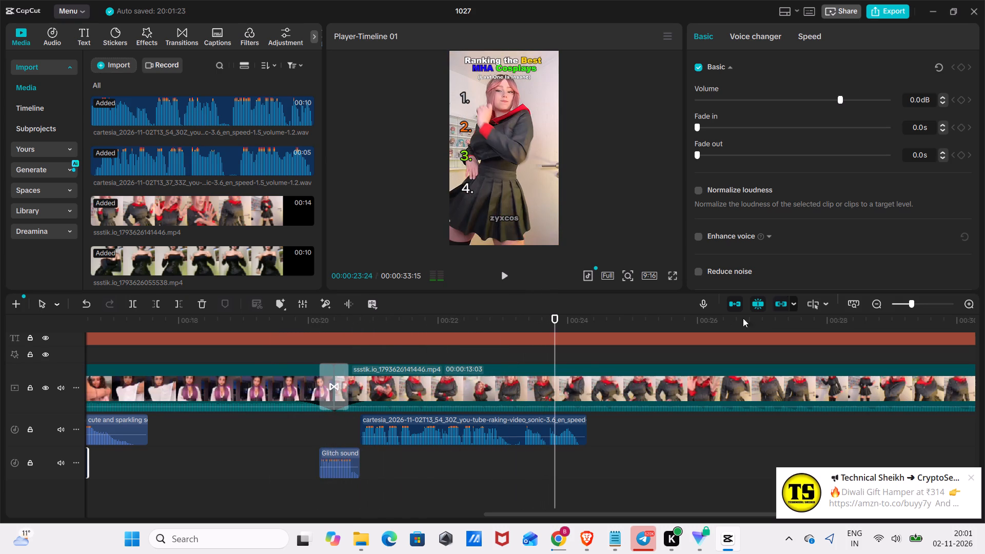
Listen to the end of the last voiceover part, split it at 00:00:23:03 and delete the piece after the cut.
{"action": "left_click_drag", "start_coordinate": [556, 320], "coordinate": [507, 339]}
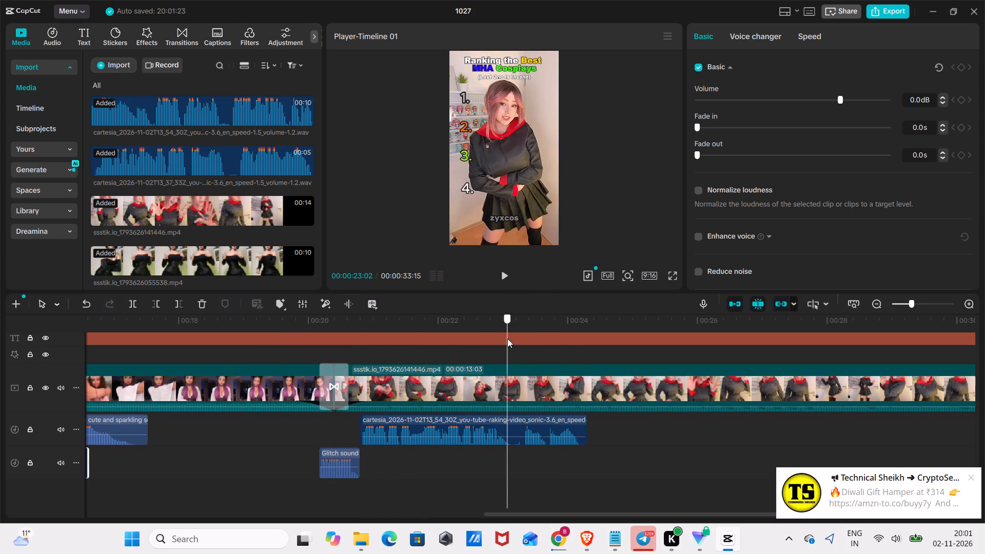
{"action": "left_click_drag", "start_coordinate": [507, 339], "coordinate": [502, 357]}
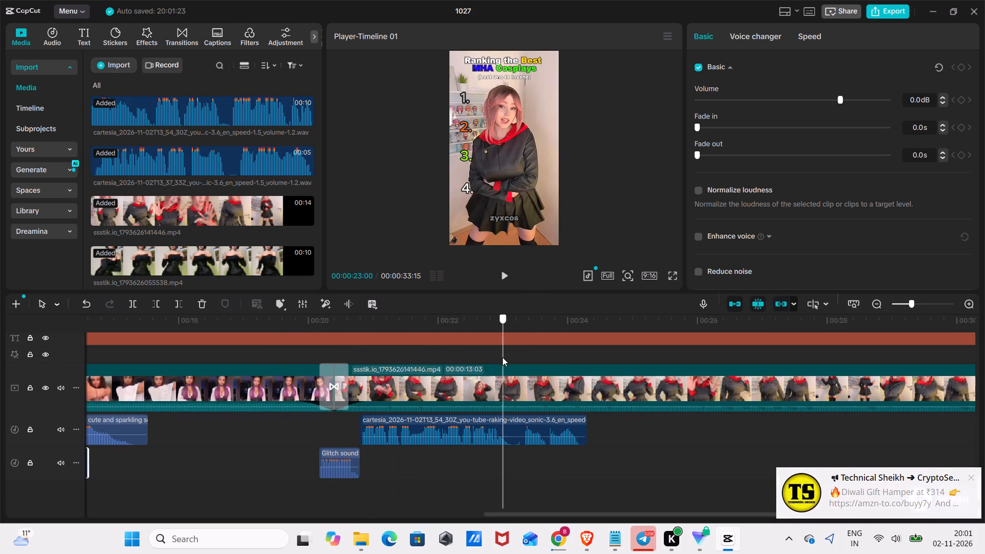
{"action": "left_click_drag", "start_coordinate": [502, 357], "coordinate": [511, 359]}
{"action": "key", "text": "space"}
{"action": "key", "text": "space"}
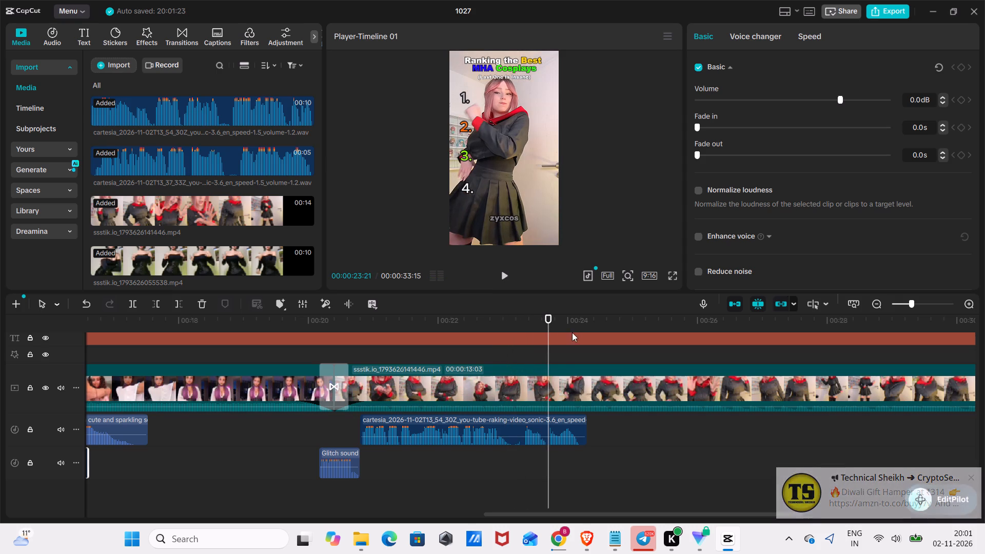
{"action": "left_click_drag", "start_coordinate": [551, 320], "coordinate": [510, 340]}
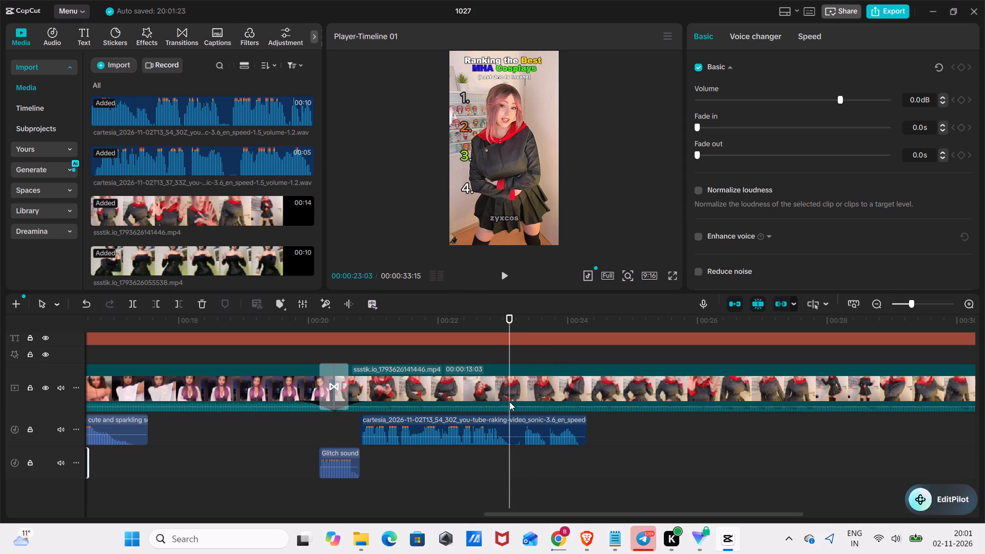
{"action": "left_click", "coordinate": [507, 420]}
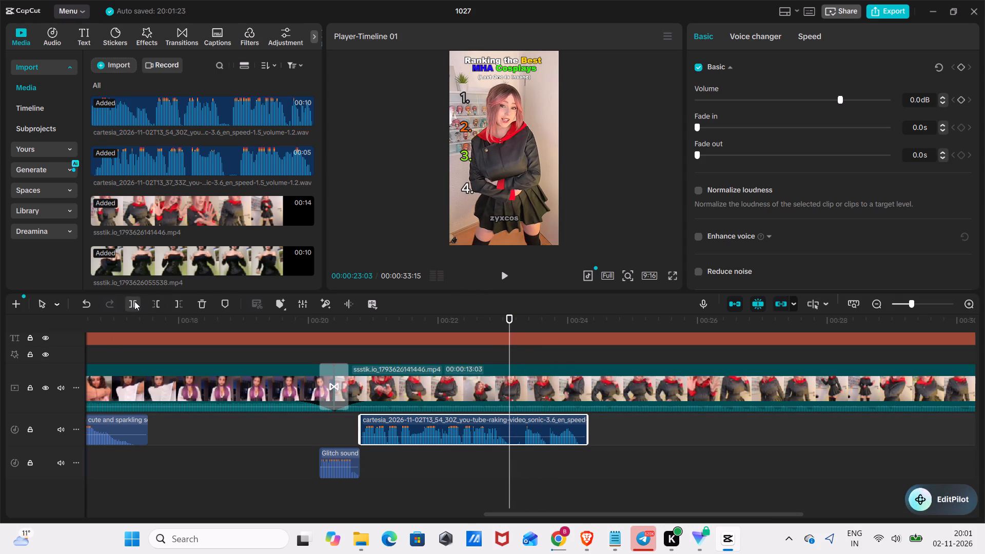
{"action": "left_click", "coordinate": [134, 301]}
{"action": "left_click", "coordinate": [204, 306]}
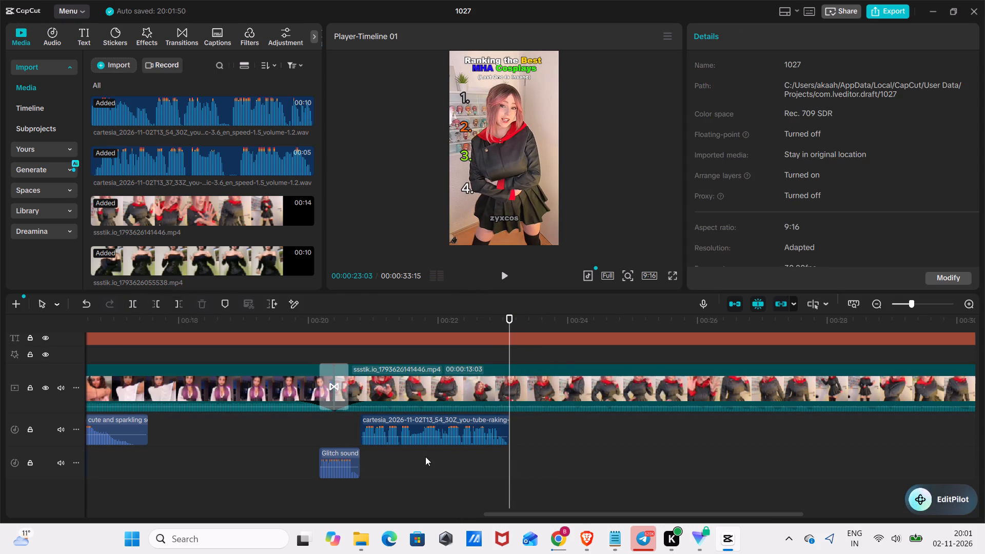
Shift the trimmed last voiceover part slightly later, leaving a short gap after the last glitch sound.
{"action": "left_click_drag", "start_coordinate": [422, 423], "coordinate": [449, 420]}
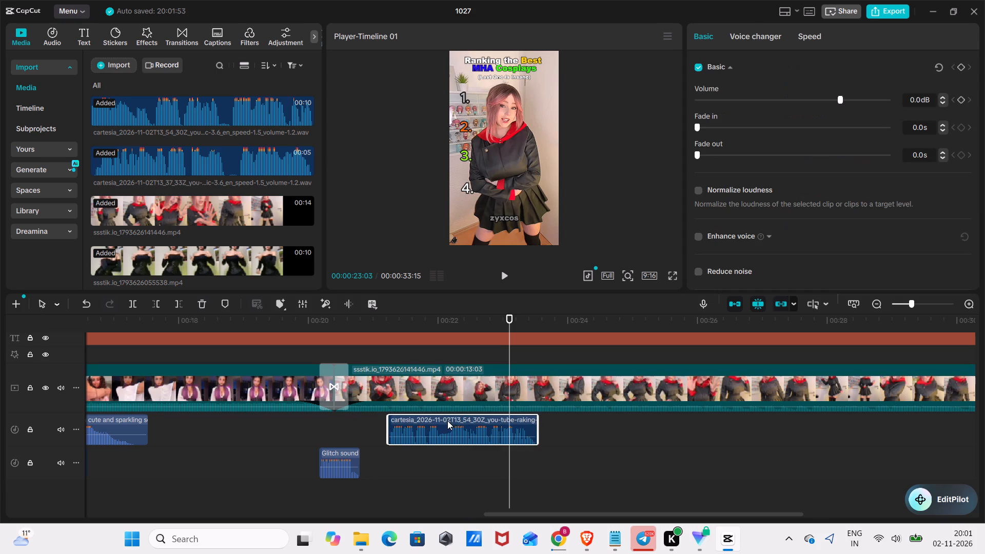
Mute the original audio of all four video clips on the main track by lowering each volume to -∞ dB.
{"action": "left_click_drag", "start_coordinate": [513, 322], "coordinate": [638, 448]}
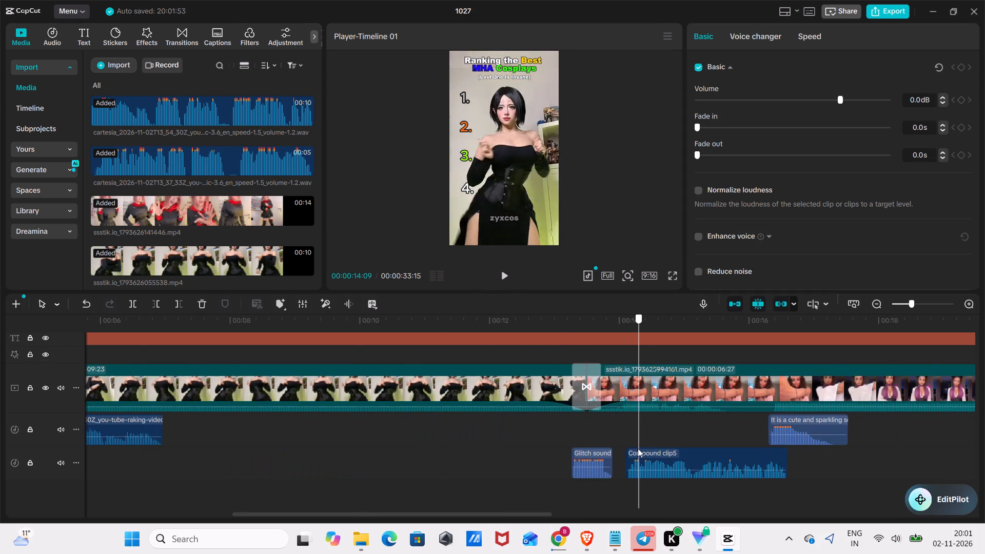
{"action": "left_click_drag", "start_coordinate": [638, 448], "coordinate": [638, 449]}
{"action": "left_click", "coordinate": [901, 306]}
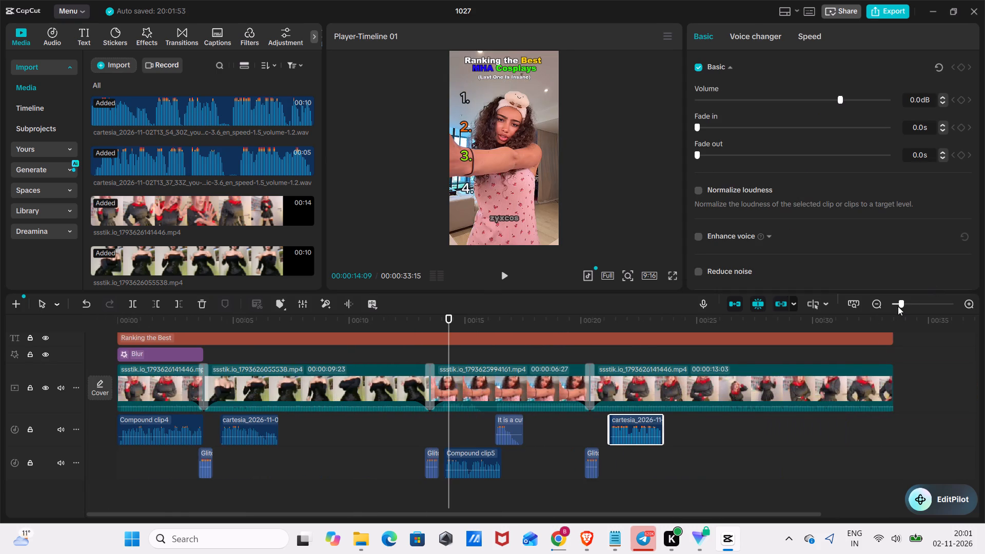
{"action": "left_click", "coordinate": [142, 394]}
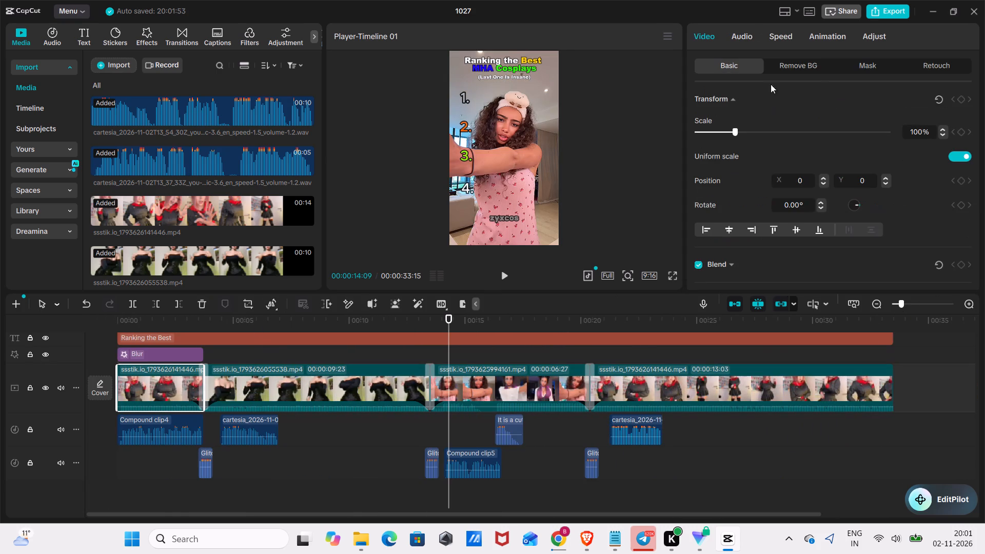
{"action": "left_click", "coordinate": [738, 37]}
{"action": "left_click_drag", "start_coordinate": [778, 133], "coordinate": [463, 156]}
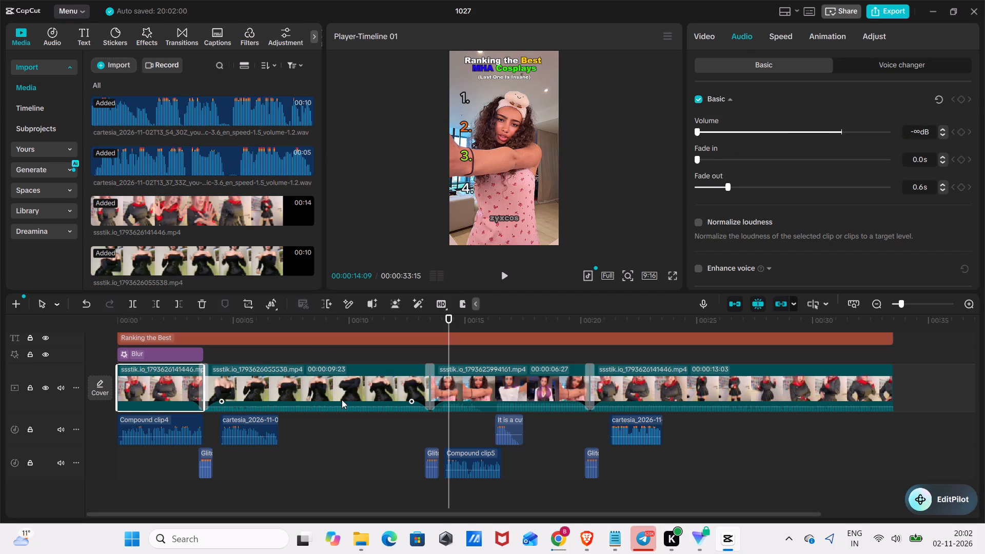
{"action": "left_click", "coordinate": [342, 398]}
{"action": "left_click_drag", "start_coordinate": [742, 130], "coordinate": [423, 129]}
{"action": "left_click", "coordinate": [545, 386]}
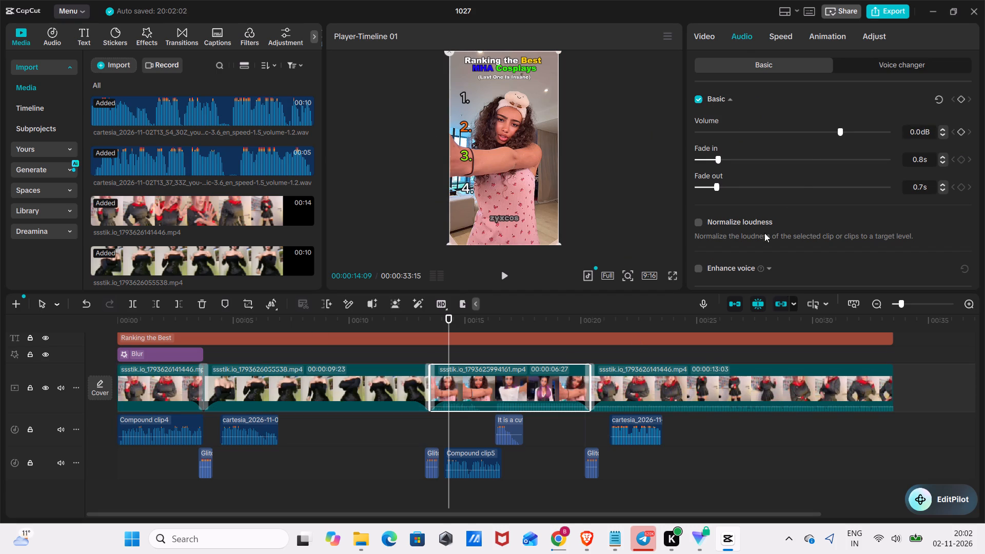
{"action": "left_click_drag", "start_coordinate": [810, 133], "coordinate": [463, 130]}
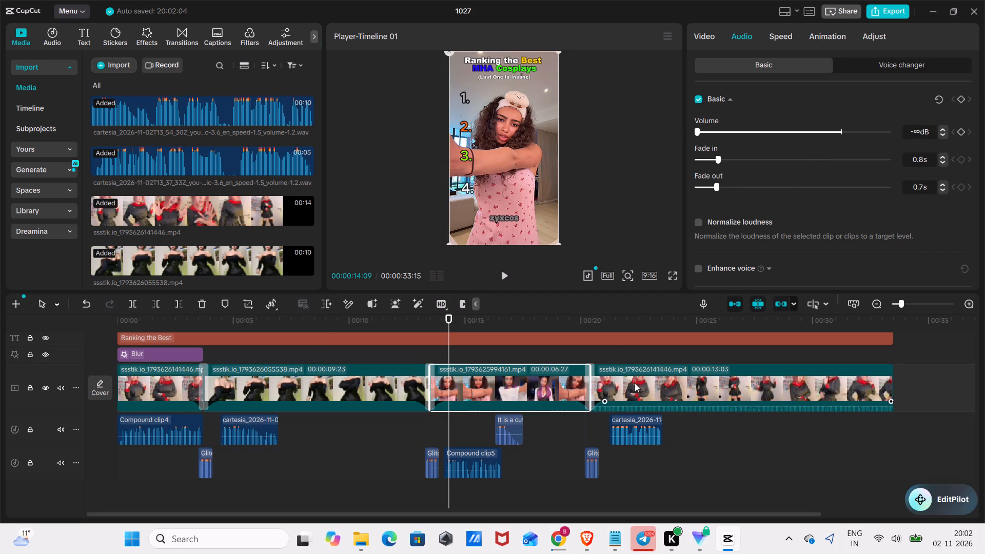
{"action": "left_click", "coordinate": [635, 383]}
{"action": "left_click_drag", "start_coordinate": [761, 130], "coordinate": [510, 114]}
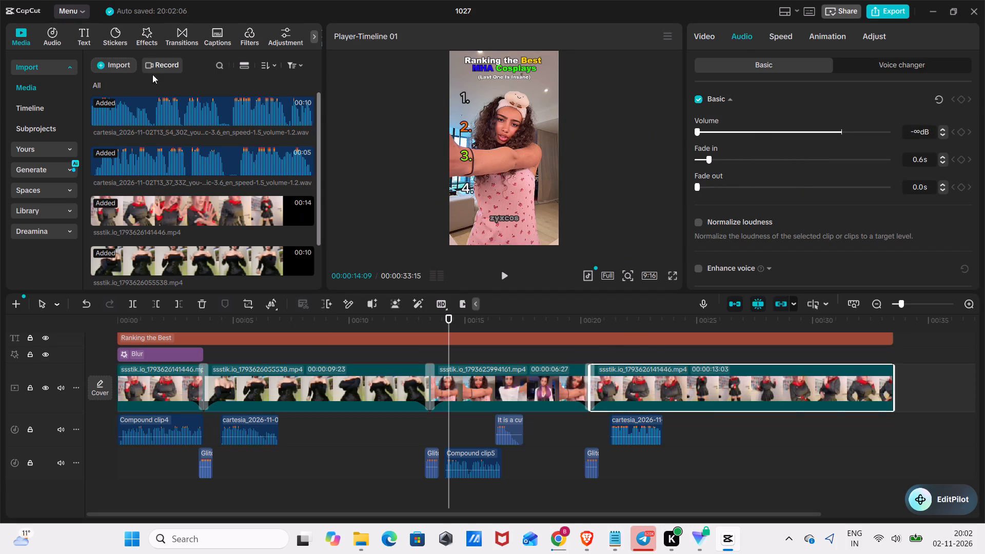
Generate auto captions with English as the spoken language.
{"action": "left_click", "coordinate": [215, 37]}
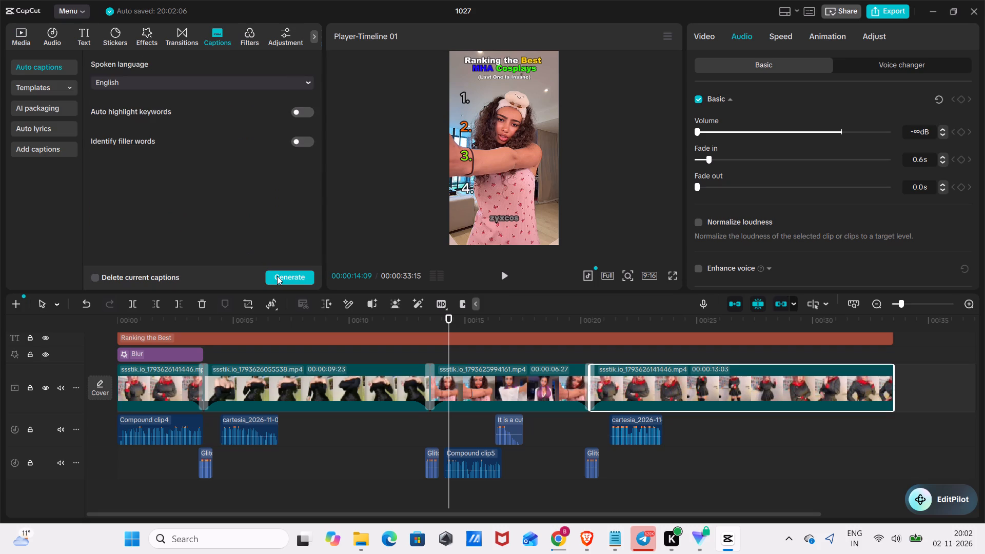
{"action": "left_click", "coordinate": [302, 271]}
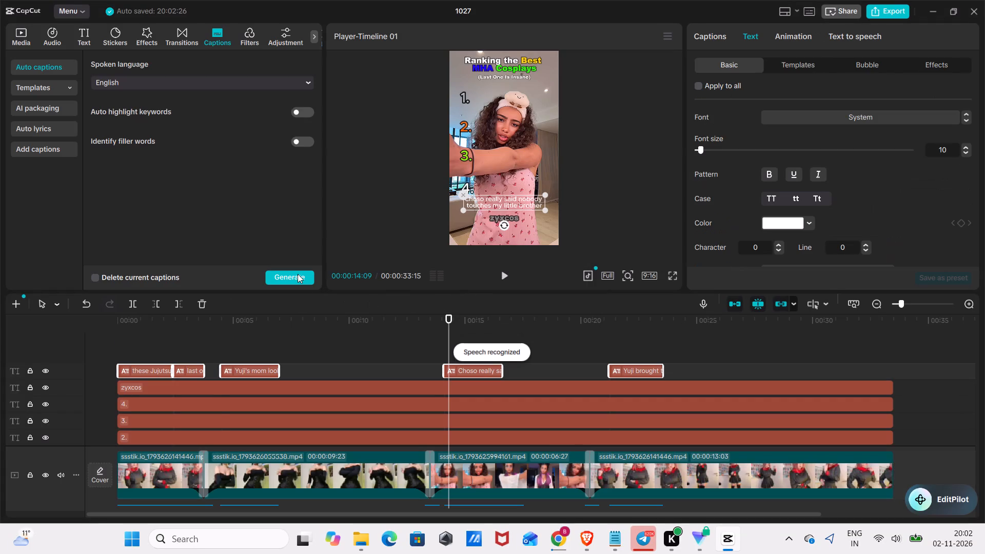
Apply the favorite cyan BROWN text template to all generated captions, ending with Apply to all switched off and the captions deselected.
{"action": "left_click", "coordinate": [695, 84]}
{"action": "left_click", "coordinate": [801, 68]}
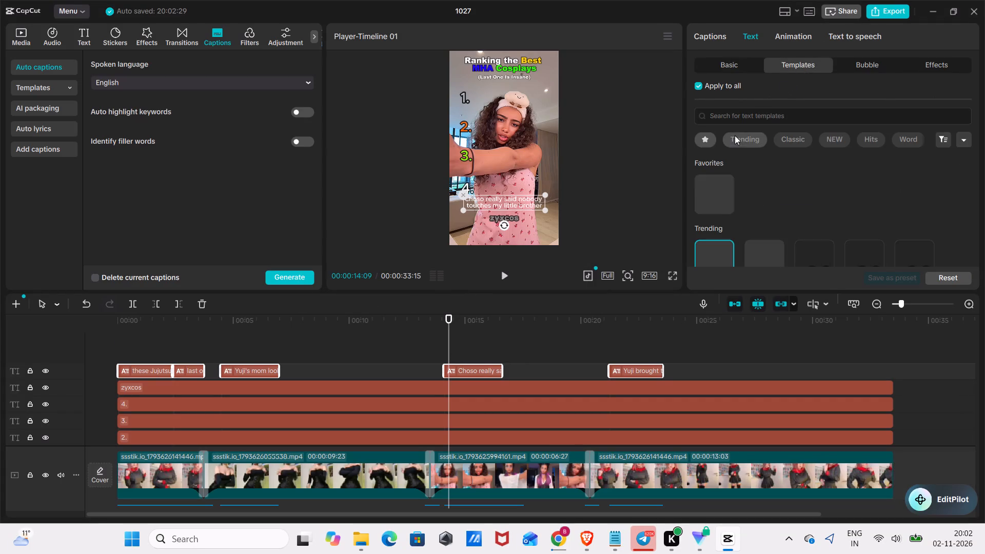
{"action": "left_click", "coordinate": [707, 197]}
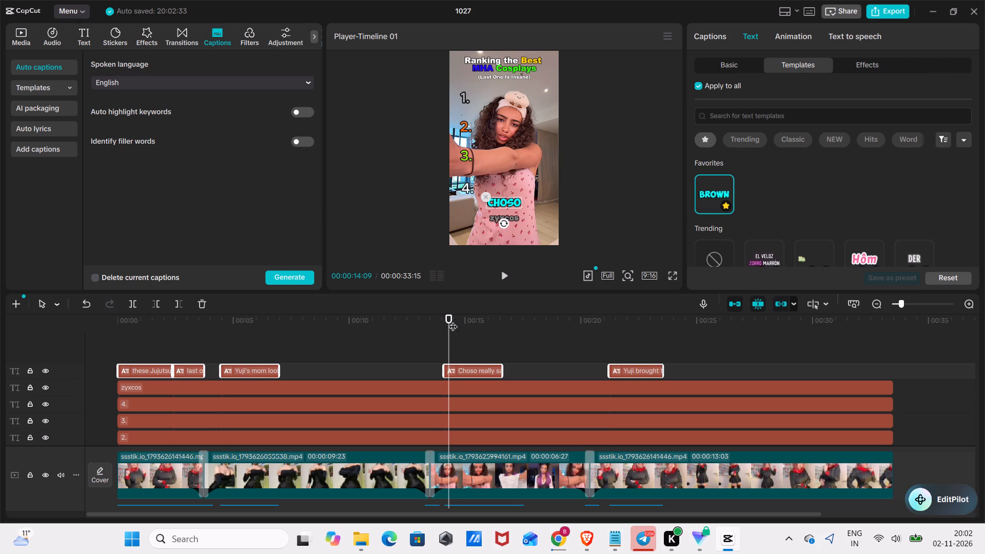
{"action": "left_click_drag", "start_coordinate": [452, 320], "coordinate": [0, 425]}
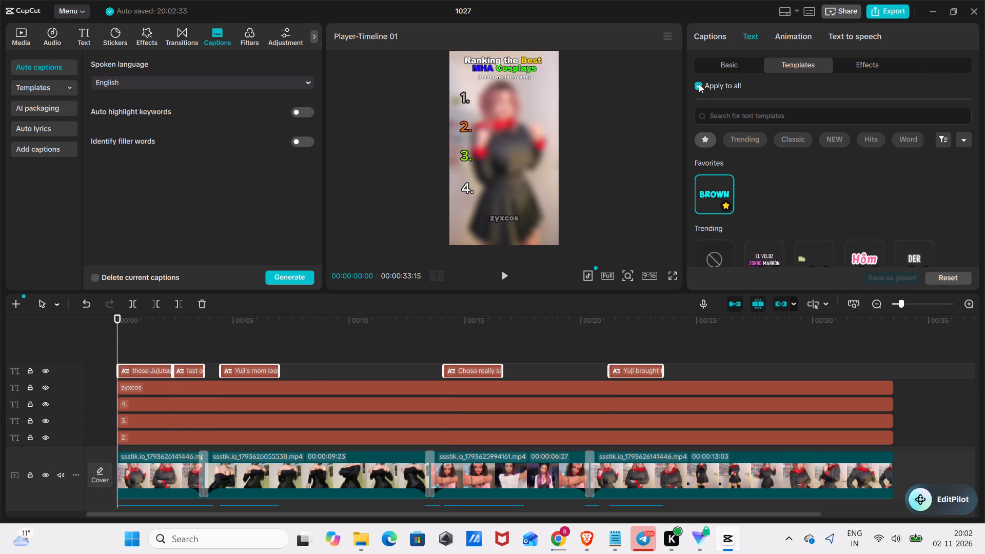
{"action": "left_click", "coordinate": [699, 84]}
{"action": "left_click", "coordinate": [140, 346]}
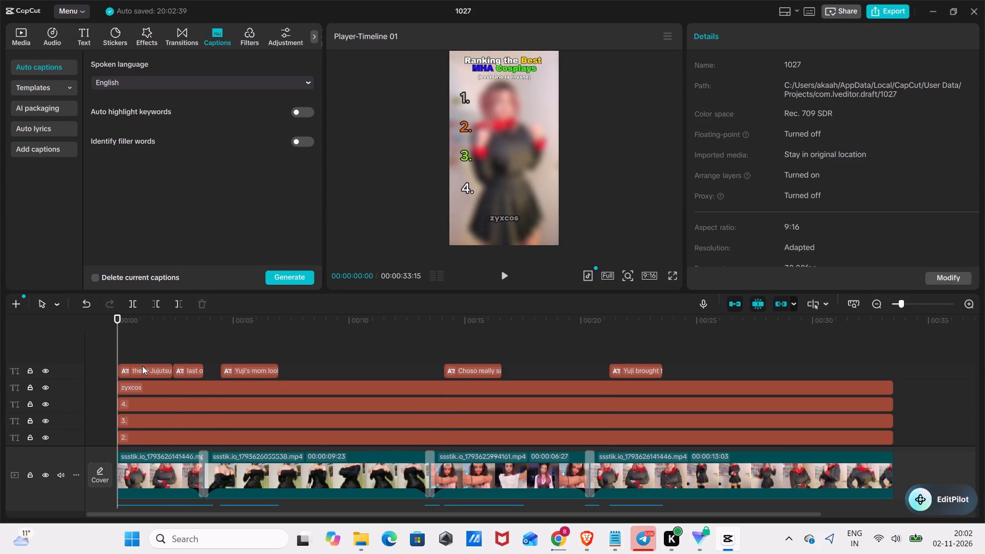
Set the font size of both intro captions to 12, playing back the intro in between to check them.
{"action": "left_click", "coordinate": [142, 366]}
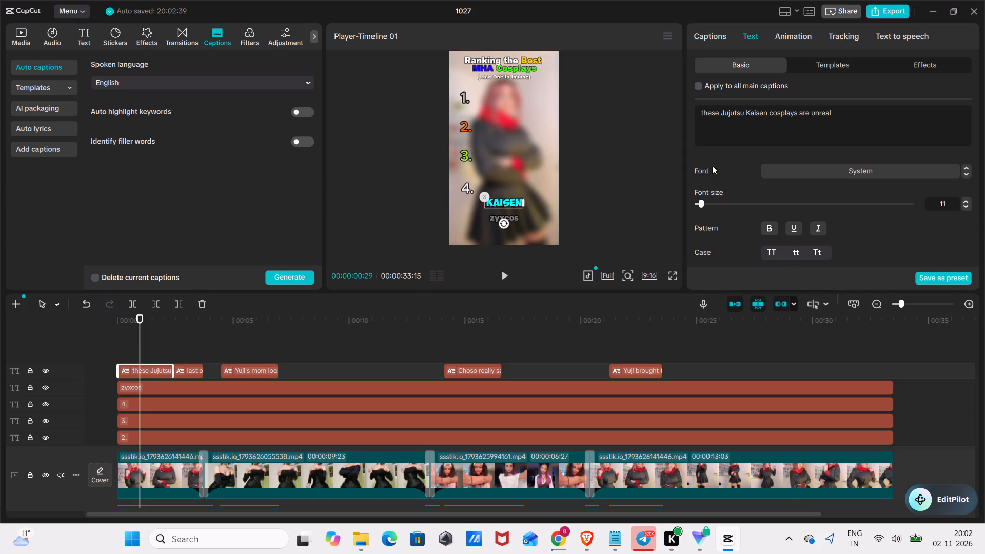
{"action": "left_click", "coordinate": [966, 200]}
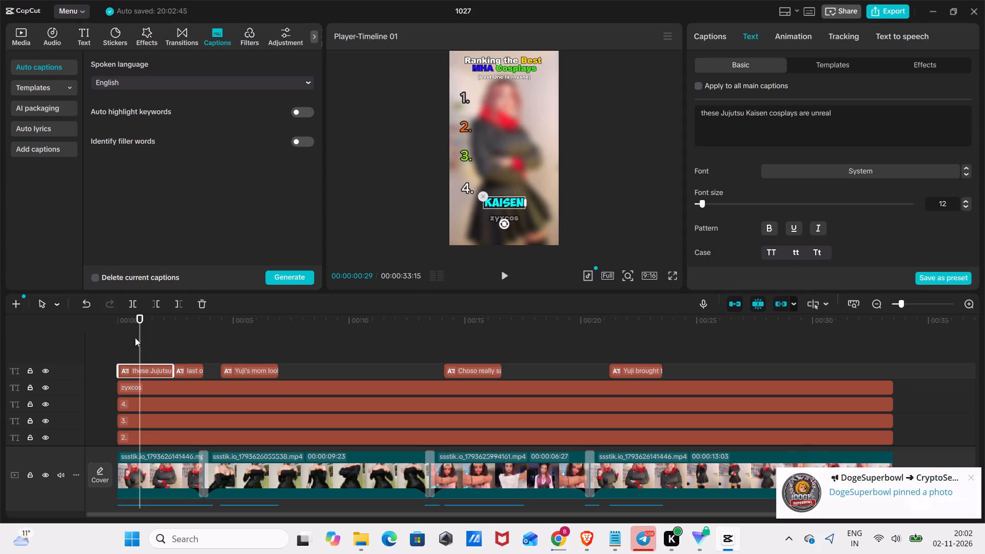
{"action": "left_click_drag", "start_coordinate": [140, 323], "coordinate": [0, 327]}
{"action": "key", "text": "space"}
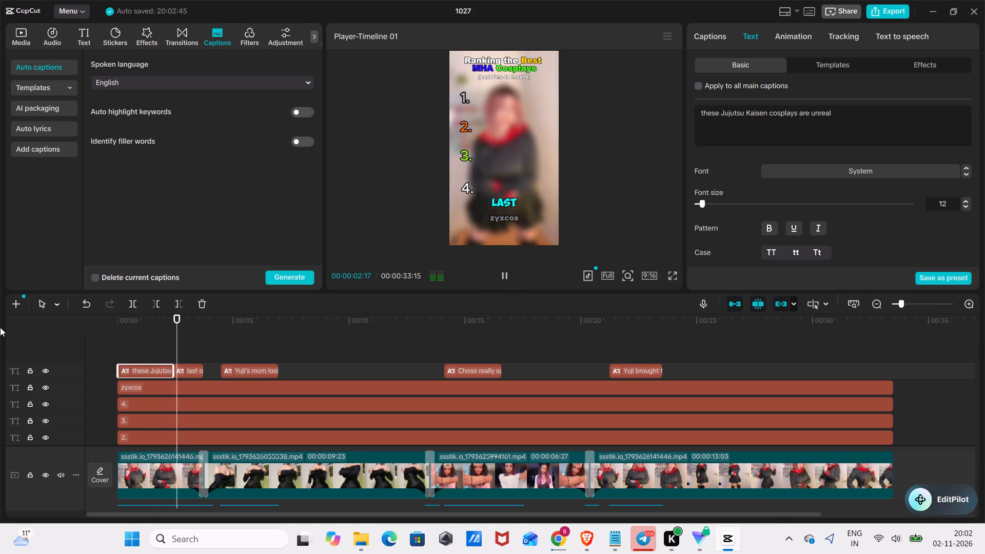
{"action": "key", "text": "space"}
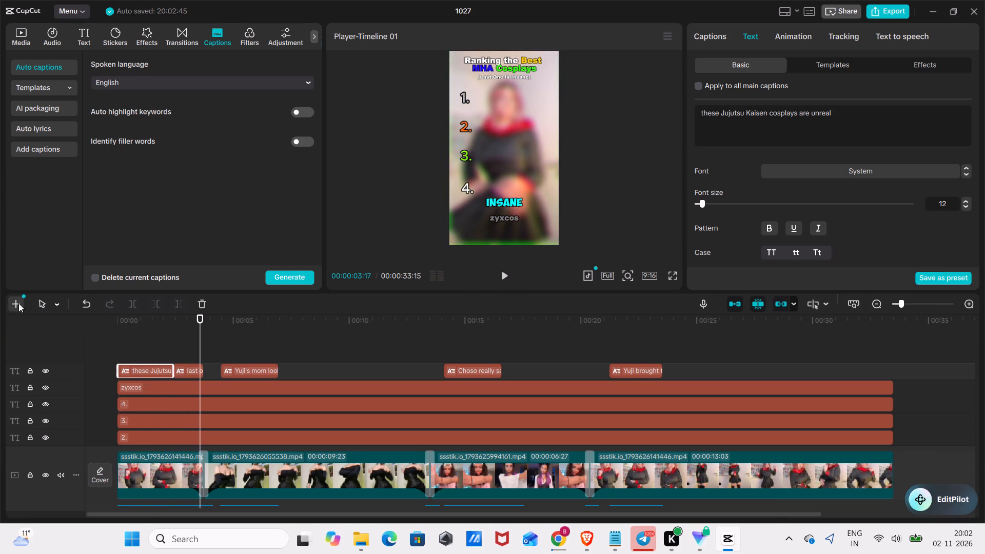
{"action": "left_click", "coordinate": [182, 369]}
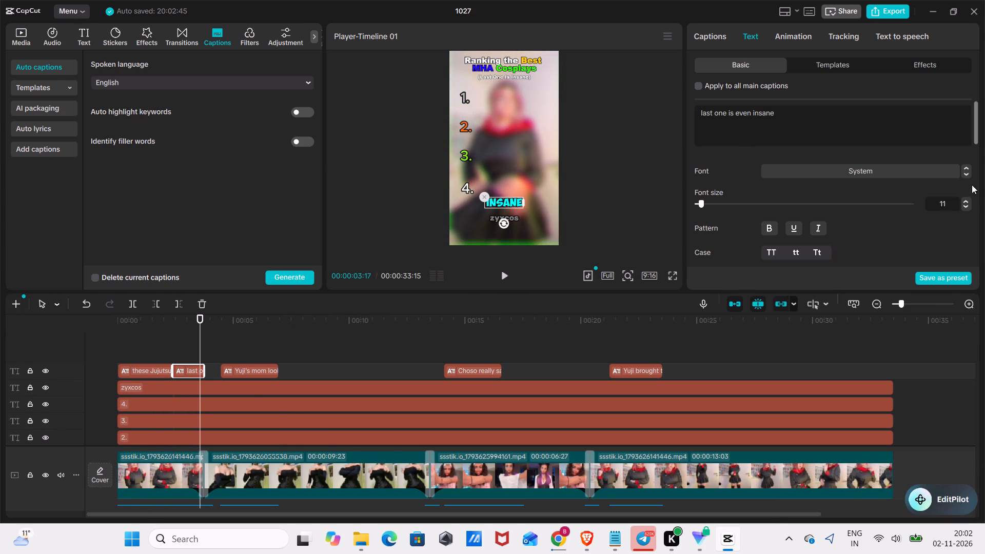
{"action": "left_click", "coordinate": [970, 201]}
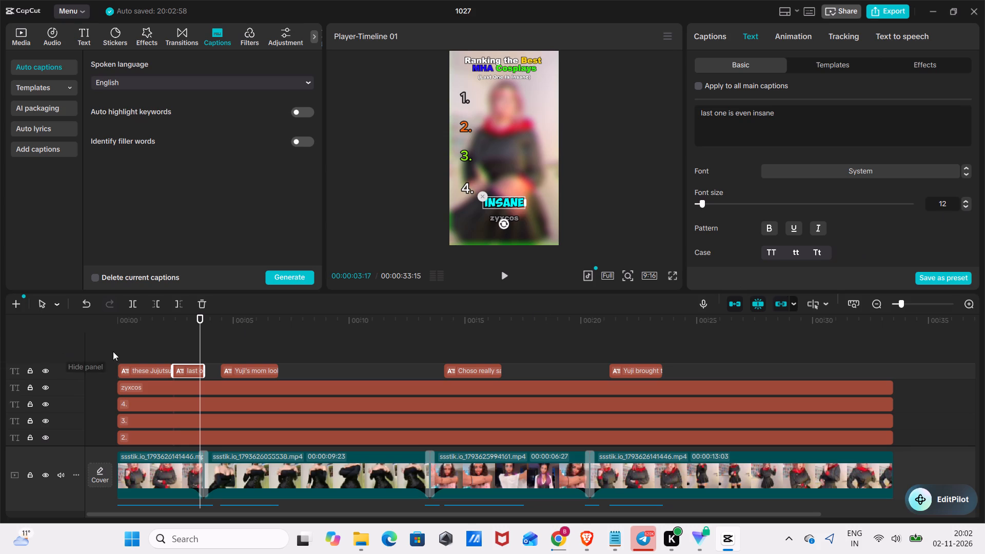
Select both intro captions and move the "last one is even insane" caption up to mid-frame, centred horizontally.
{"action": "left_click_drag", "start_coordinate": [112, 350], "coordinate": [170, 358]}
{"action": "left_click_drag", "start_coordinate": [122, 339], "coordinate": [181, 370]}
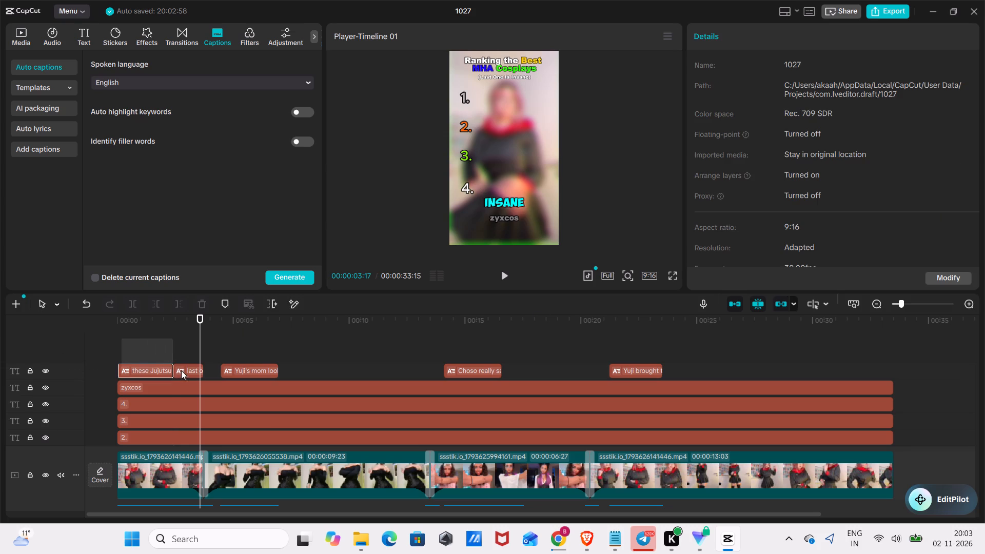
{"action": "left_click_drag", "start_coordinate": [181, 370], "coordinate": [187, 373]}
{"action": "left_click_drag", "start_coordinate": [506, 203], "coordinate": [506, 185]}
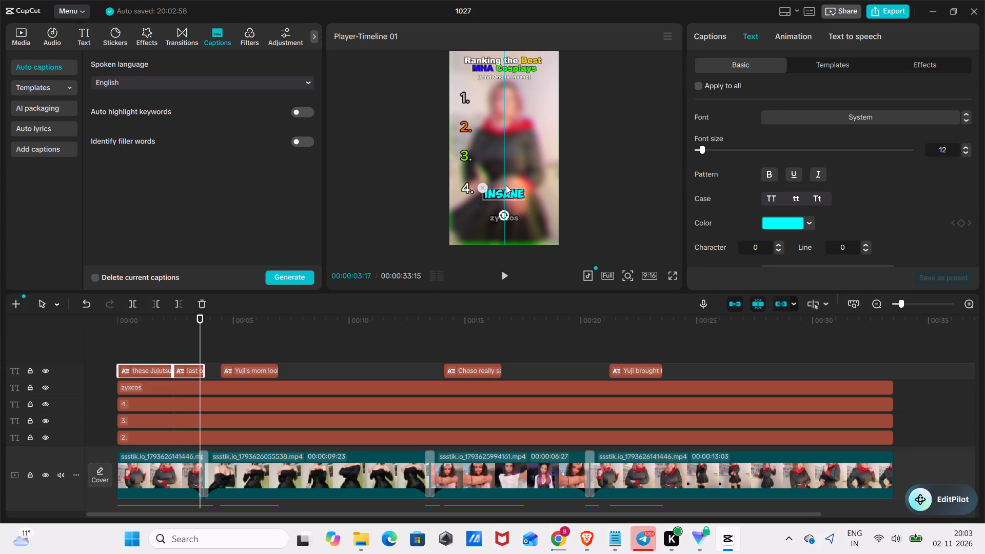
{"action": "left_click_drag", "start_coordinate": [506, 185], "coordinate": [505, 146]}
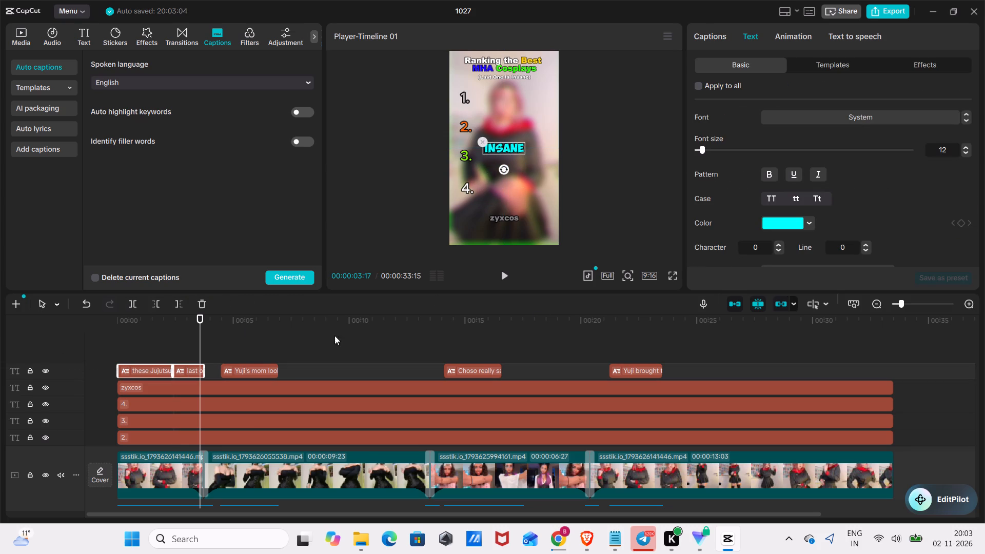
Change both selected intro captions to the Arial Black font at size 16.
{"action": "left_click_drag", "start_coordinate": [202, 329], "coordinate": [121, 367]}
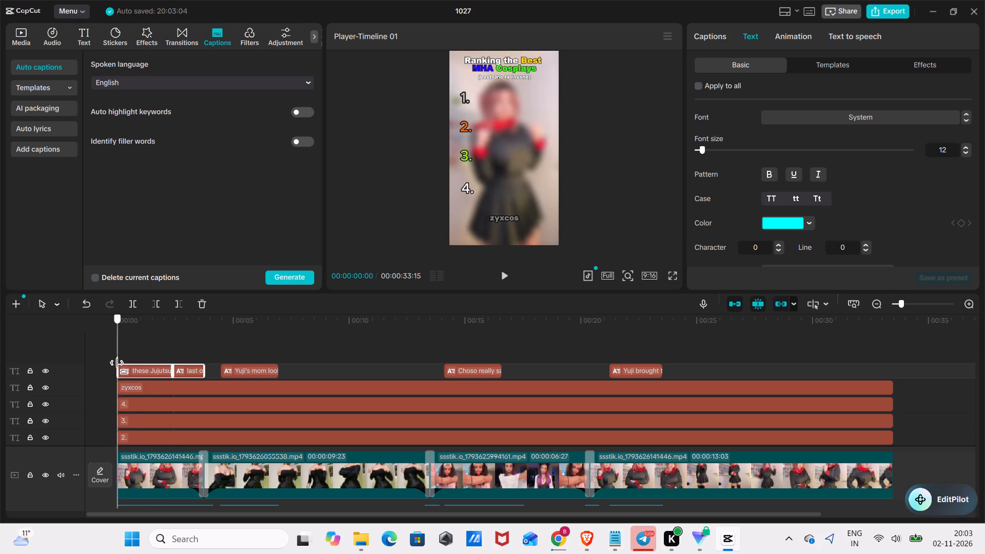
{"action": "left_click_drag", "start_coordinate": [121, 367], "coordinate": [123, 368]}
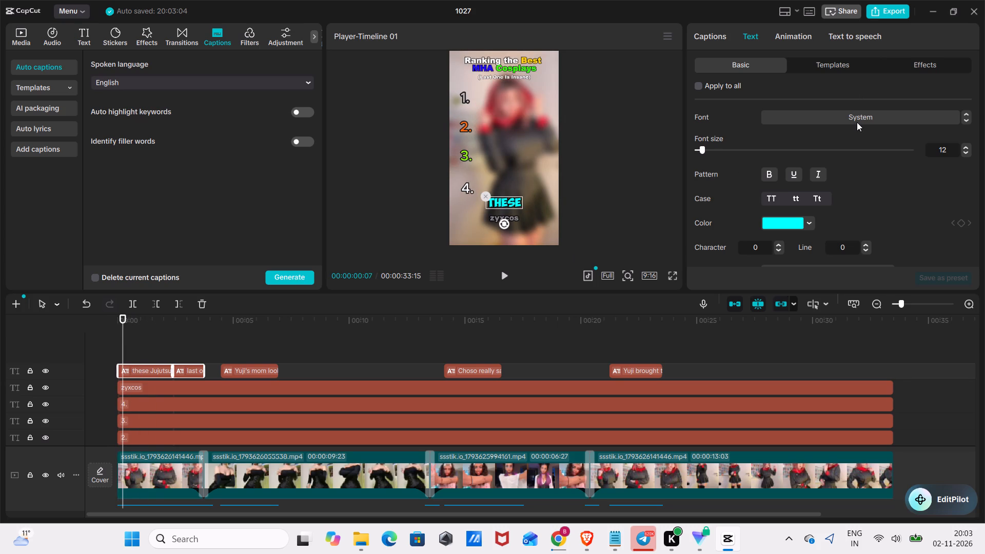
{"action": "left_click", "coordinate": [857, 122]}
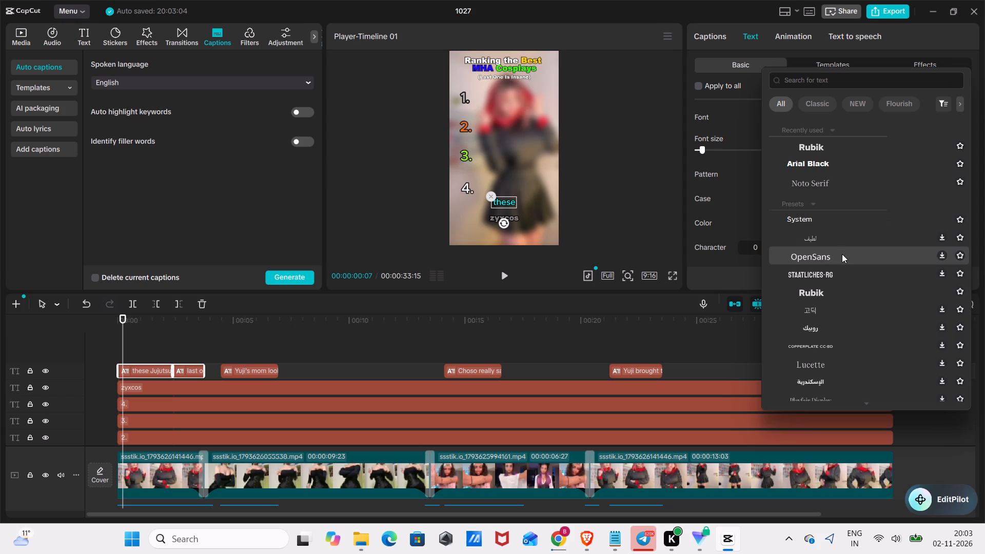
{"action": "left_click", "coordinate": [848, 158]}
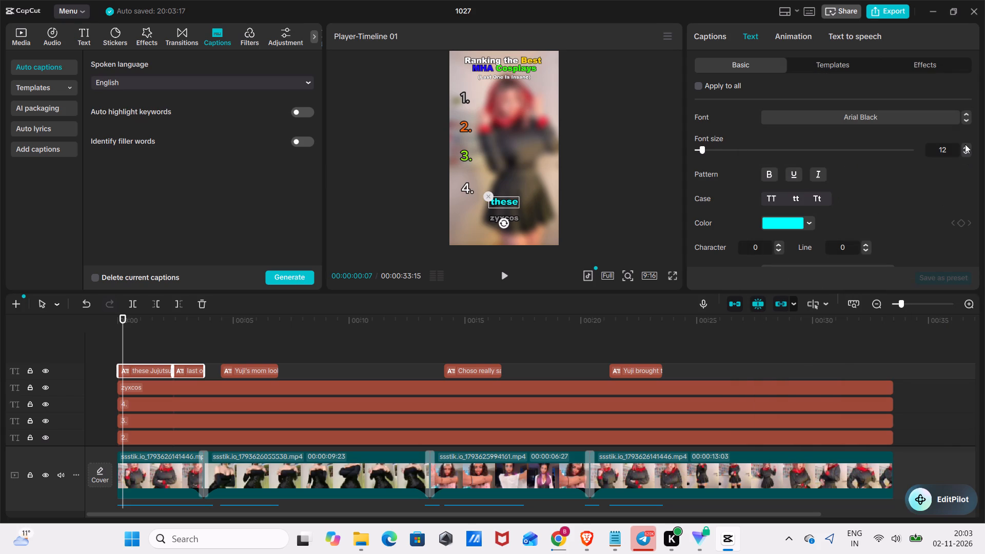
{"action": "left_click", "coordinate": [965, 144]}
{"action": "left_click", "coordinate": [965, 144]}
{"action": "left_click", "coordinate": [965, 144]}
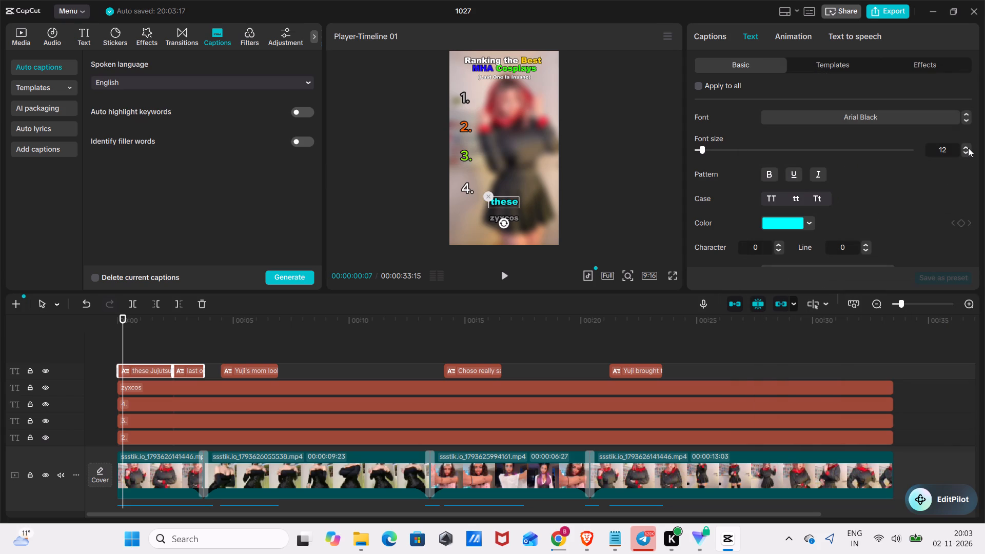
{"action": "left_click", "coordinate": [968, 148]}
{"action": "left_click", "coordinate": [968, 148]}
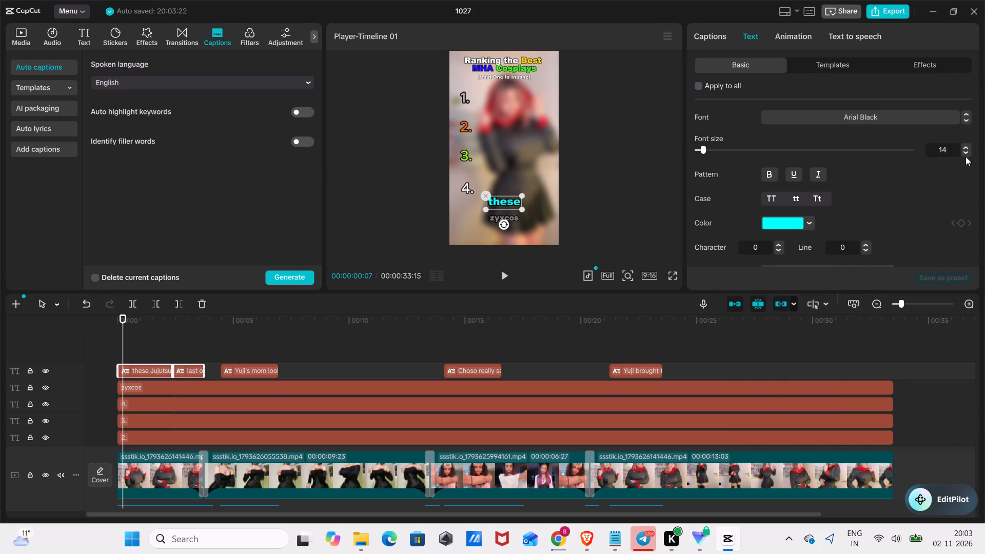
{"action": "double_click", "coordinate": [966, 147]}
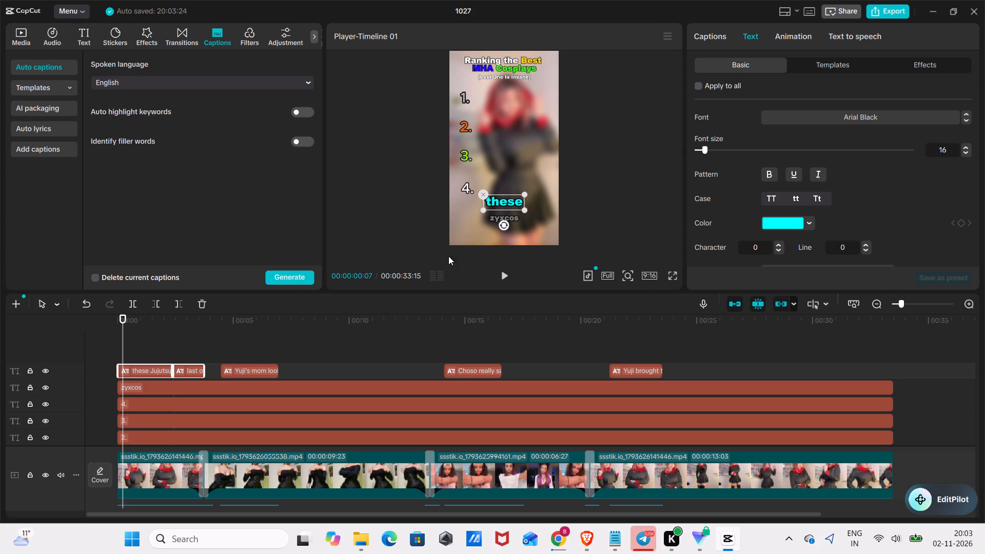
Move the first intro caption up to mid-frame, centred horizontally, and play back the intro to check it.
{"action": "left_click_drag", "start_coordinate": [507, 201], "coordinate": [511, 151]}
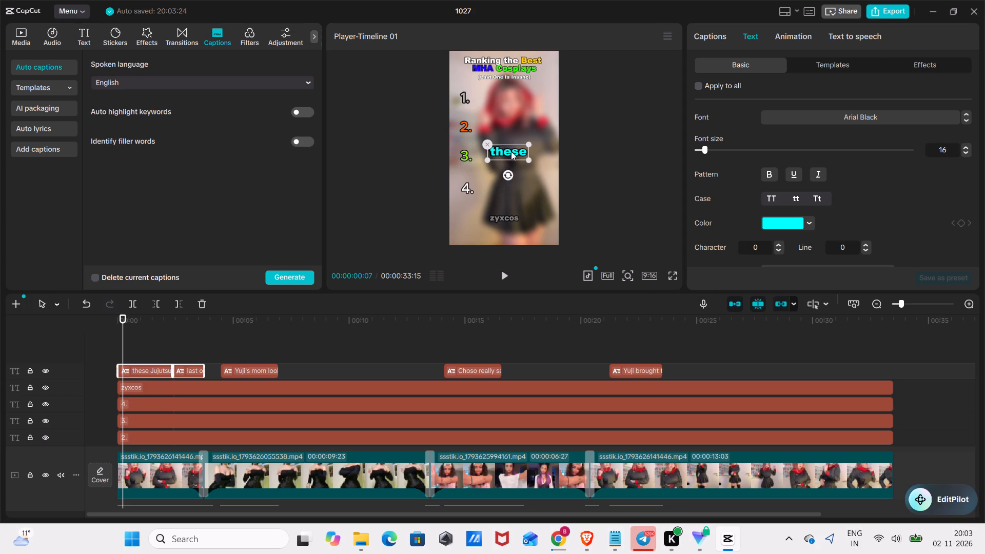
{"action": "left_click_drag", "start_coordinate": [511, 151], "coordinate": [508, 149]}
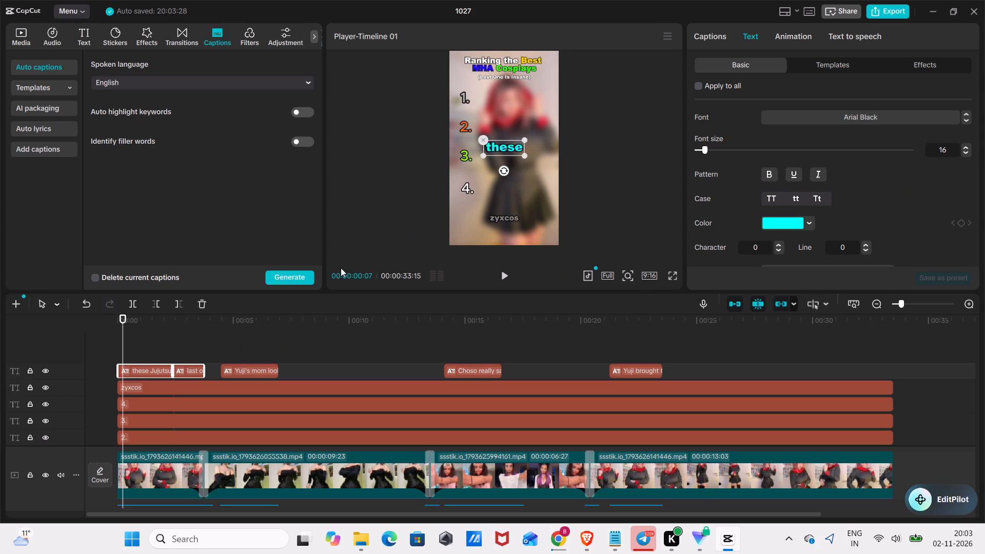
{"action": "key", "text": "space"}
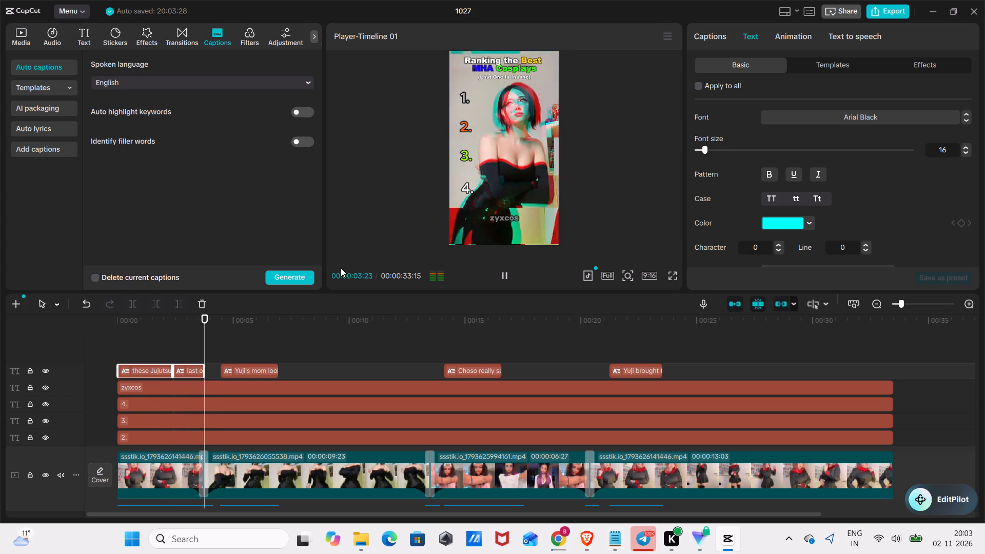
{"action": "key", "text": "space"}
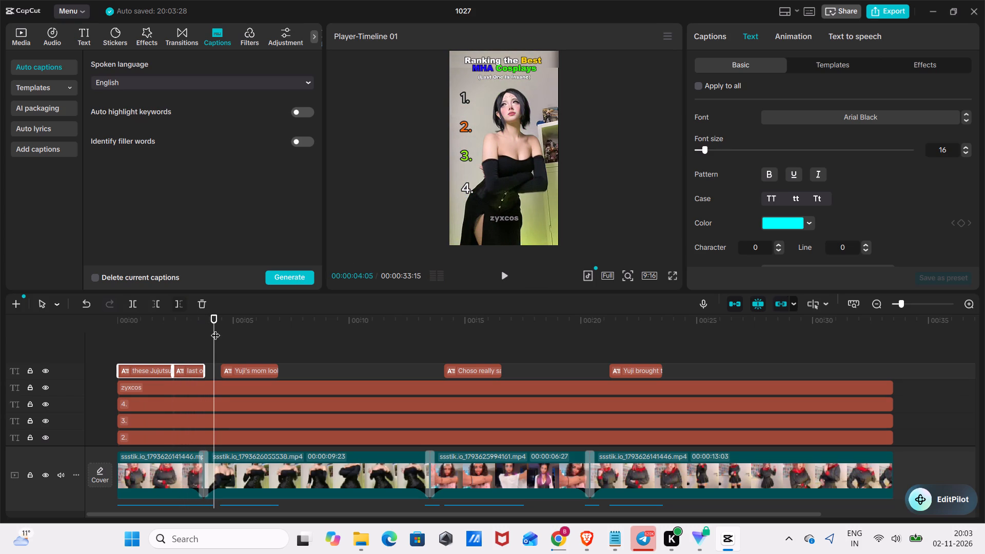
Add a cyan colour keyframe near the start of the "these Jujutsu Kaisen cosplays are unreal" caption, at 00:00:00:06.
{"action": "left_click_drag", "start_coordinate": [215, 325], "coordinate": [91, 367]}
{"action": "left_click", "coordinate": [140, 373]}
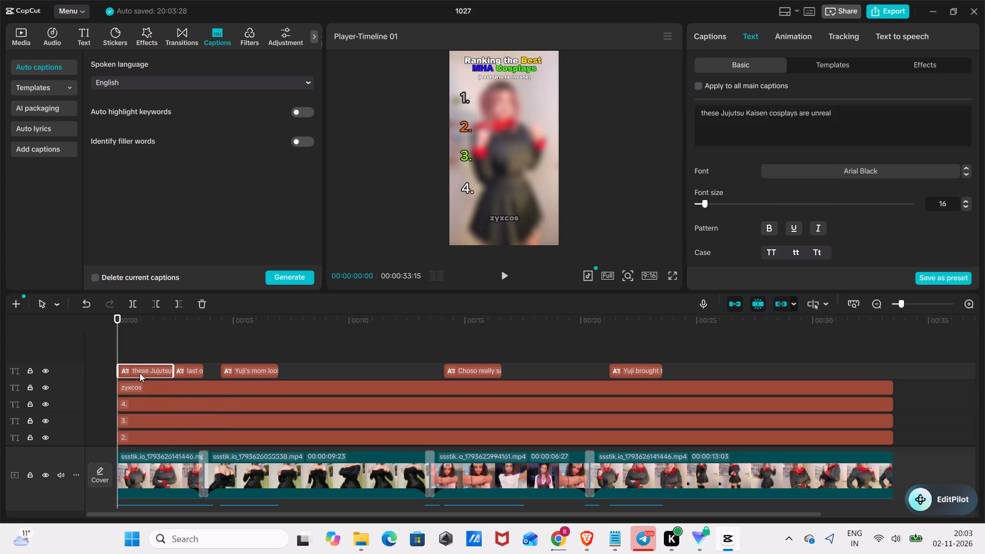
{"action": "scroll", "coordinate": [925, 202], "scroll_direction": "down", "scroll_amount": 2}
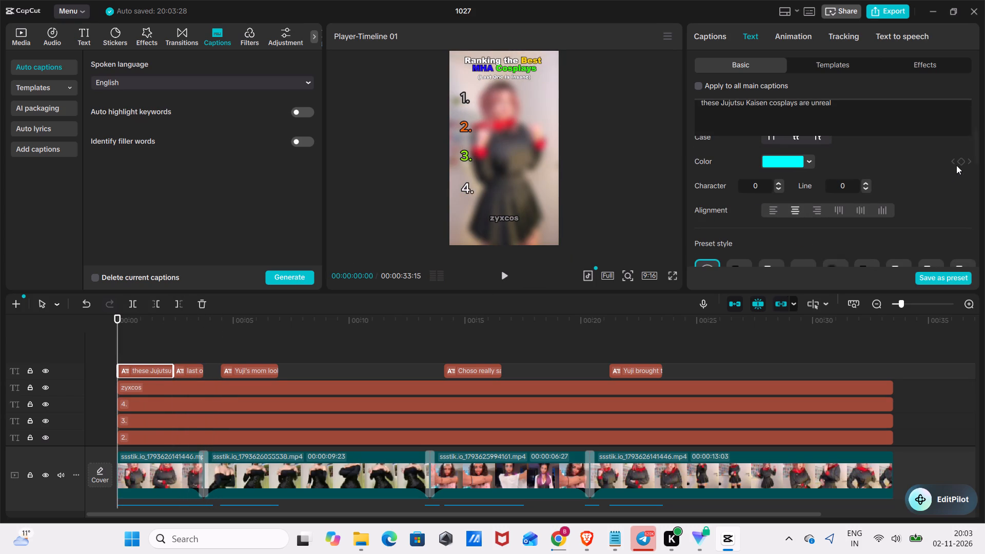
{"action": "left_click", "coordinate": [964, 161]}
{"action": "left_click", "coordinate": [960, 161]}
{"action": "key", "text": "space"}
{"action": "key", "text": "space"}
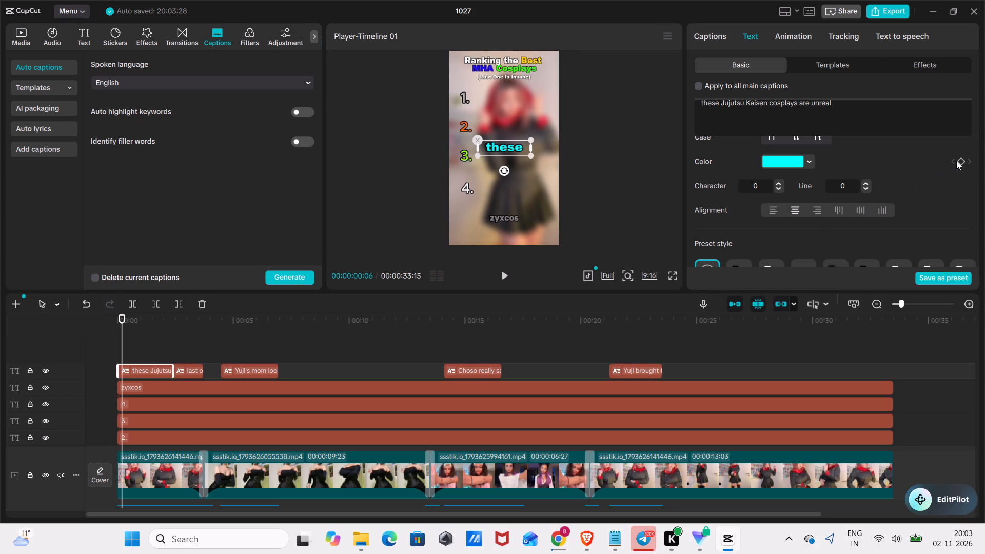
{"action": "left_click", "coordinate": [963, 161]}
Change the first caption's colour to yellow-green D4FF00 at 00:00:02:10 as a second keyframe, and play back the colour transition.
{"action": "key", "text": "space"}
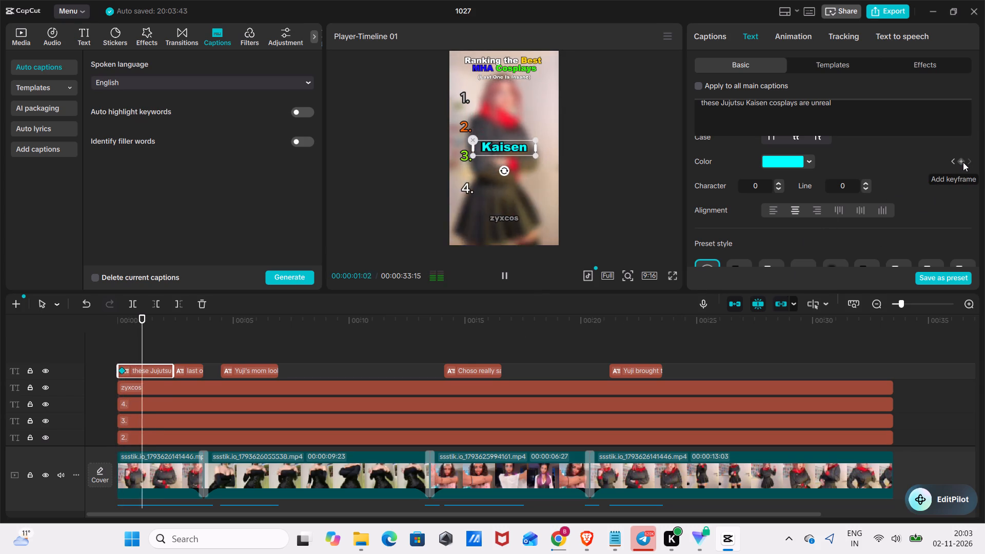
{"action": "key", "text": "space"}
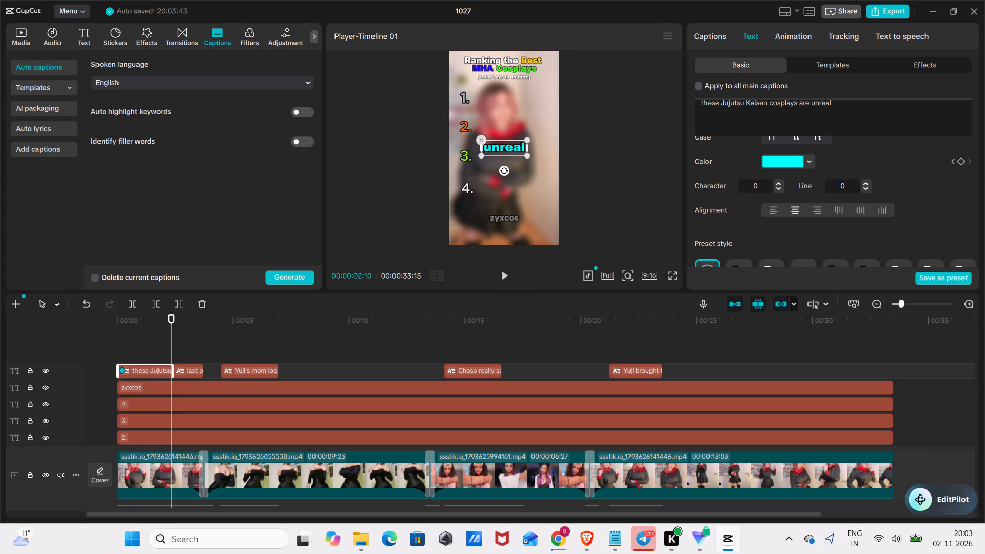
{"action": "left_click", "coordinate": [809, 161]}
{"action": "left_click", "coordinate": [792, 264]}
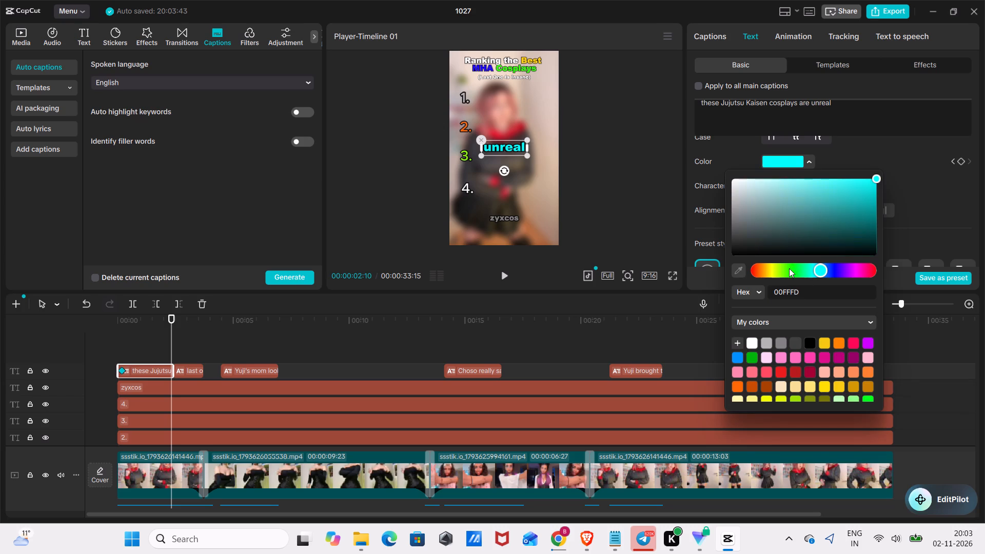
{"action": "left_click_drag", "start_coordinate": [788, 269], "coordinate": [782, 274]}
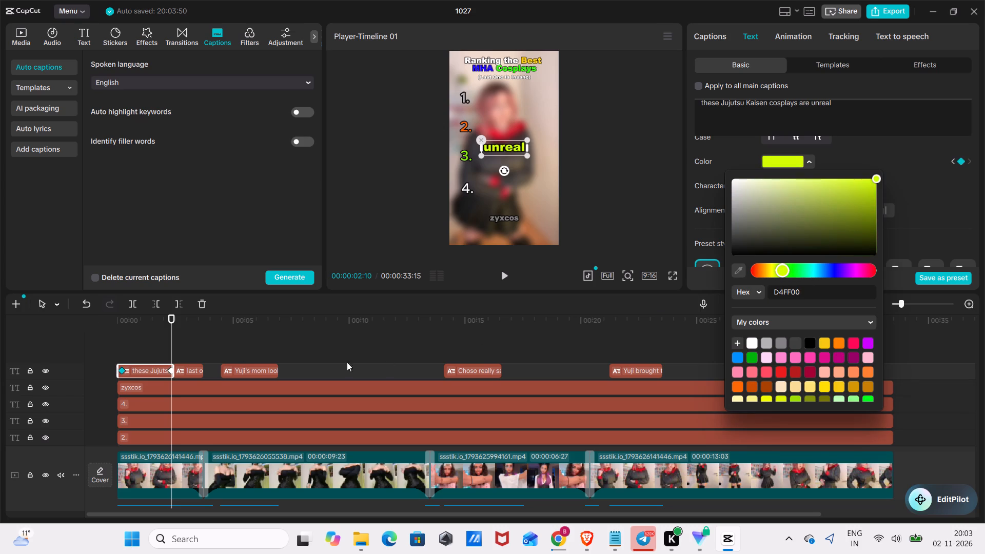
{"action": "left_click_drag", "start_coordinate": [170, 322], "coordinate": [96, 354]}
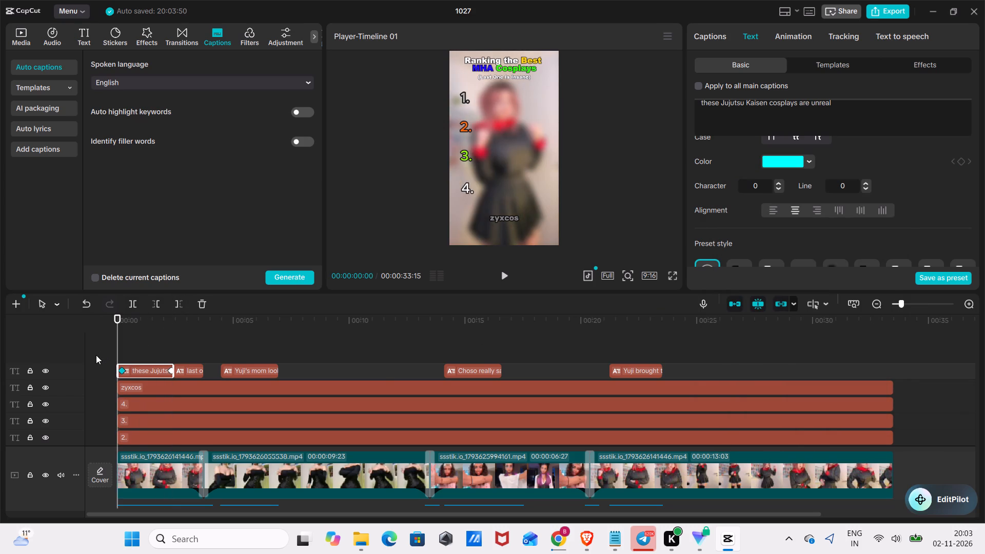
{"action": "key", "text": "space"}
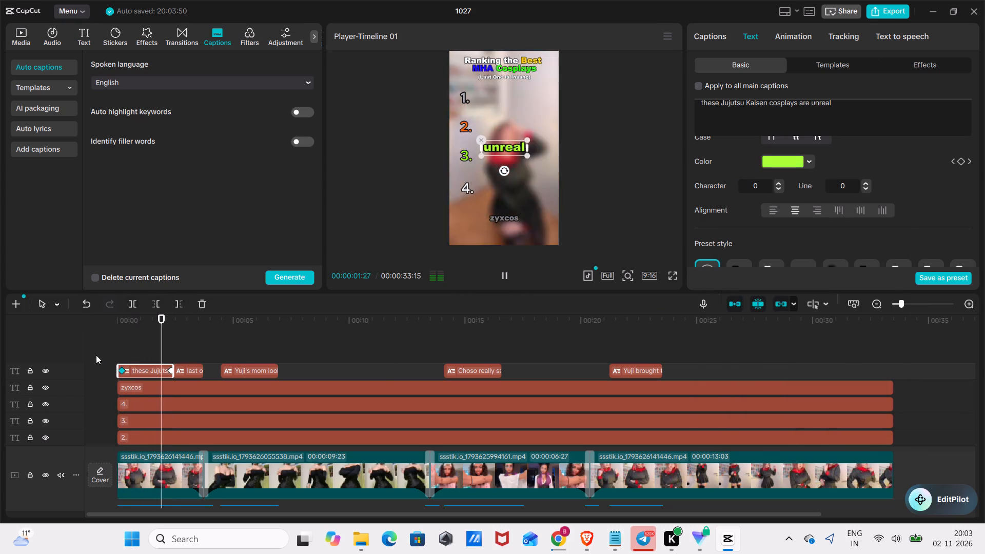
{"action": "key", "text": "space"}
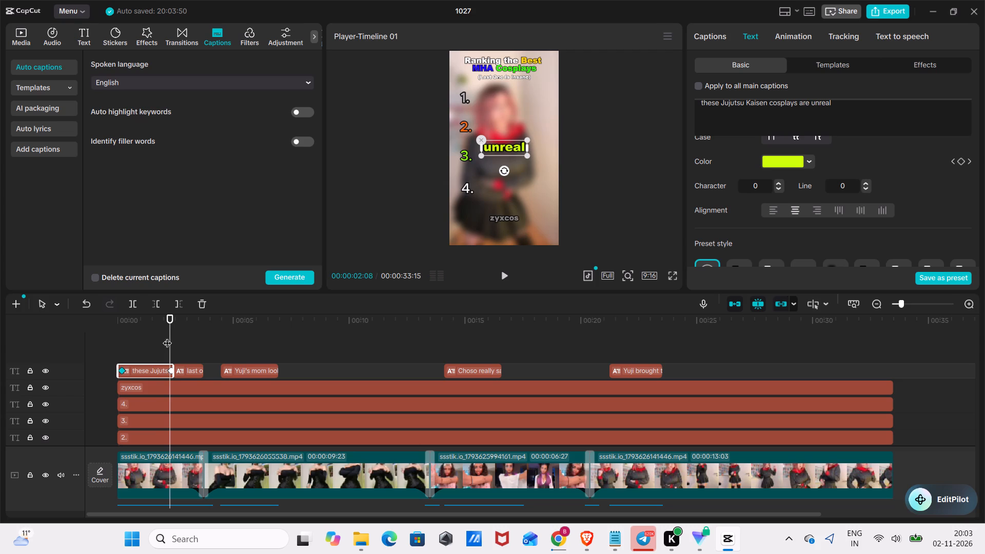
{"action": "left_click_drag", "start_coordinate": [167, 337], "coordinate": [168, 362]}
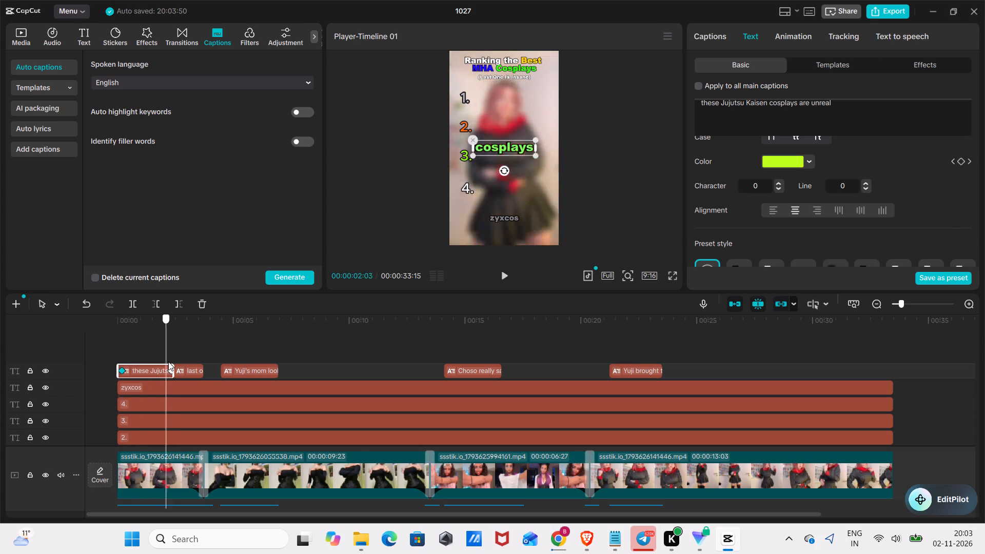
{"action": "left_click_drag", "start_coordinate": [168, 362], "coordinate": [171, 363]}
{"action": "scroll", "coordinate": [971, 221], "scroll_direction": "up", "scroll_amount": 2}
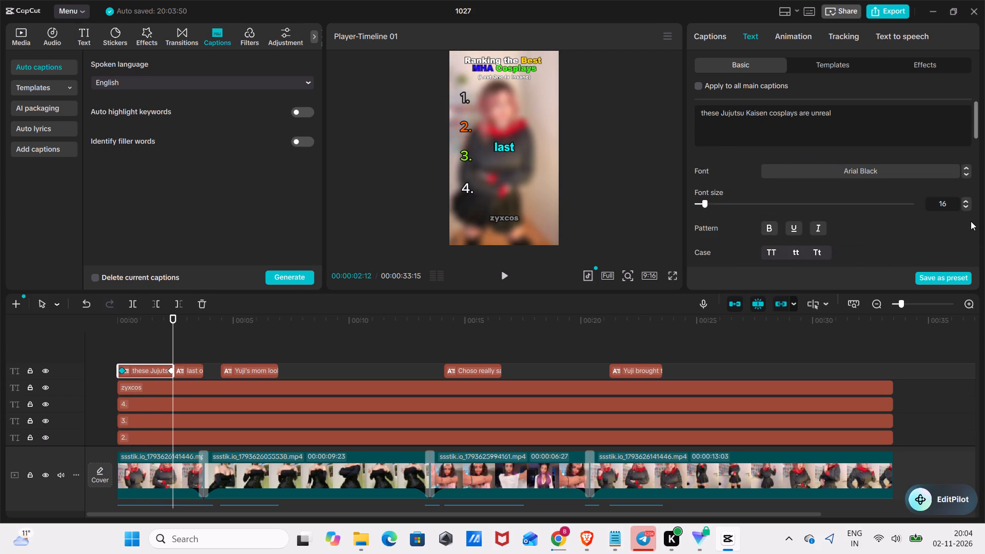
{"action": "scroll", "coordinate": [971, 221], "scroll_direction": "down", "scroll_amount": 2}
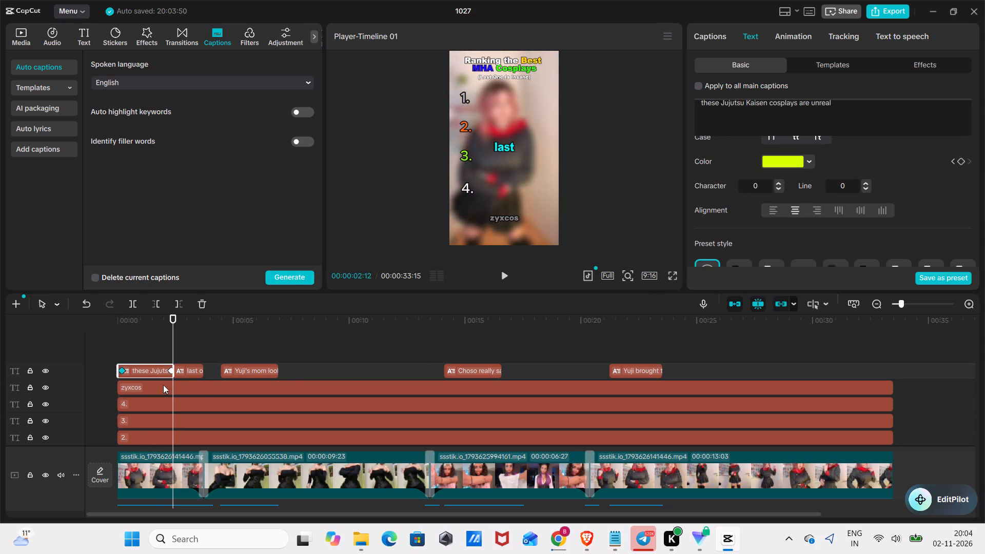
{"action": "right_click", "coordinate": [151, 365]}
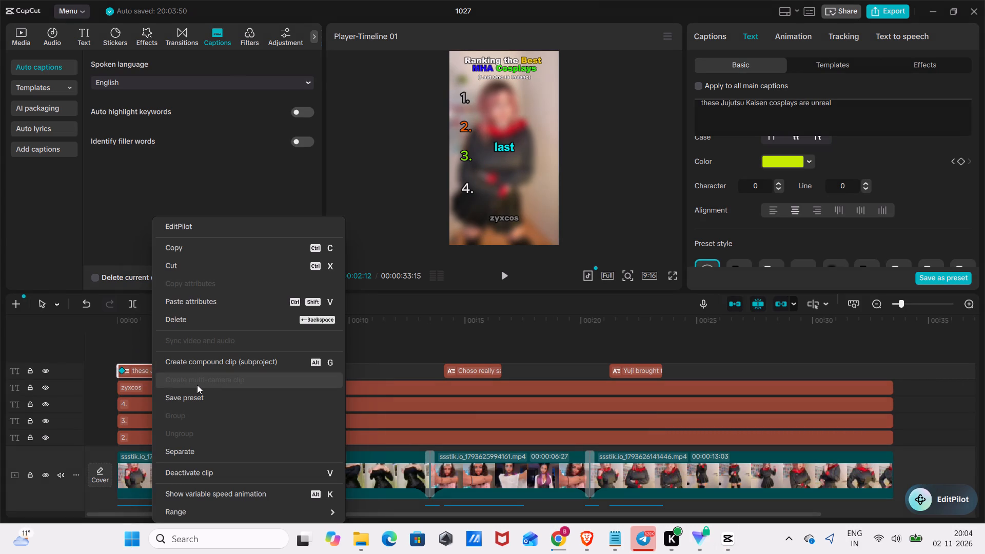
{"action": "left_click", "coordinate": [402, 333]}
Move the "Yuji's mom looking this innocent is crazy" caption up to just below mid-frame, centred horizontally, and play it back.
{"action": "left_click_drag", "start_coordinate": [173, 321], "coordinate": [191, 325]}
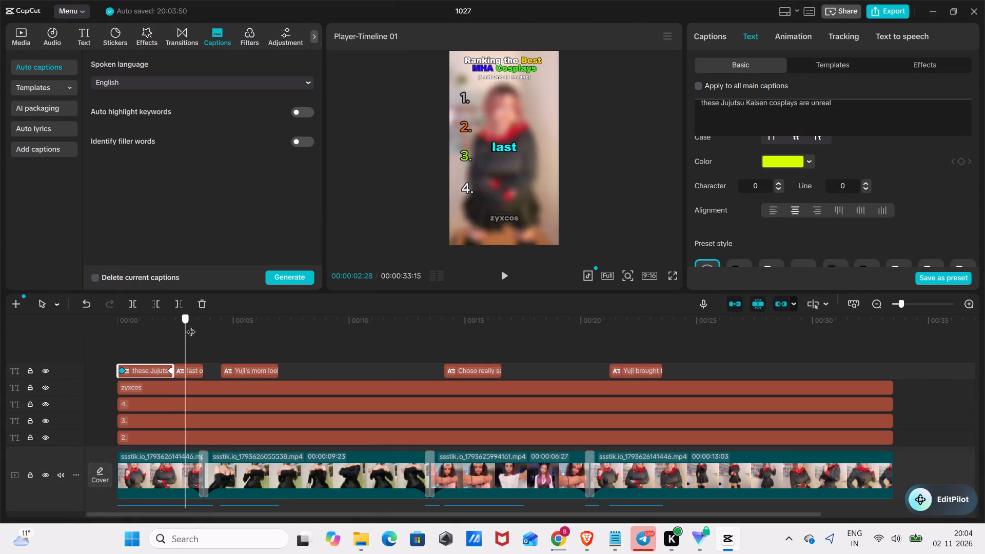
{"action": "left_click_drag", "start_coordinate": [191, 325], "coordinate": [256, 337]}
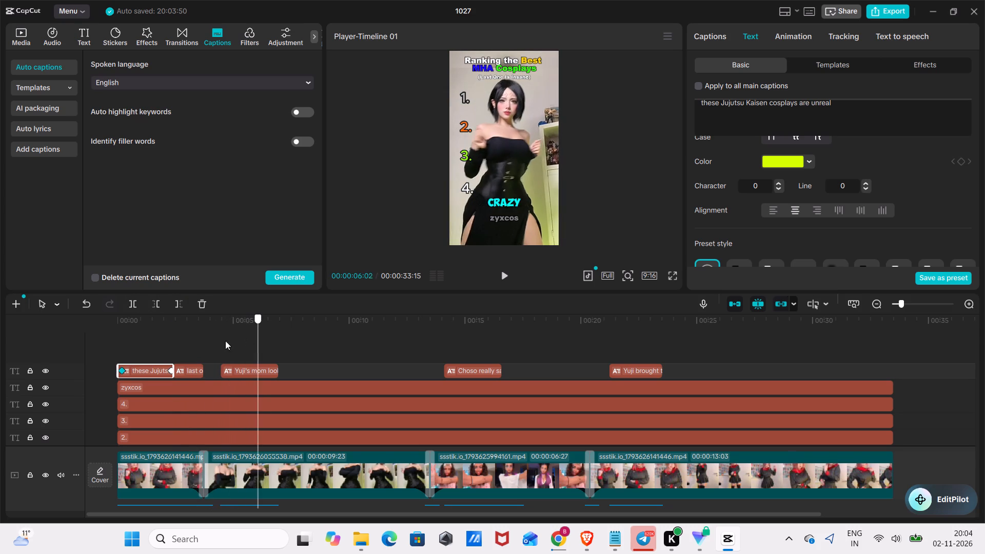
{"action": "left_click", "coordinate": [193, 366]}
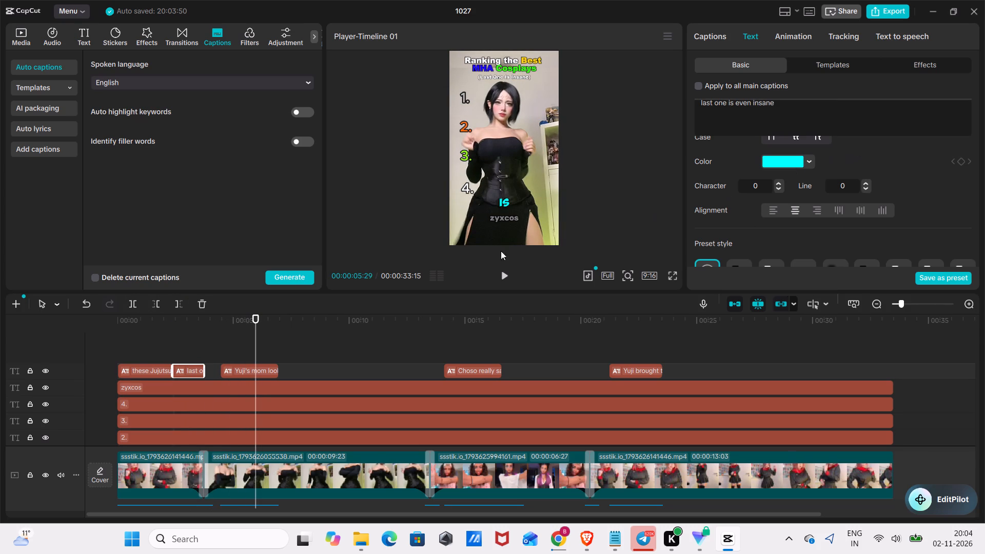
{"action": "left_click", "coordinate": [250, 369]}
{"action": "left_click_drag", "start_coordinate": [505, 206], "coordinate": [505, 202]}
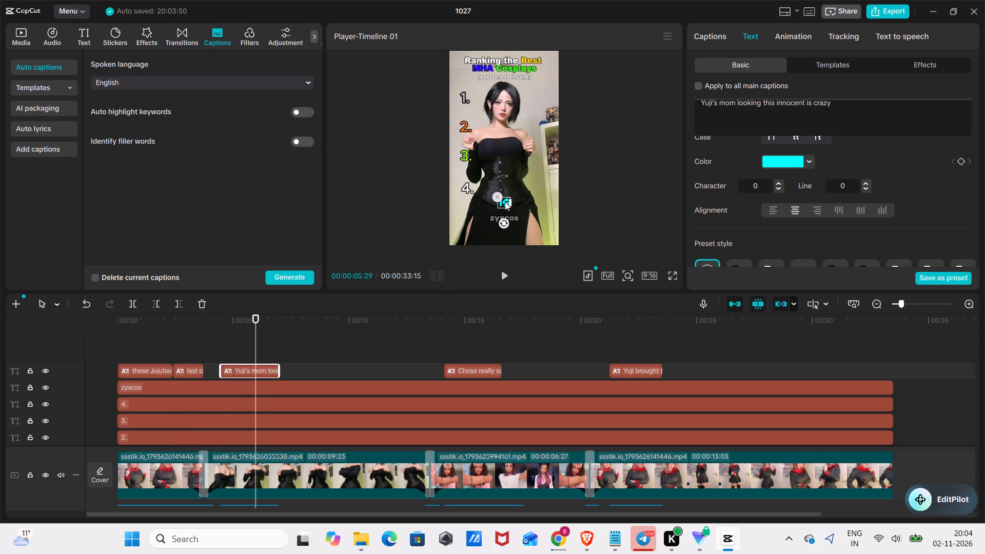
{"action": "left_click_drag", "start_coordinate": [505, 202], "coordinate": [503, 174]}
{"action": "key", "text": "space"}
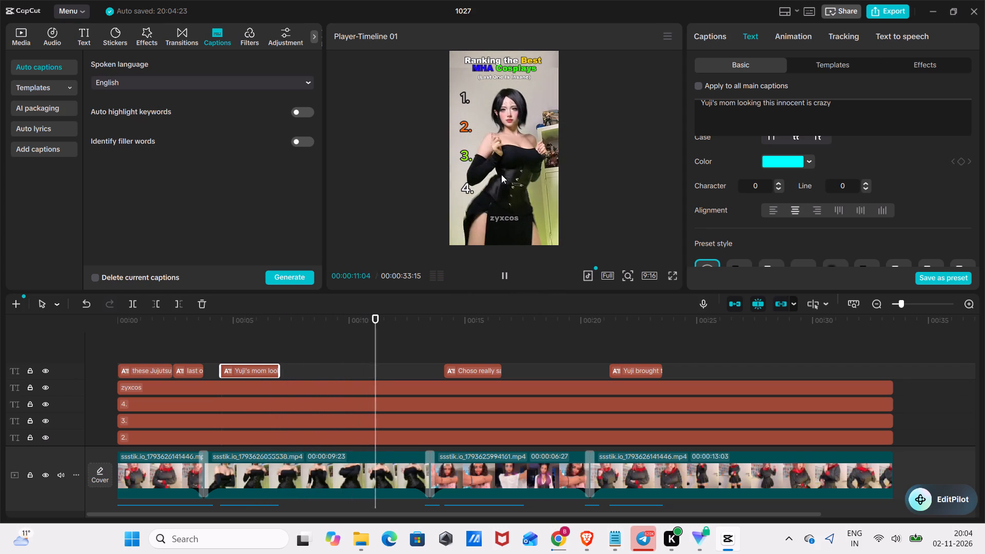
{"action": "key", "text": "space"}
Move the "Choso really said nobody touches my little brother" caption up to just below mid-frame, centred horizontally.
{"action": "left_click", "coordinate": [469, 332]}
{"action": "left_click", "coordinate": [474, 365]}
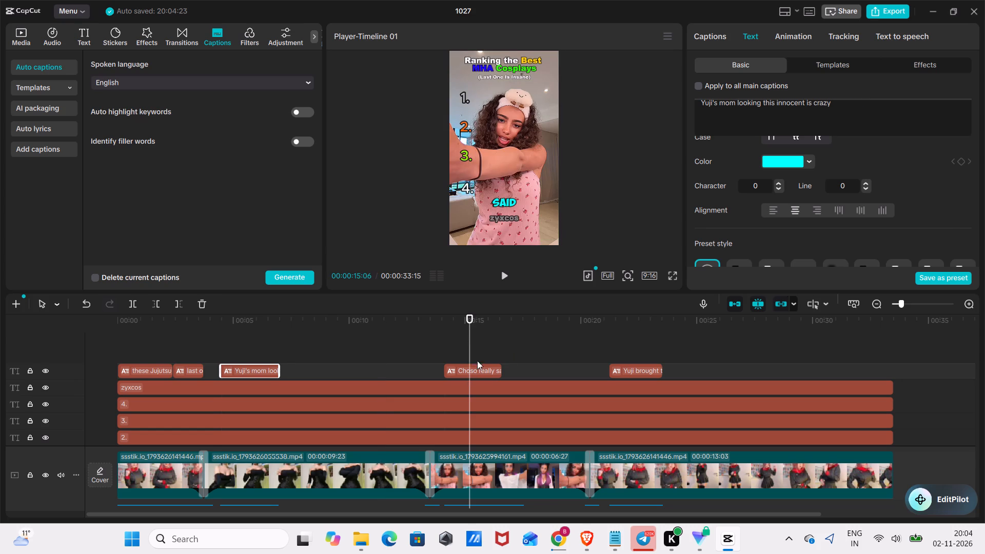
{"action": "left_click_drag", "start_coordinate": [508, 201], "coordinate": [506, 169]}
Keyframe the Choso caption's colour from cyan on its first word at 00:00:14:11 to red on "brother" at 00:00:16:10.
{"action": "left_click_drag", "start_coordinate": [468, 325], "coordinate": [450, 341]}
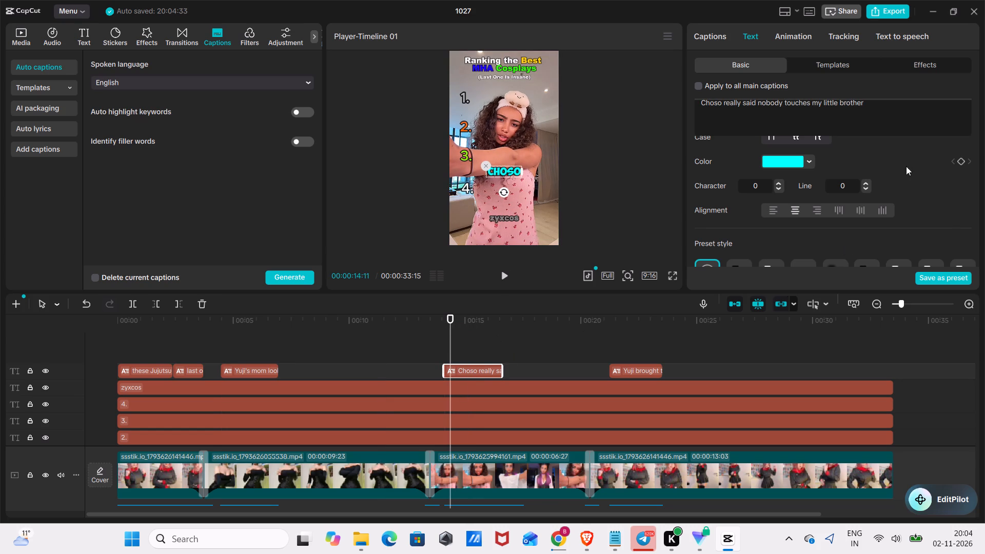
{"action": "left_click", "coordinate": [959, 160]}
{"action": "left_click_drag", "start_coordinate": [453, 315], "coordinate": [496, 331]}
{"action": "left_click", "coordinate": [808, 157]}
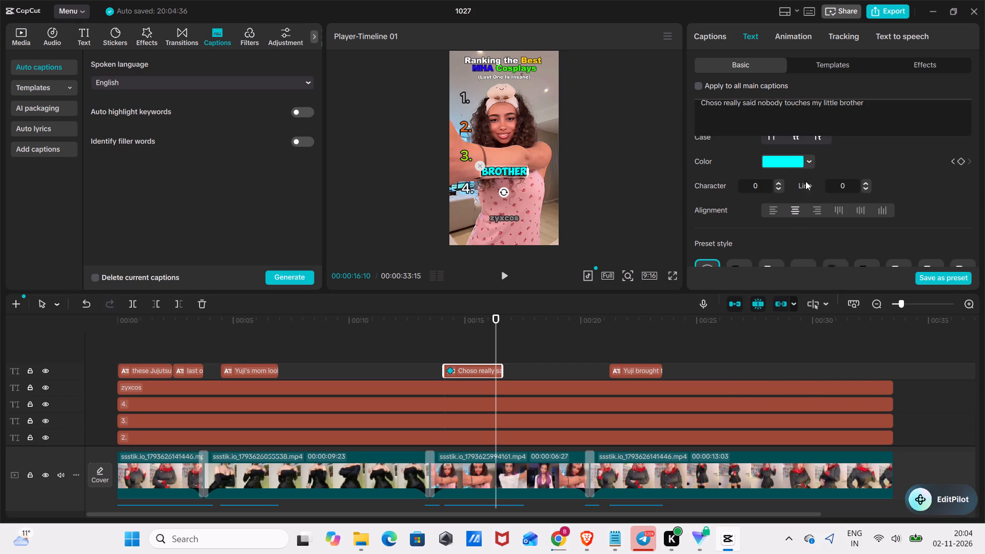
{"action": "left_click", "coordinate": [759, 269]}
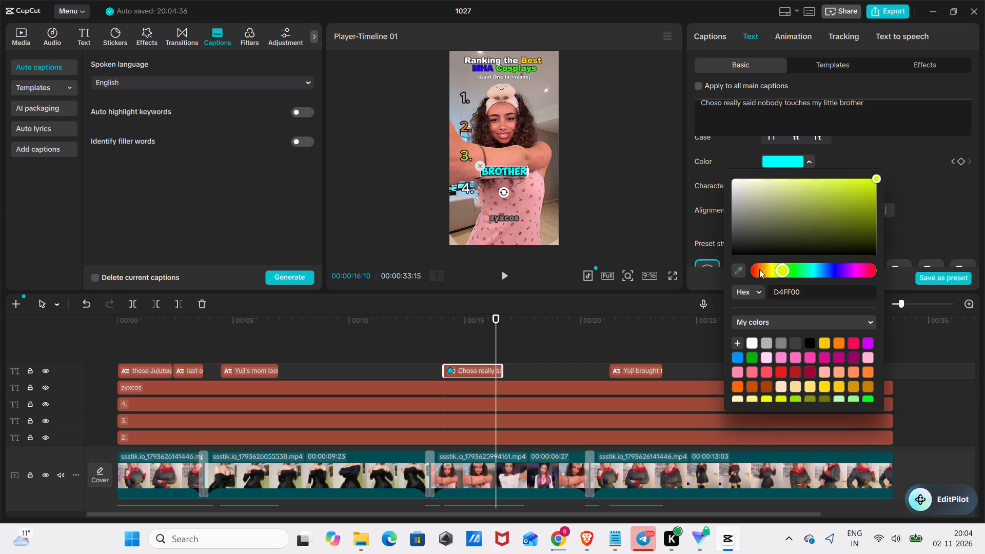
Move the "Yuji brought that main character energy" caption up to just below mid-frame, centred horizontally.
{"action": "left_click_drag", "start_coordinate": [498, 339], "coordinate": [588, 347]}
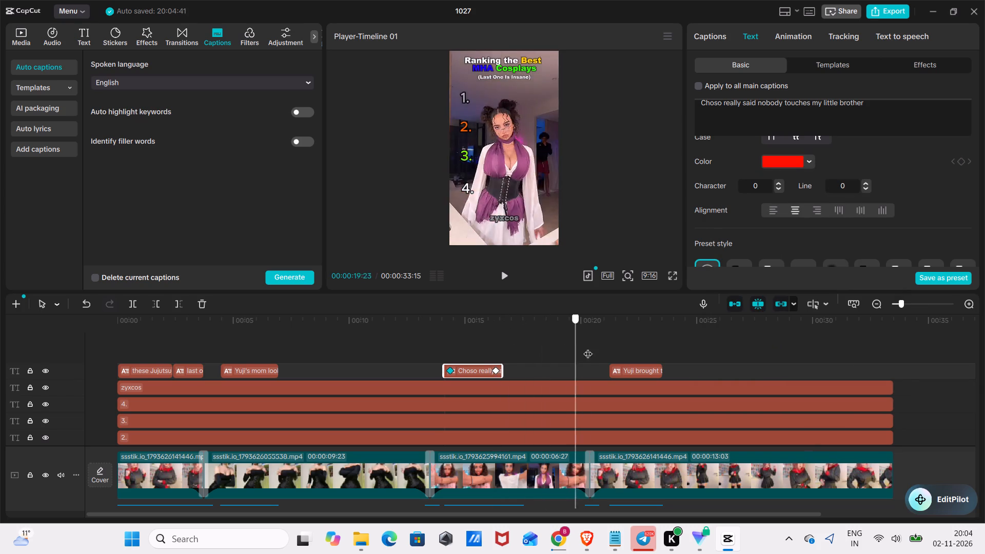
{"action": "left_click_drag", "start_coordinate": [588, 347], "coordinate": [612, 350]}
{"action": "left_click", "coordinate": [627, 366]}
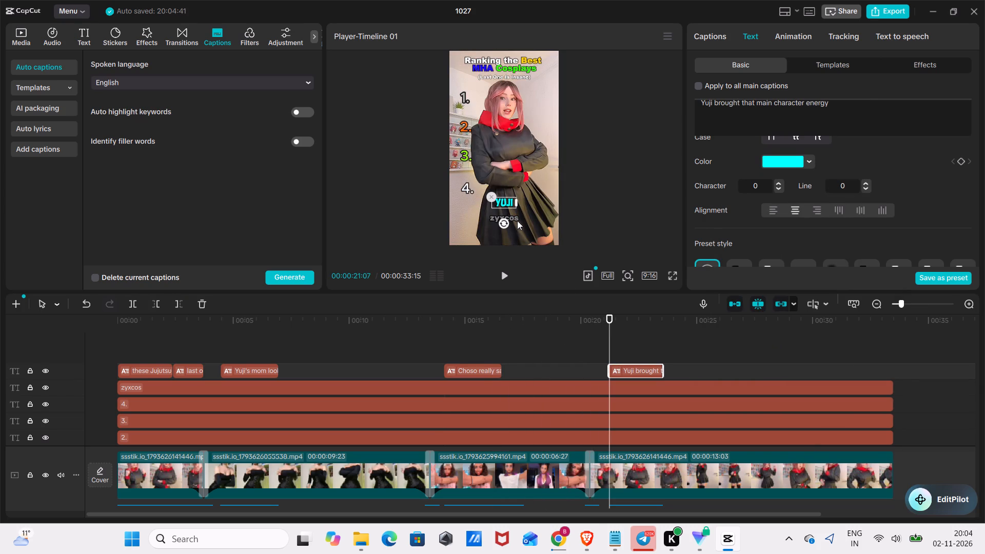
{"action": "left_click_drag", "start_coordinate": [508, 203], "coordinate": [508, 168]}
Play back the "Yuji's mom", Choso and "Yuji brought that main character energy" sections to check the captions' position, colour and timing.
{"action": "left_click_drag", "start_coordinate": [604, 324], "coordinate": [396, 364]}
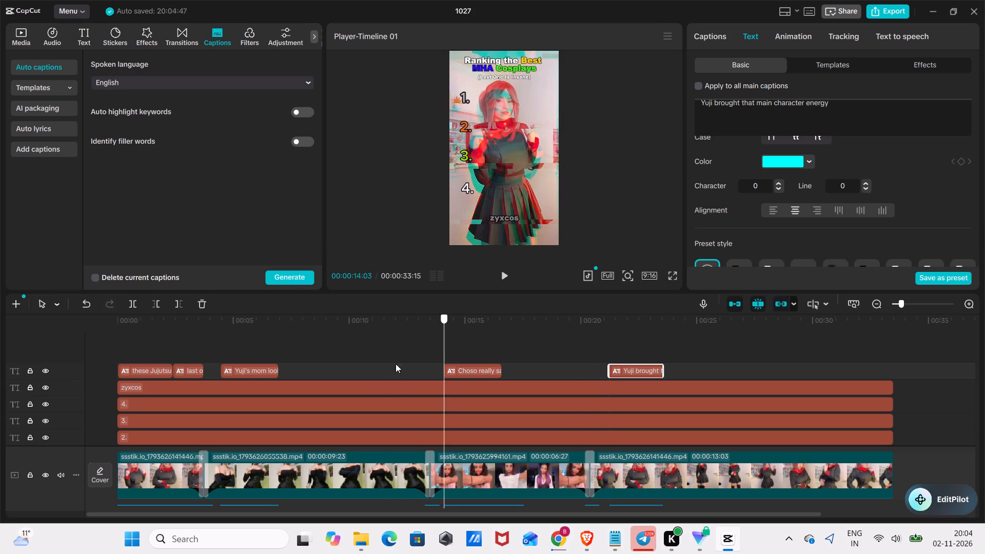
{"action": "left_click_drag", "start_coordinate": [396, 364], "coordinate": [244, 393]}
{"action": "scroll", "coordinate": [243, 393], "scroll_direction": "down", "scroll_amount": 3}
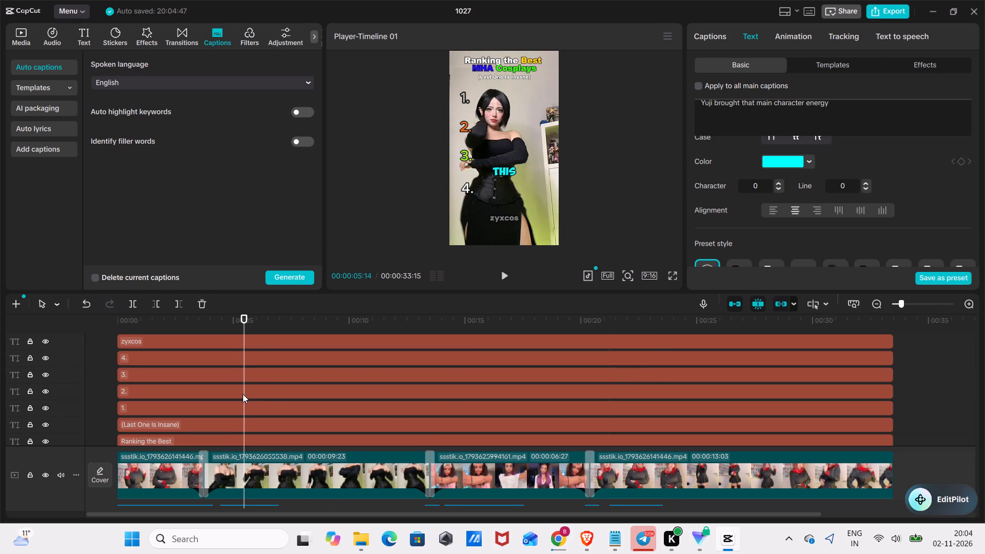
{"action": "scroll", "coordinate": [242, 394], "scroll_direction": "down", "scroll_amount": 8}
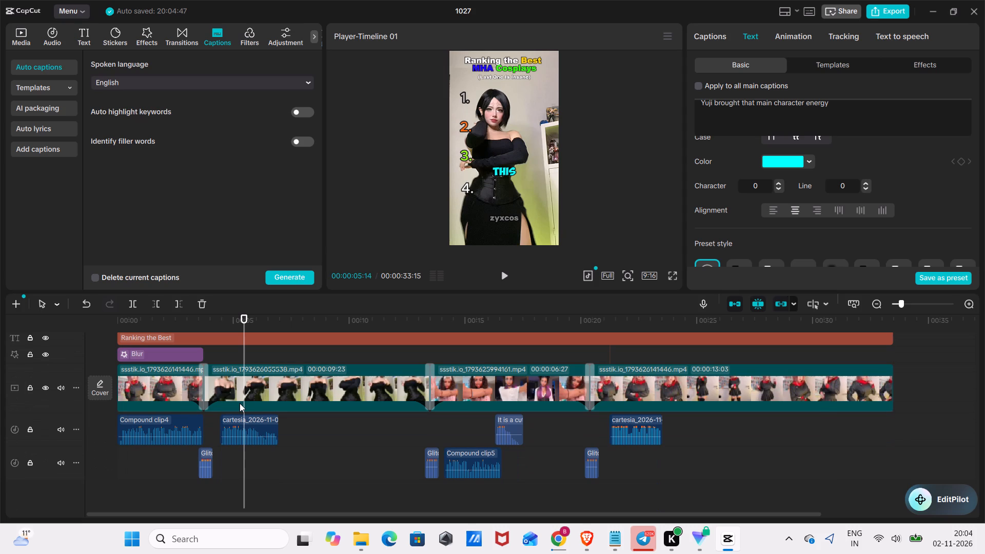
{"action": "scroll", "coordinate": [458, 406], "scroll_direction": "up", "scroll_amount": 10}
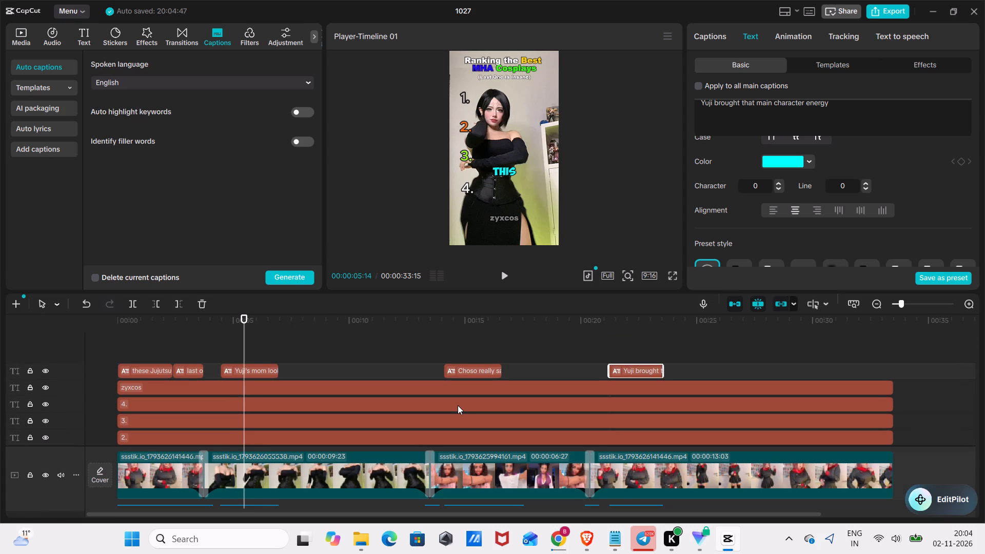
{"action": "key", "text": "space"}
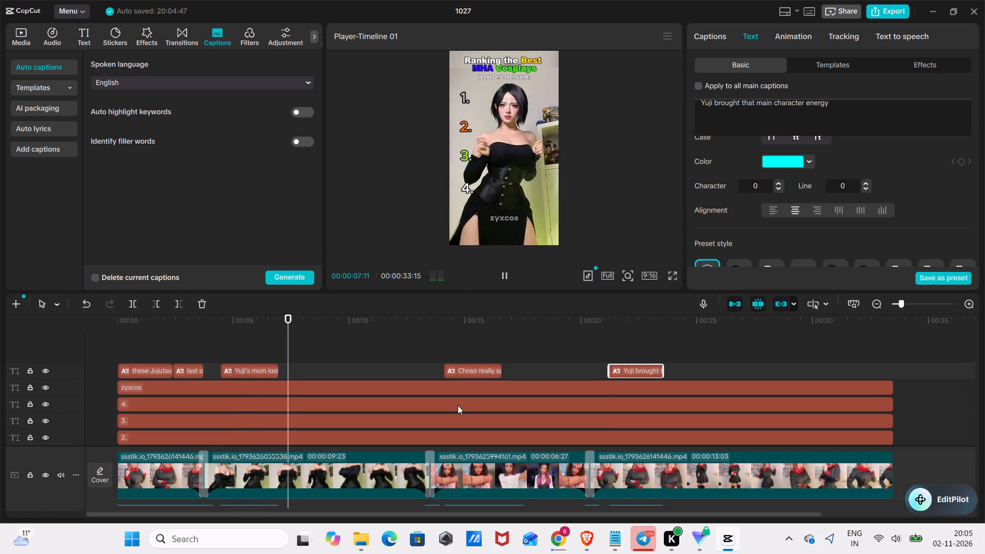
{"action": "left_click", "coordinate": [432, 333]}
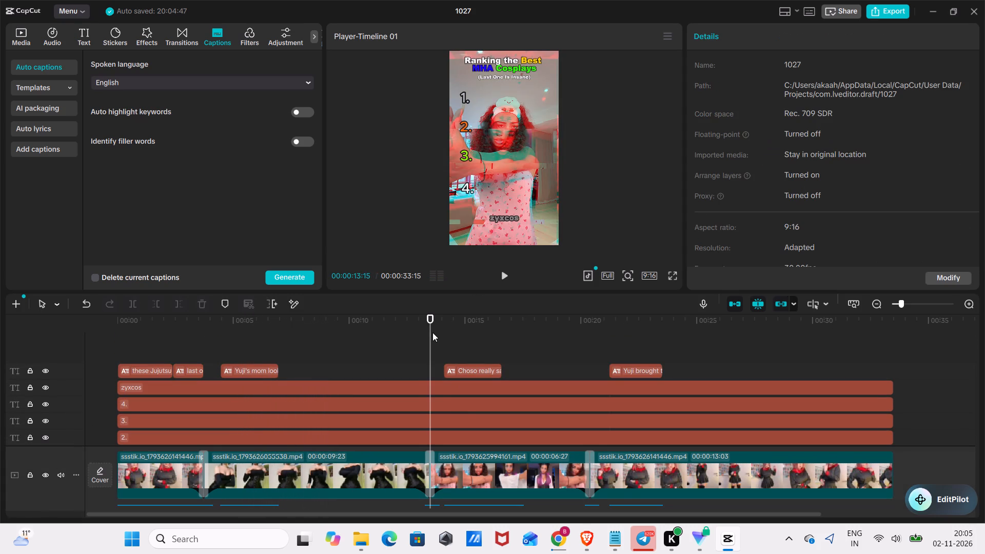
{"action": "key", "text": "space"}
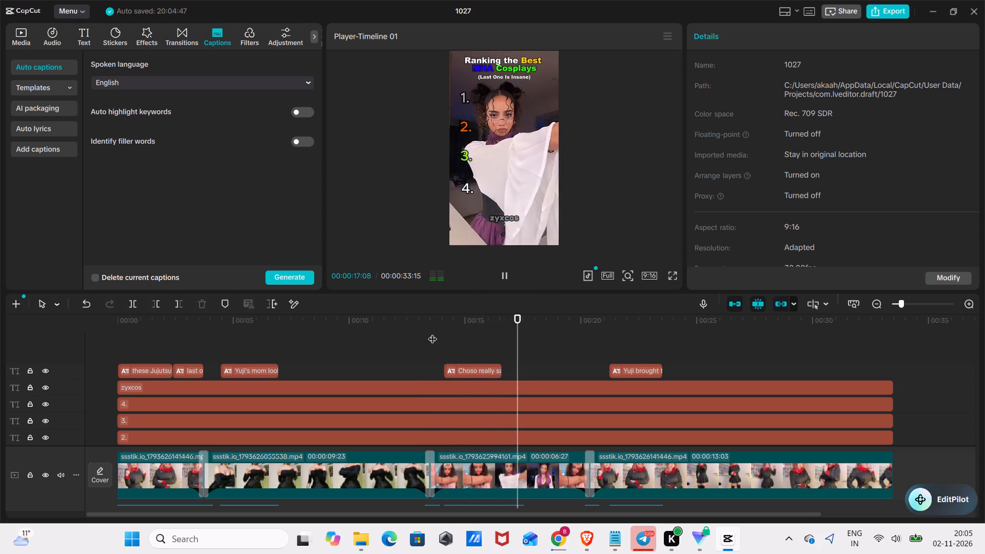
{"action": "left_click", "coordinate": [584, 337]}
{"action": "left_click", "coordinate": [600, 343]}
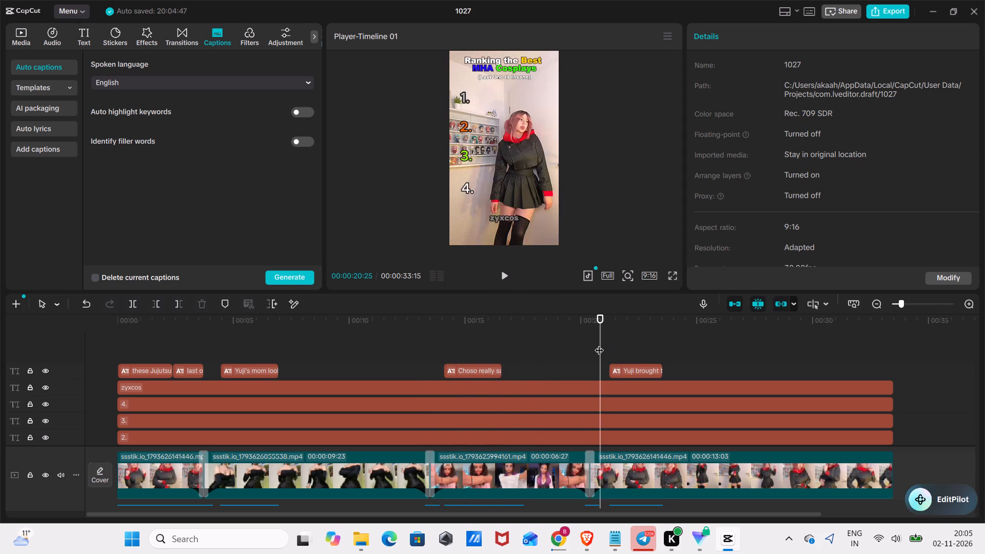
{"action": "key", "text": "space"}
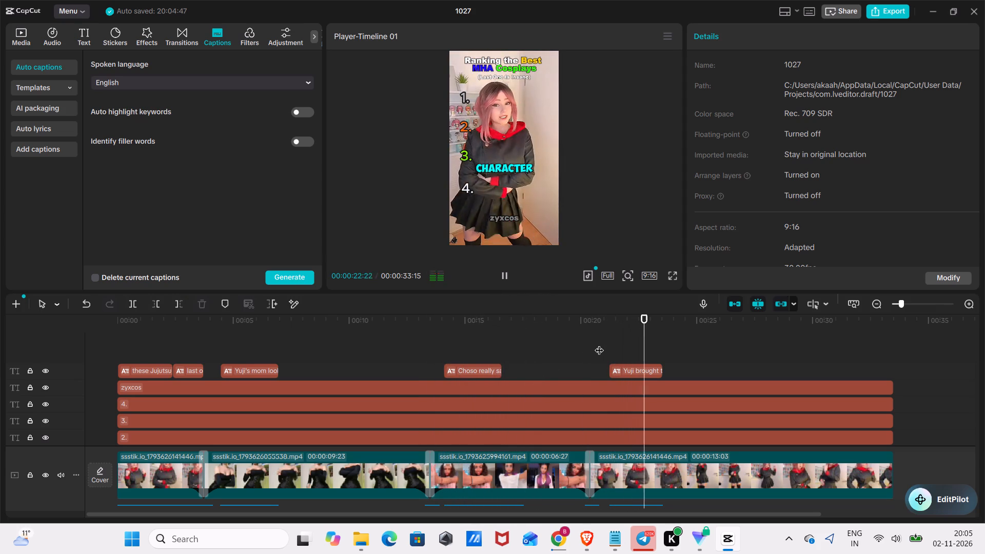
{"action": "key", "text": "space"}
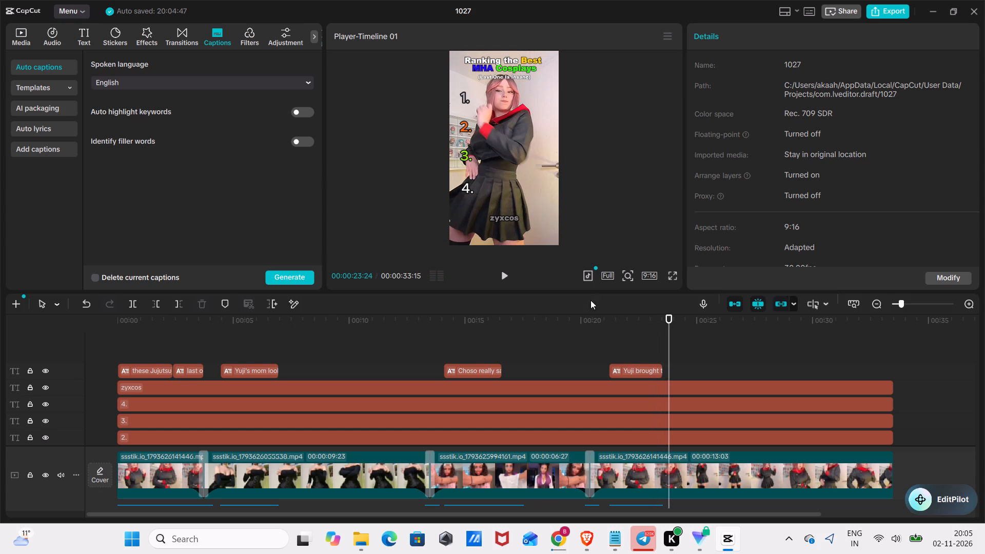
Replace the "Blur" search in the video effects library with a search for "camera shake".
{"action": "left_click", "coordinate": [155, 32]}
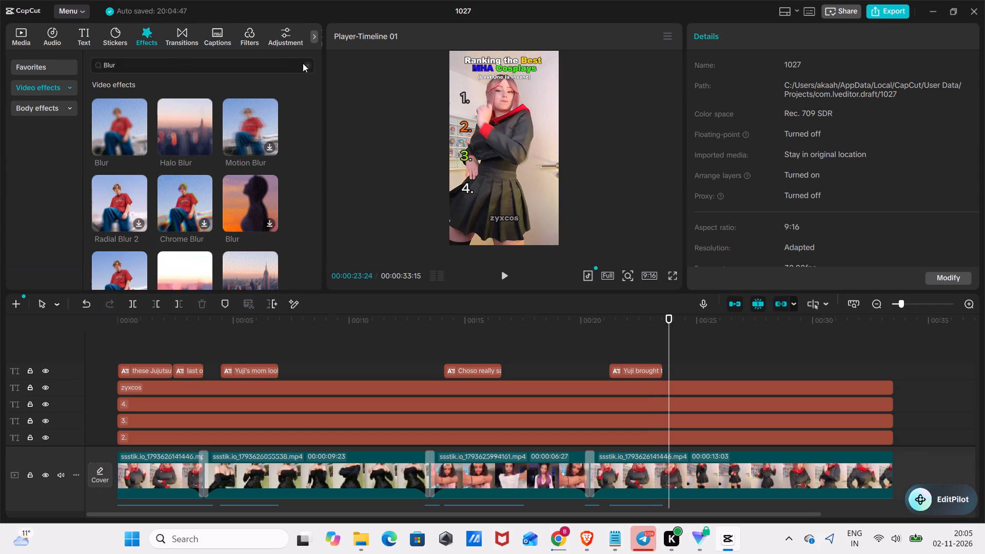
{"action": "left_click", "coordinate": [302, 62]}
{"action": "type", "text": "ca,"}
{"action": "key", "text": "BackSpace"}
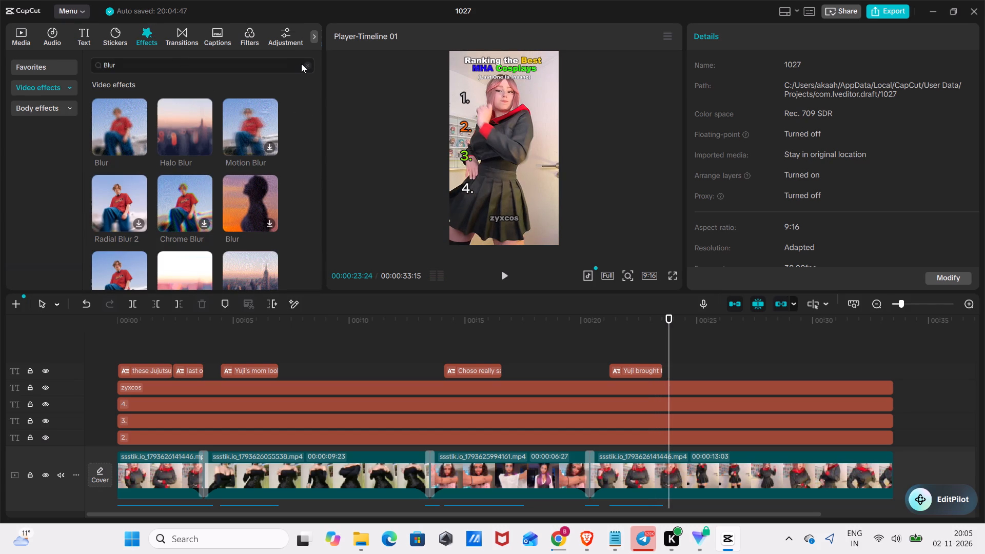
{"action": "left_click", "coordinate": [307, 69]}
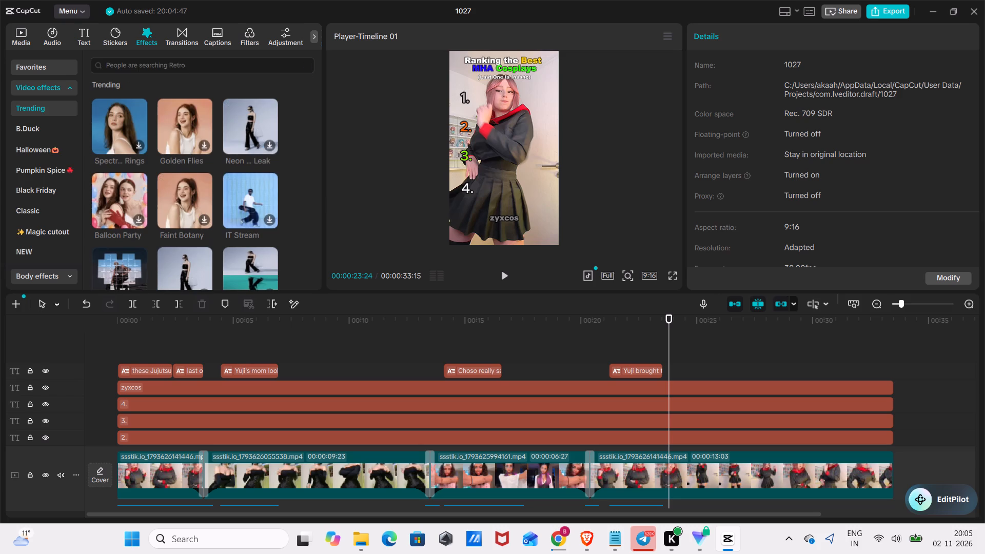
{"action": "type", "text": "cam"}
{"action": "left_click", "coordinate": [304, 61]}
{"action": "type", "text": "cam"}
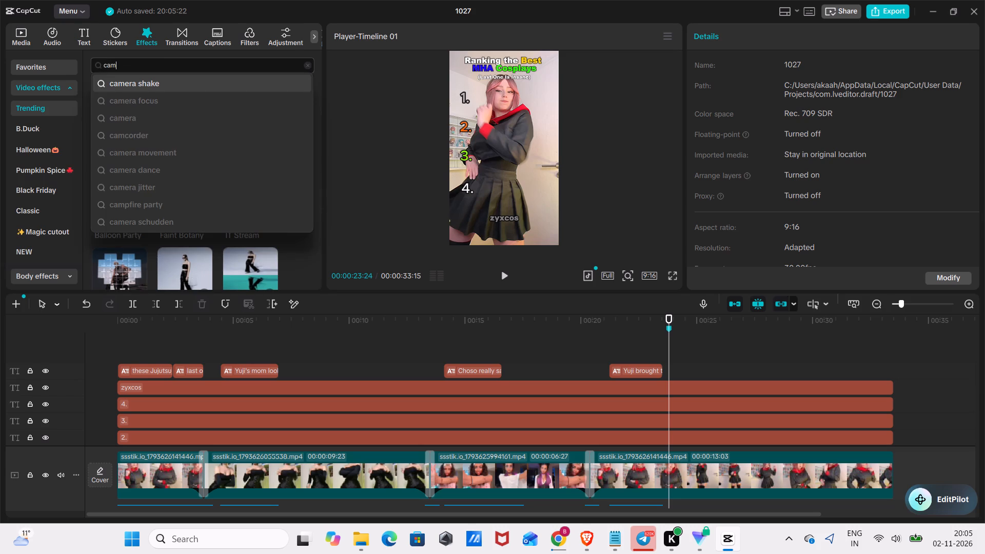
{"action": "left_click", "coordinate": [254, 84]}
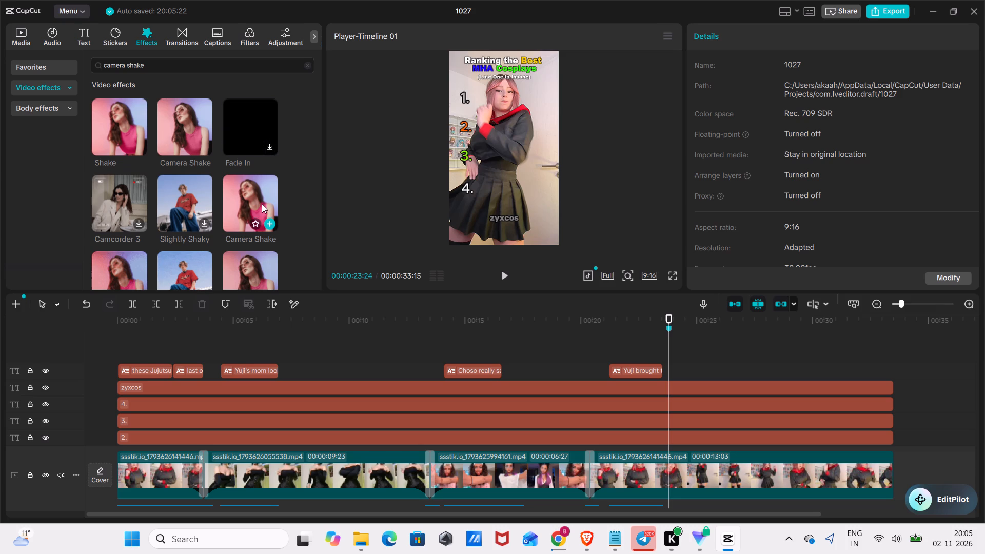
Search the video effects for "camera focus" and browse the offered effects.
{"action": "left_click", "coordinate": [260, 57]}
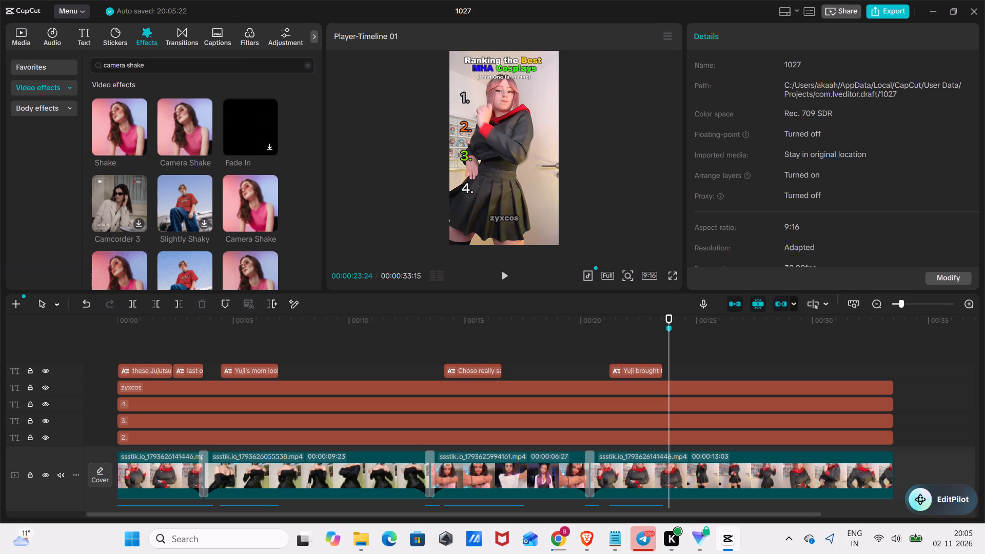
{"action": "left_click", "coordinate": [249, 61]}
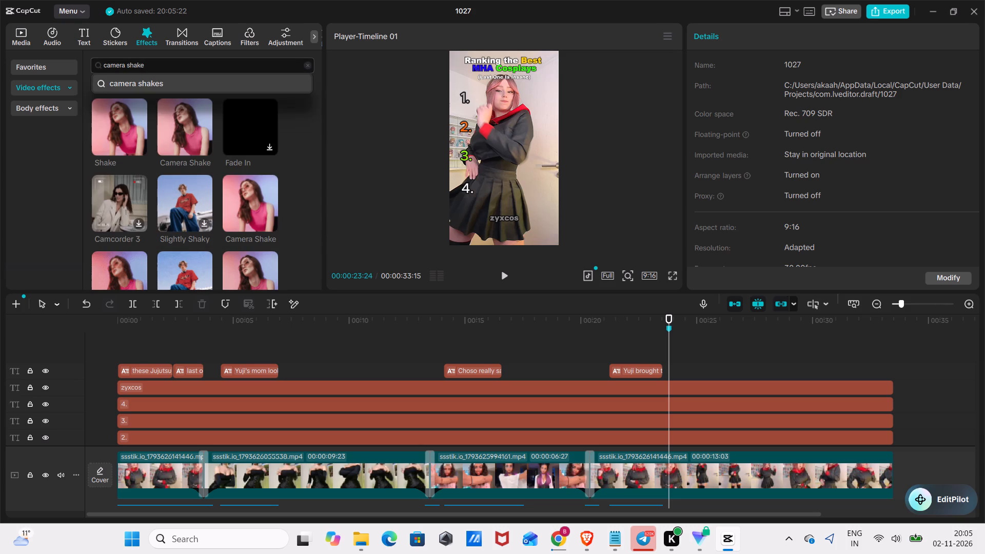
{"action": "key", "text": "BackSpace"}
{"action": "key", "text": "BackSpace"}
{"action": "key", "text": "BackSpace"}
{"action": "key", "text": "BackSpace"}
{"action": "key", "text": "BackSpace"}
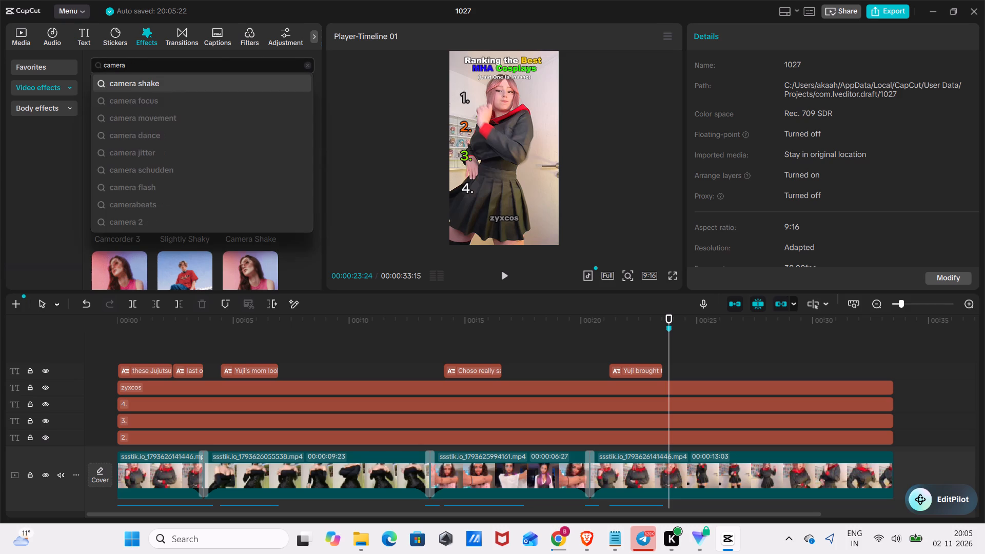
{"action": "left_click", "coordinate": [188, 101]}
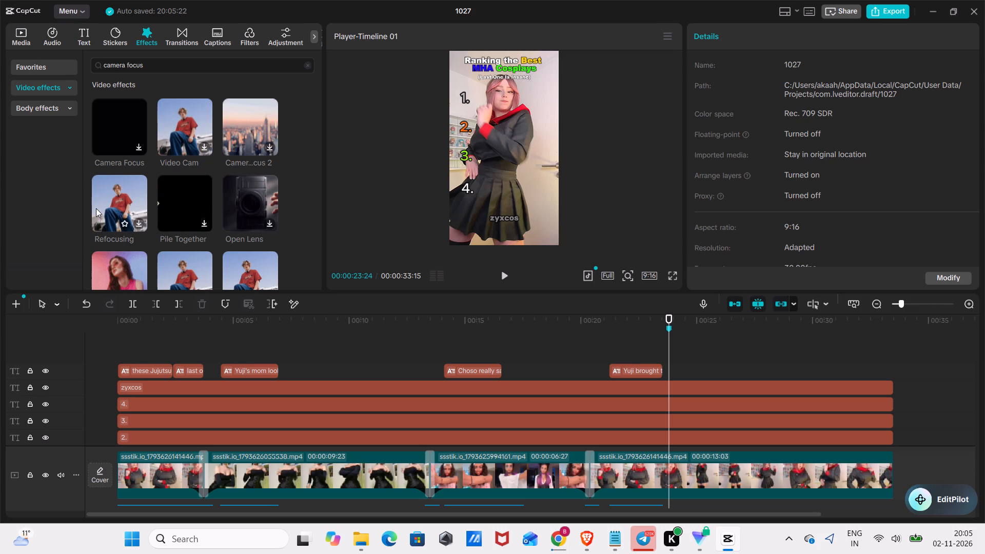
{"action": "scroll", "coordinate": [121, 274], "scroll_direction": "down", "scroll_amount": 1}
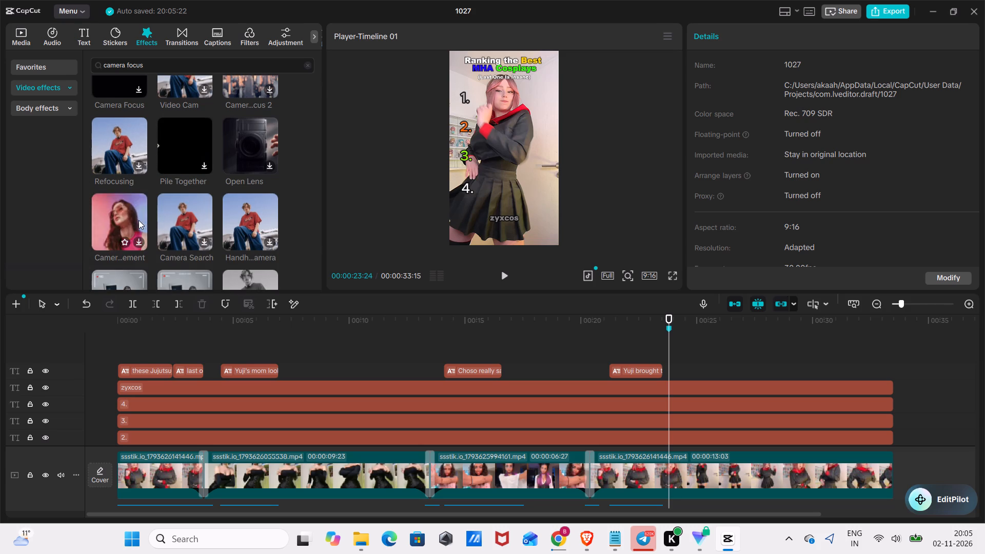
{"action": "scroll", "coordinate": [139, 220], "scroll_direction": "down", "scroll_amount": 2}
{"action": "scroll", "coordinate": [156, 188], "scroll_direction": "up", "scroll_amount": 3}
Search the video effects for "camera dance" and browse the offered effects.
{"action": "left_click", "coordinate": [226, 61]}
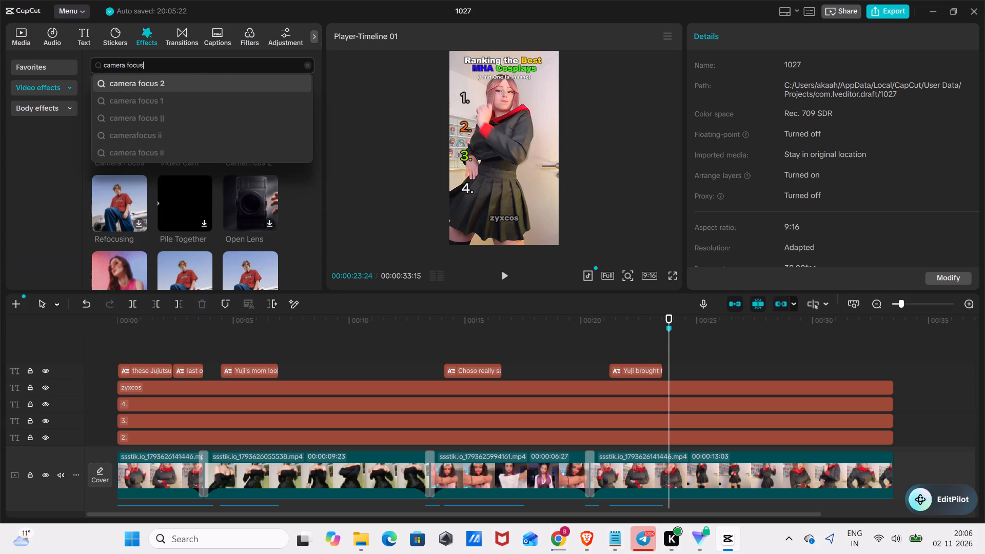
{"action": "key", "text": "BackSpace"}
{"action": "key", "text": "BackSpace"}
{"action": "key", "text": "BackSpace"}
{"action": "key", "text": "BackSpace"}
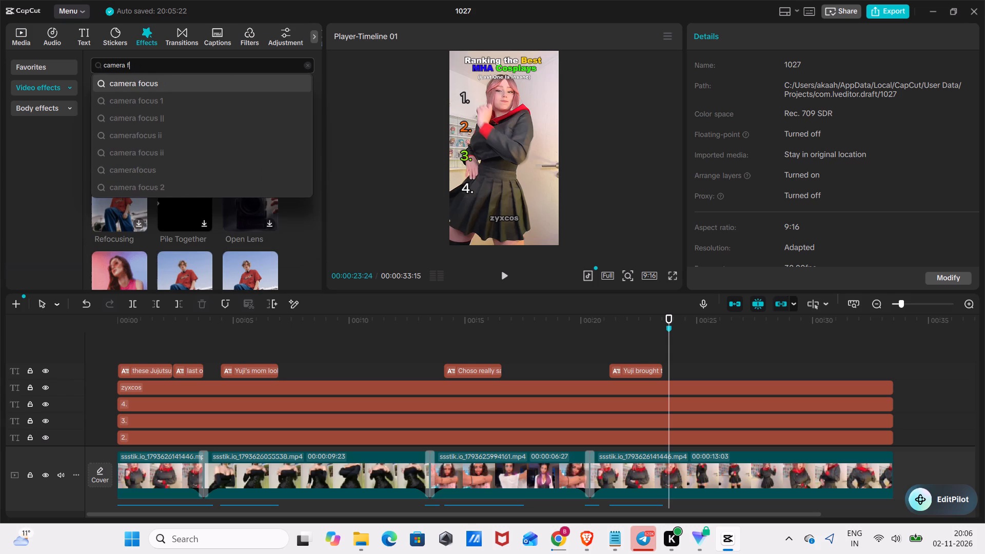
{"action": "key", "text": "BackSpace"}
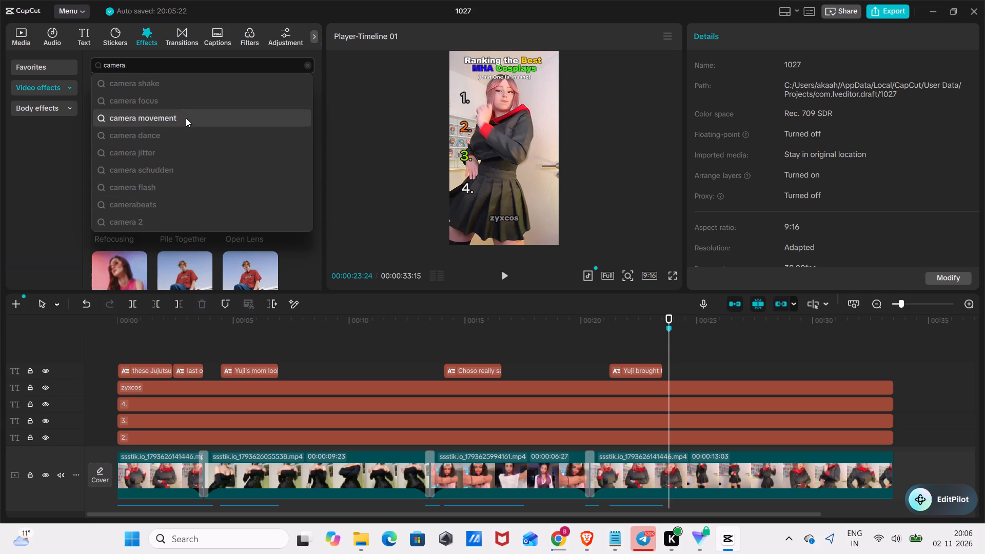
{"action": "left_click", "coordinate": [178, 142]}
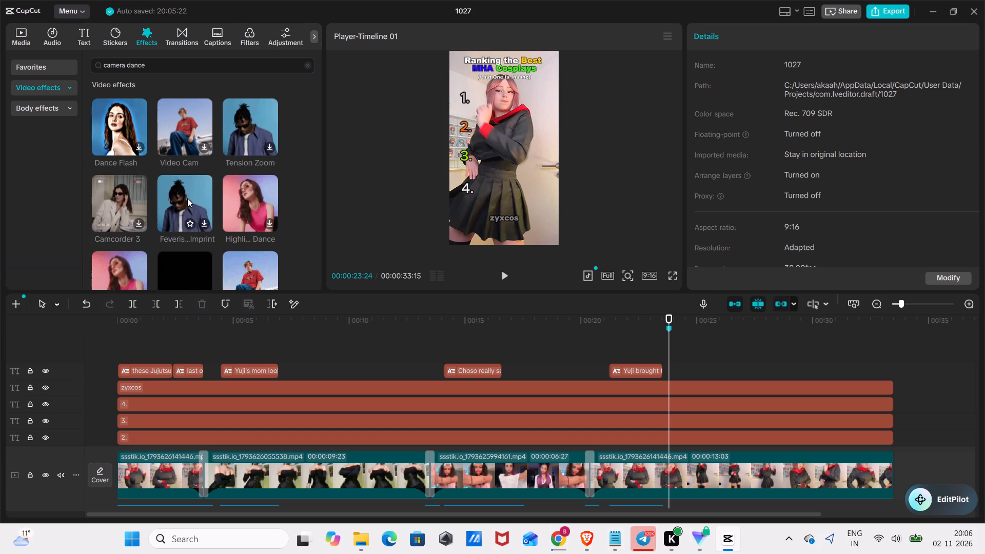
{"action": "scroll", "coordinate": [187, 198], "scroll_direction": "down", "scroll_amount": 1}
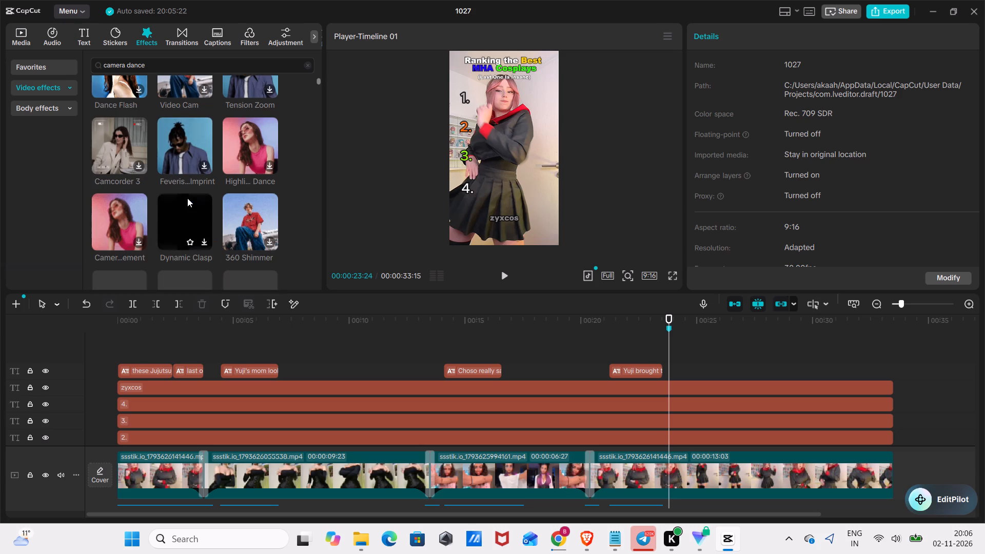
Search the video effects for "camera shake" and add the Shake effect at 00:00:23:24, just after the last caption.
{"action": "left_click", "coordinate": [254, 56]}
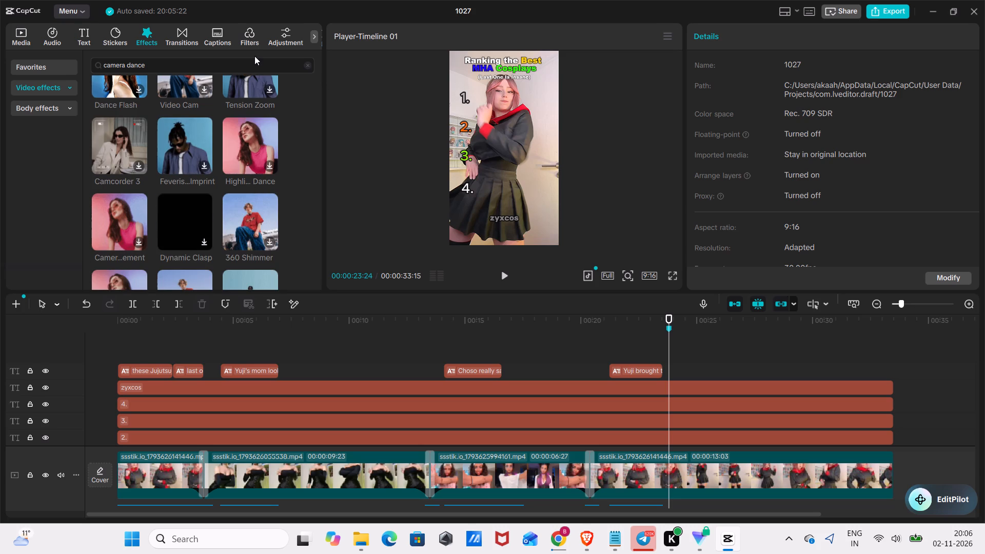
{"action": "left_click", "coordinate": [243, 71]}
{"action": "key", "text": "BackSpace"}
{"action": "key", "text": "BackSpace"}
{"action": "key", "text": "BackSpace"}
{"action": "key", "text": "BackSpace"}
{"action": "key", "text": "BackSpace"}
{"action": "type", "text": "sa"}
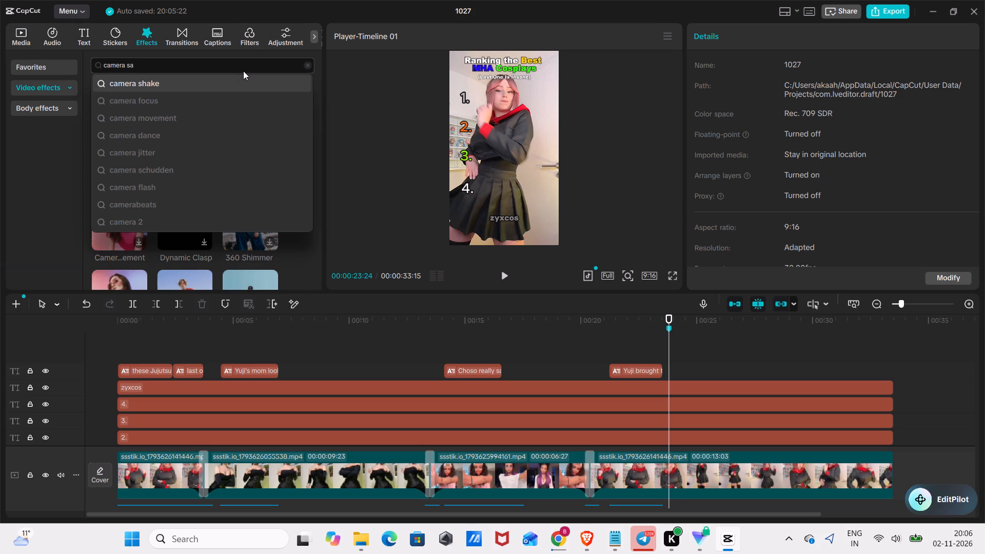
{"action": "key", "text": "BackSpace"}
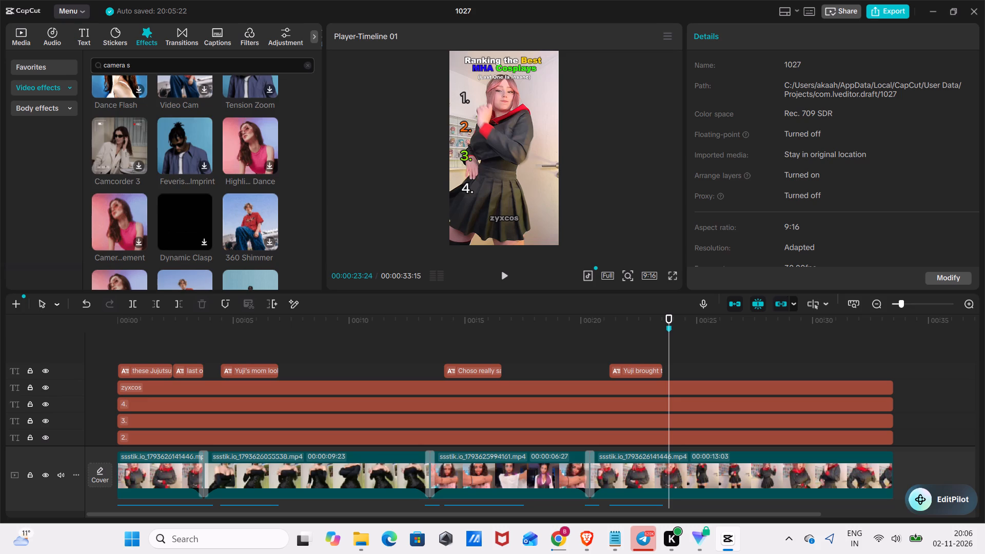
{"action": "left_click", "coordinate": [237, 73]}
{"action": "left_click", "coordinate": [232, 84]}
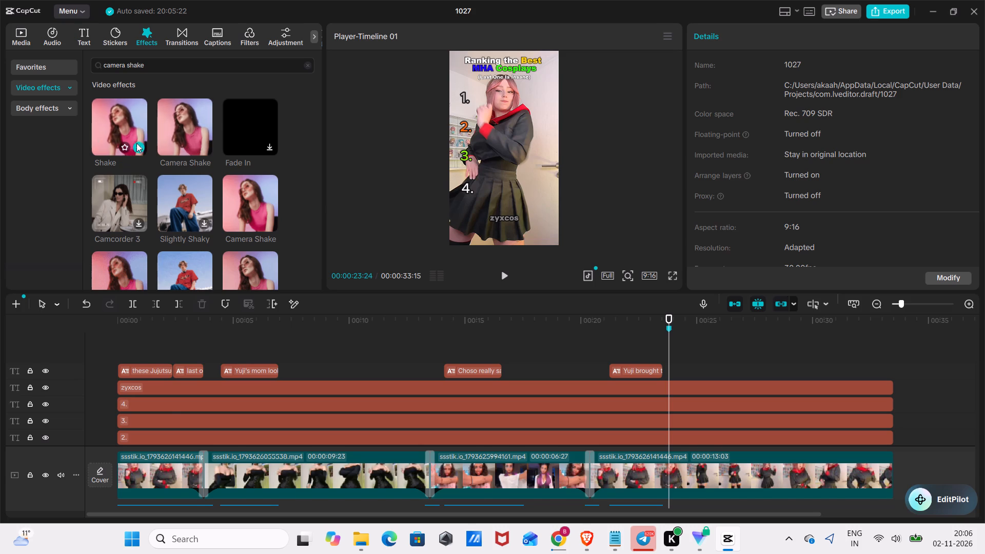
{"action": "left_click", "coordinate": [137, 144]}
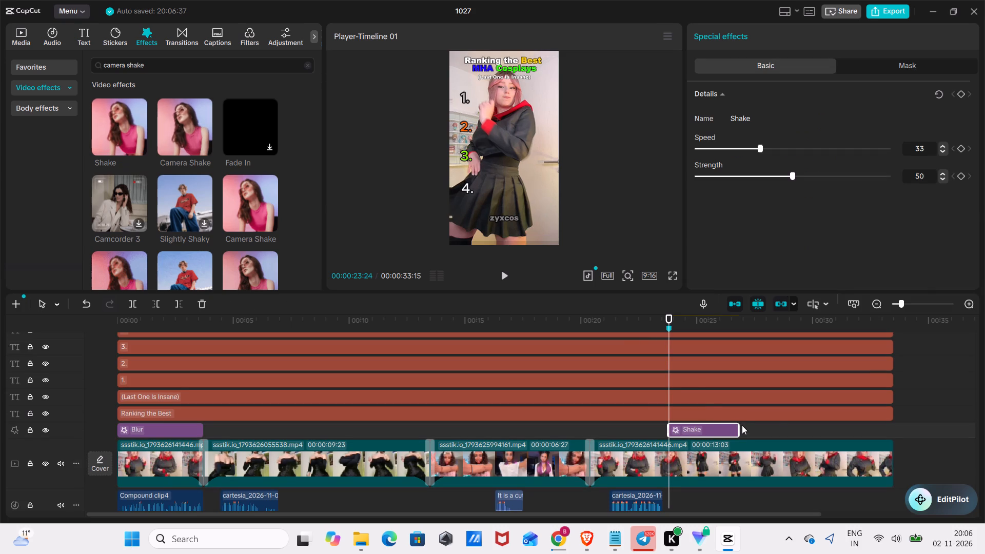
Extend the end of the Shake effect to about 29 seconds on the timeline and briefly play it back.
{"action": "left_click_drag", "start_coordinate": [741, 426], "coordinate": [797, 433]}
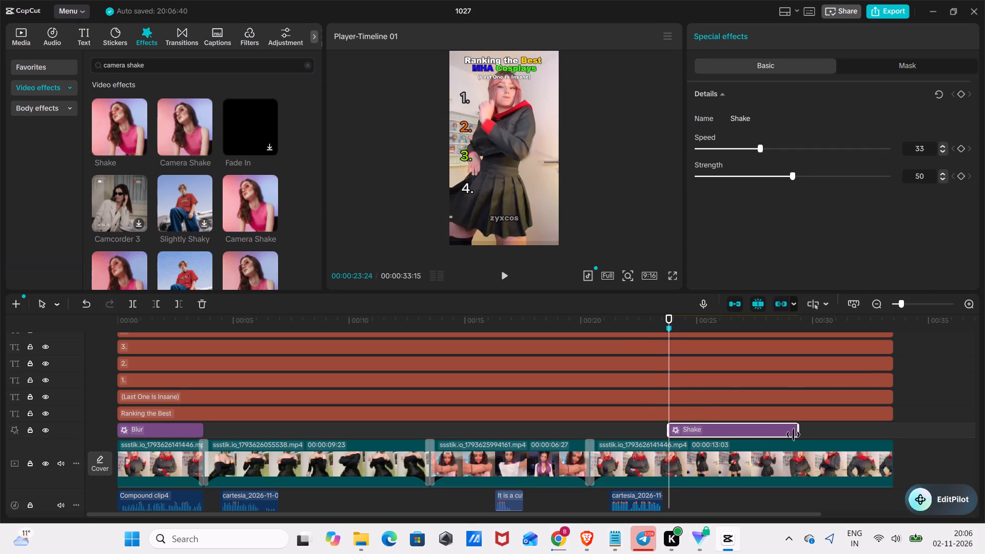
{"action": "key", "text": "space"}
{"action": "key", "text": "space"}
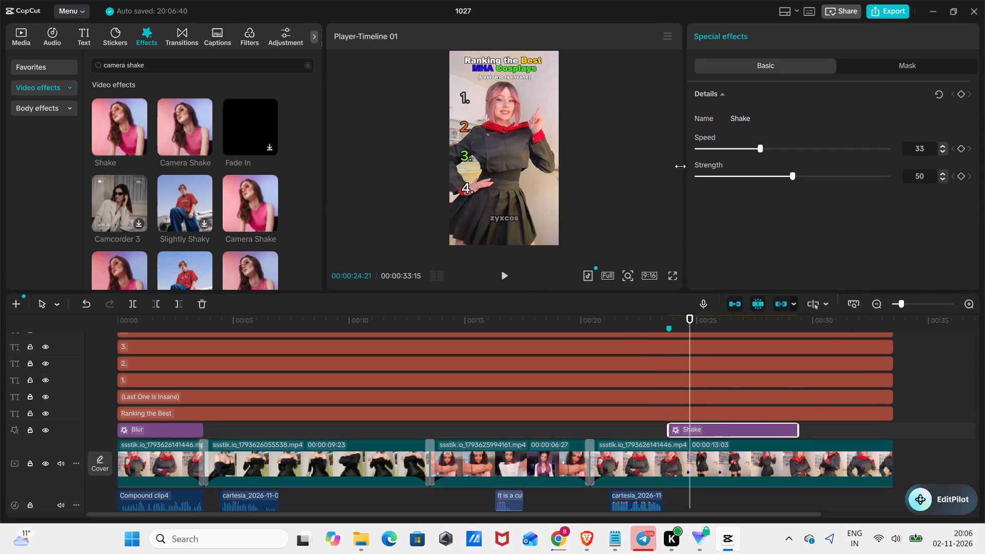
Set the Shake effect's speed to 13 and strength to 10, and check the result in playback.
{"action": "left_click", "coordinate": [721, 150]}
{"action": "left_click_drag", "start_coordinate": [736, 177], "coordinate": [728, 181]}
{"action": "key", "text": "space"}
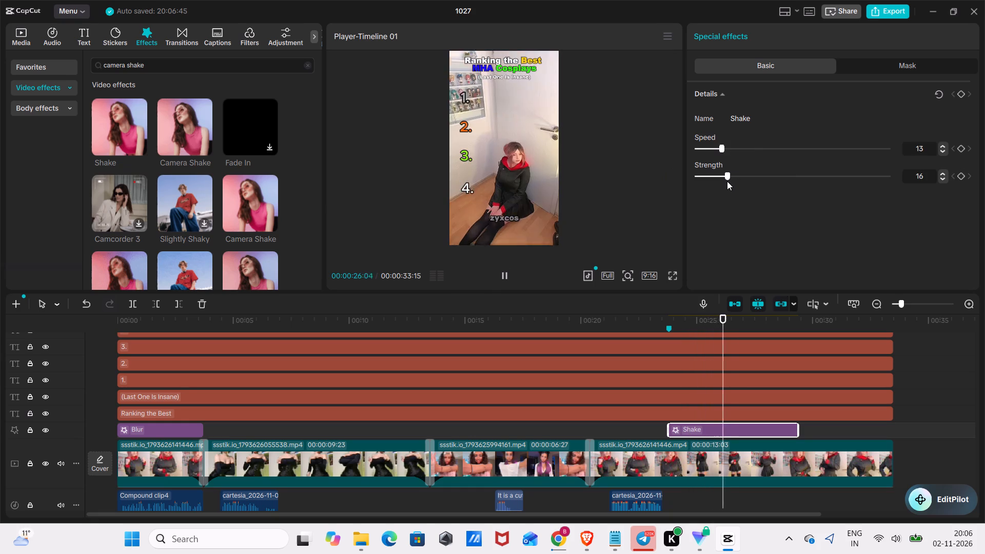
{"action": "key", "text": "space"}
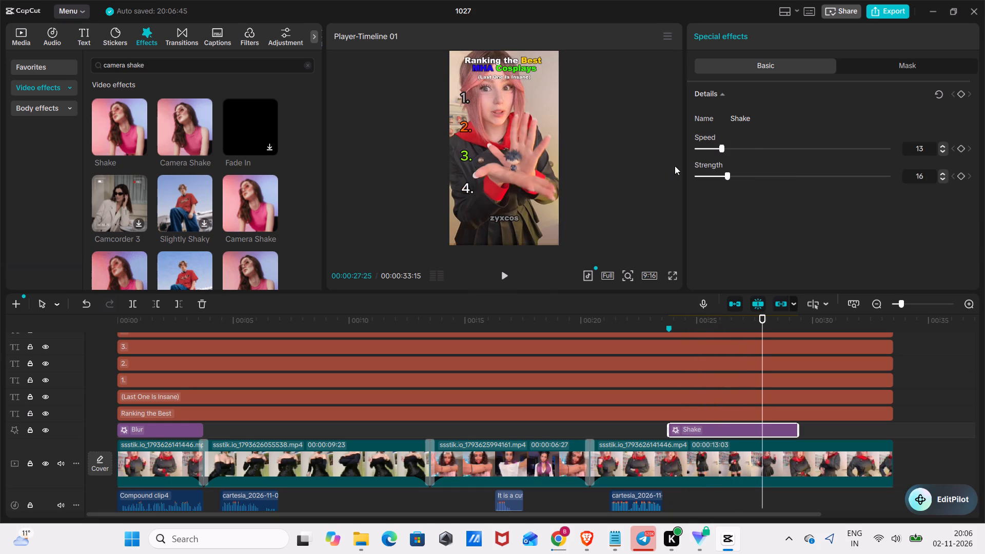
{"action": "left_click", "coordinate": [716, 181]}
{"action": "key", "text": "space"}
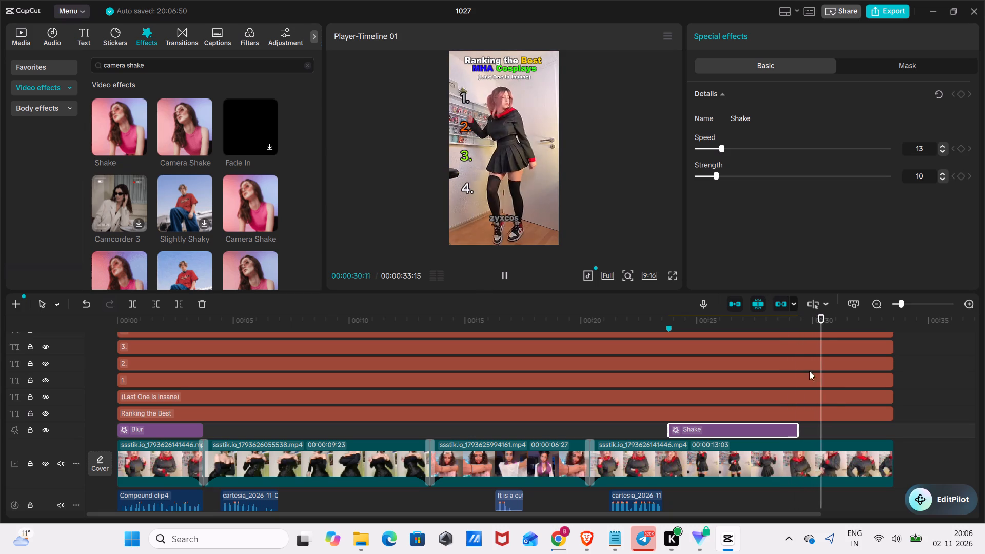
{"action": "left_click_drag", "start_coordinate": [834, 318], "coordinate": [279, 527]}
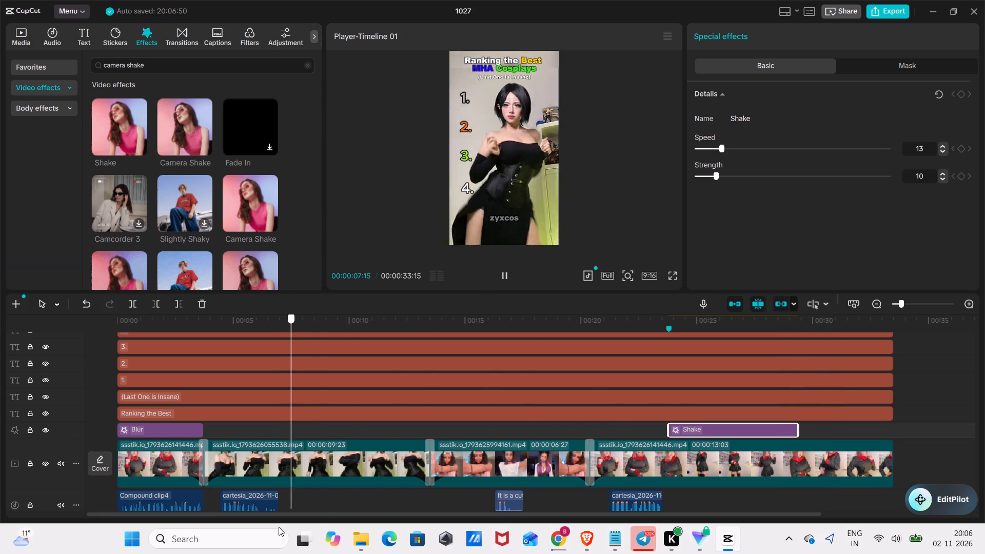
{"action": "left_click_drag", "start_coordinate": [279, 527], "coordinate": [502, 553]}
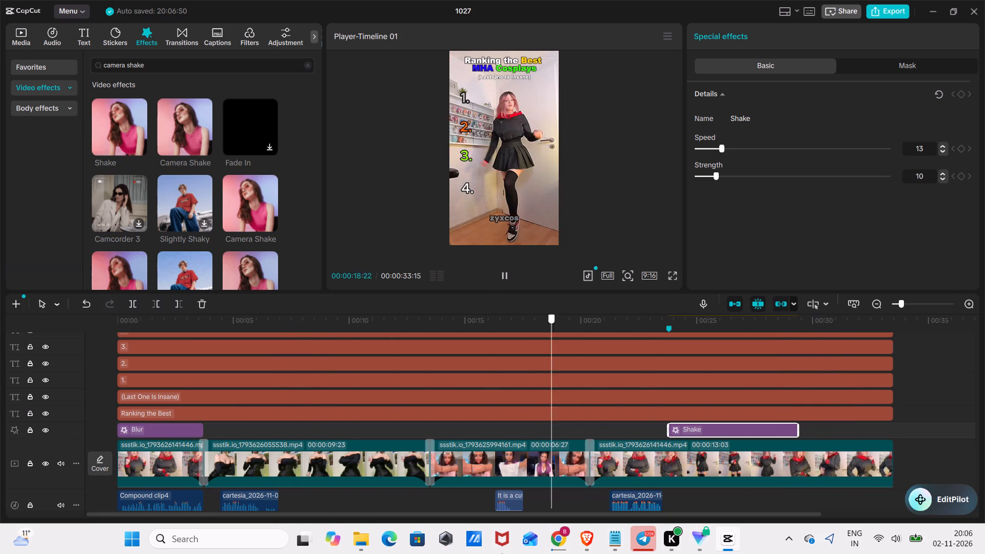
{"action": "left_click_drag", "start_coordinate": [502, 553], "coordinate": [306, 553]}
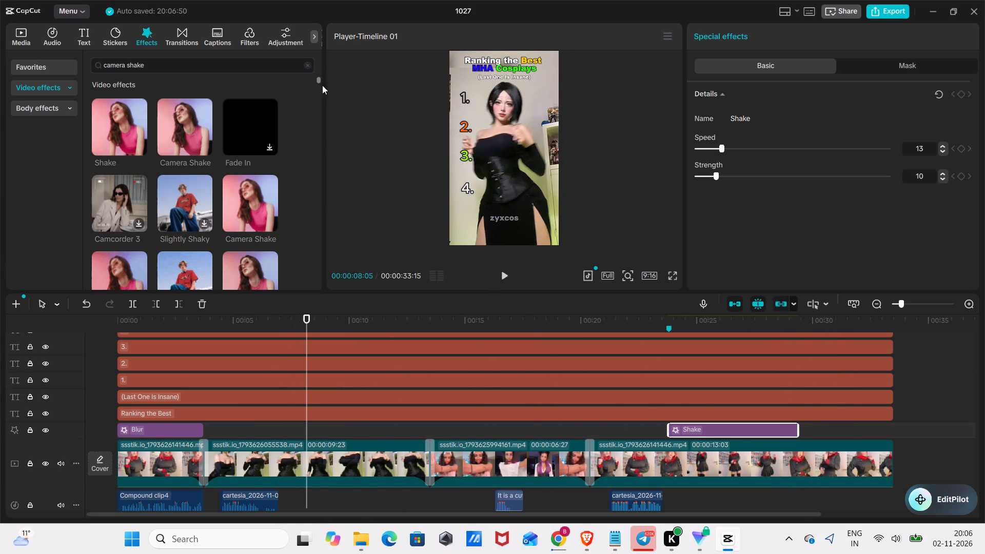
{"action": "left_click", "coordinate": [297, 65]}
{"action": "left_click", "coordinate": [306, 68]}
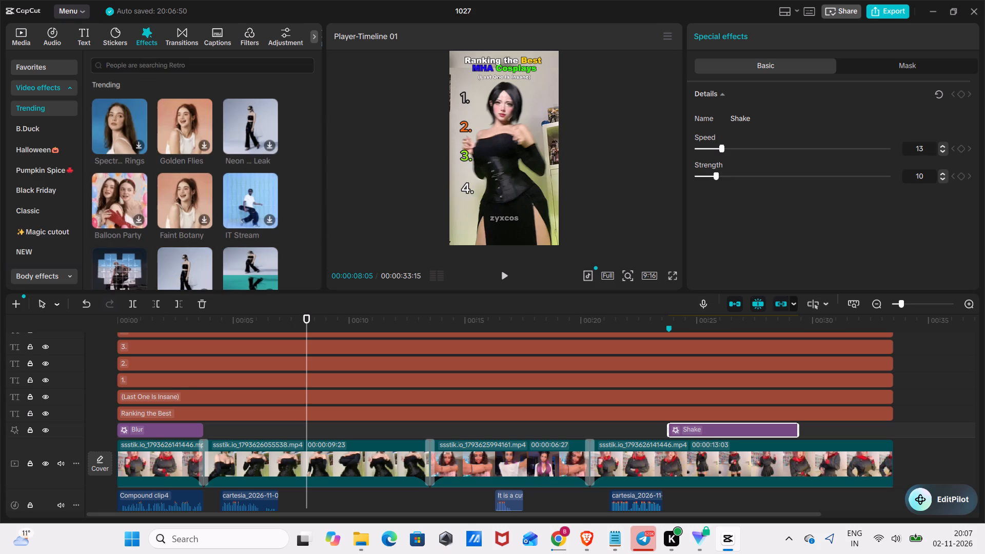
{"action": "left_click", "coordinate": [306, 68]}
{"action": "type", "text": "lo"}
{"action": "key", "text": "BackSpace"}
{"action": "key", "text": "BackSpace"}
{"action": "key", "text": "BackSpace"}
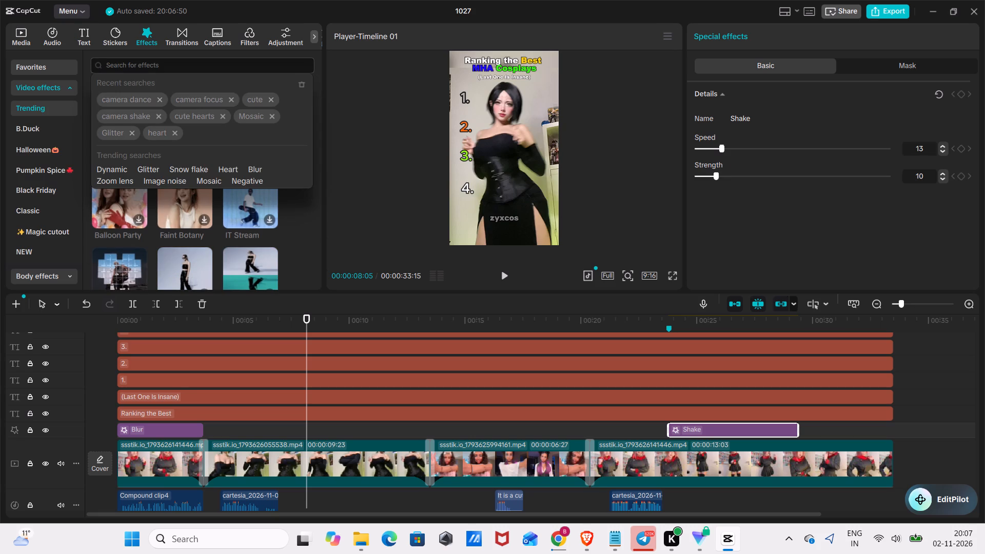
Set the audio volume of all four clips on the main video track to 0.0 dB.
{"action": "left_click_drag", "start_coordinate": [308, 323], "coordinate": [300, 330]}
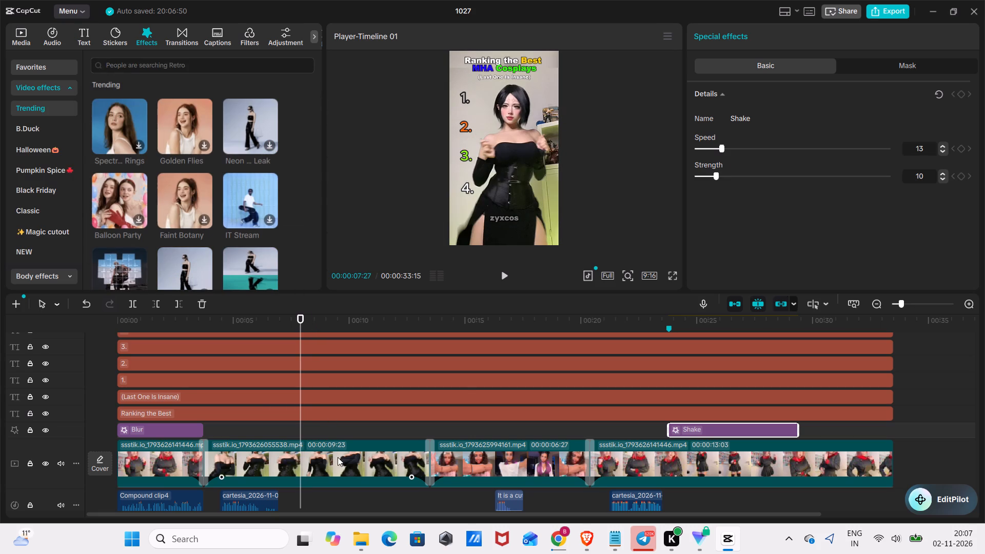
{"action": "left_click", "coordinate": [342, 469]}
{"action": "left_click", "coordinate": [748, 37]}
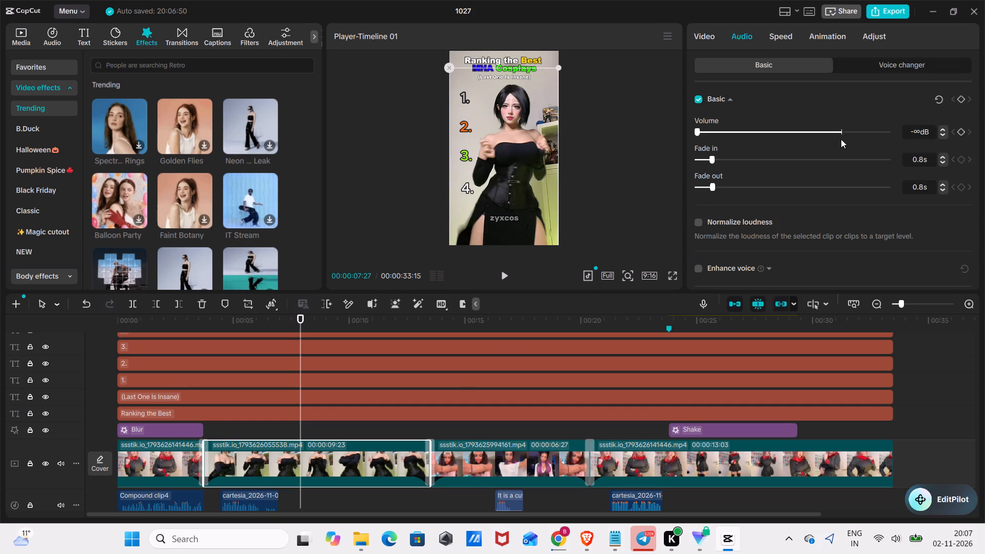
{"action": "left_click", "coordinate": [837, 127]}
{"action": "left_click_drag", "start_coordinate": [299, 321], "coordinate": [262, 338]}
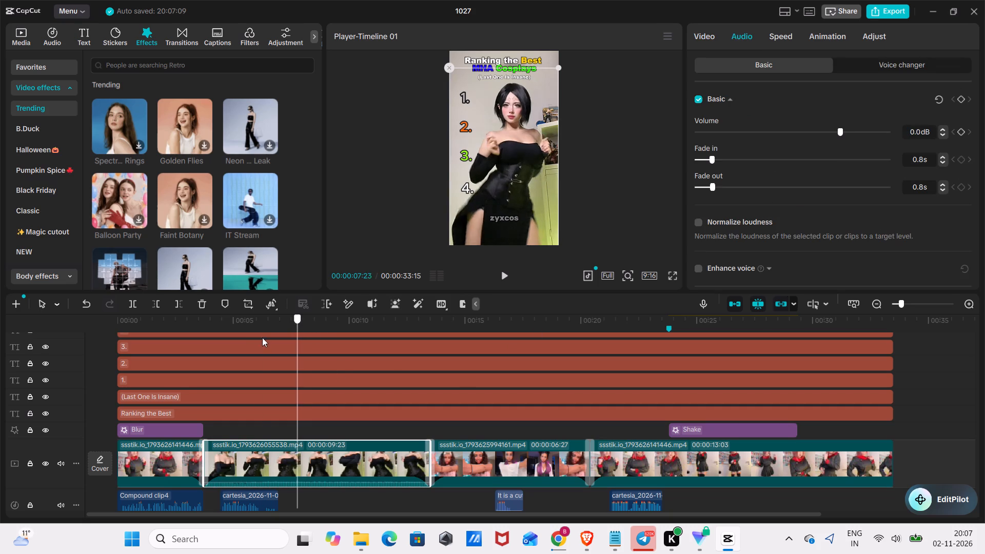
{"action": "left_click_drag", "start_coordinate": [262, 338], "coordinate": [250, 349]}
{"action": "left_click", "coordinate": [169, 453]}
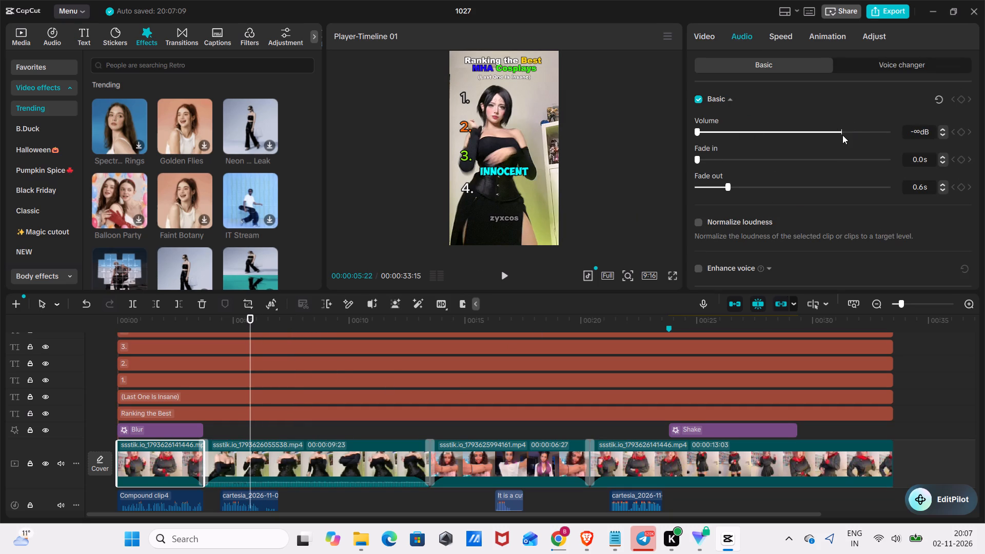
{"action": "left_click", "coordinate": [841, 134]}
{"action": "left_click", "coordinate": [528, 450]}
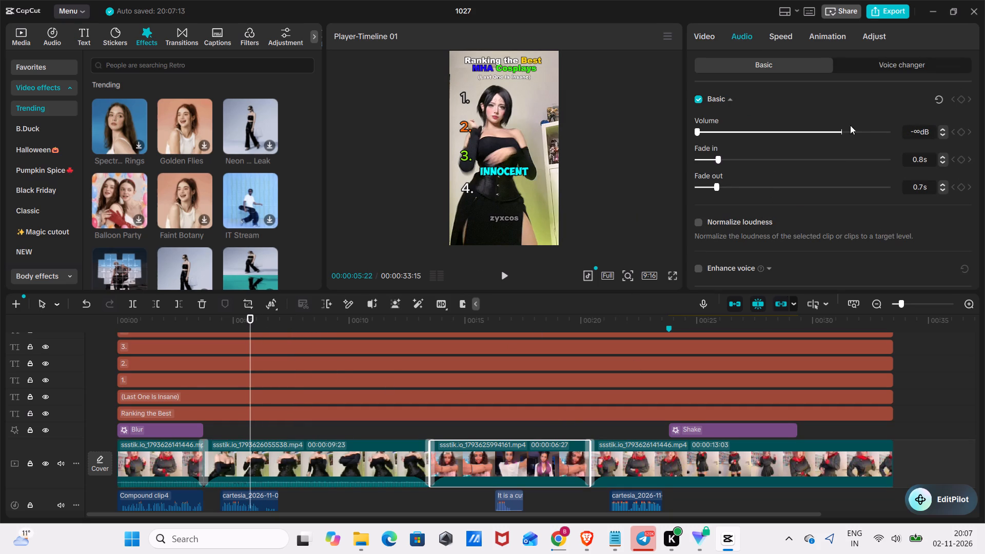
{"action": "left_click", "coordinate": [838, 131]}
{"action": "left_click", "coordinate": [782, 452]}
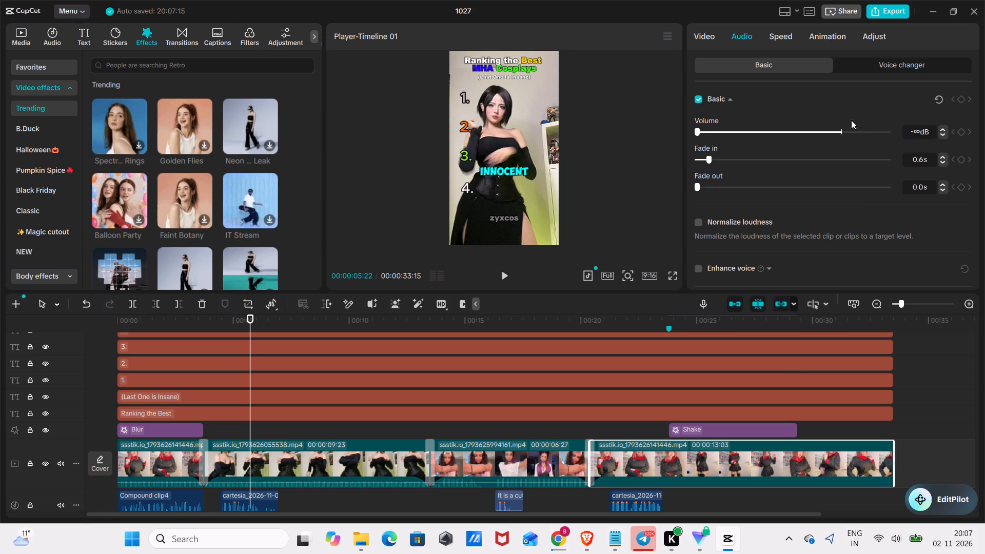
{"action": "left_click", "coordinate": [841, 132]}
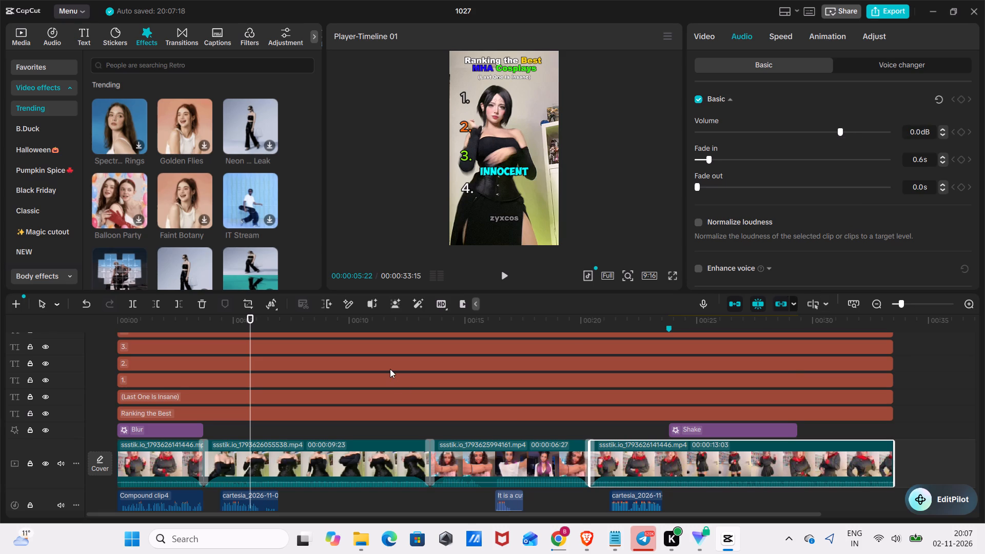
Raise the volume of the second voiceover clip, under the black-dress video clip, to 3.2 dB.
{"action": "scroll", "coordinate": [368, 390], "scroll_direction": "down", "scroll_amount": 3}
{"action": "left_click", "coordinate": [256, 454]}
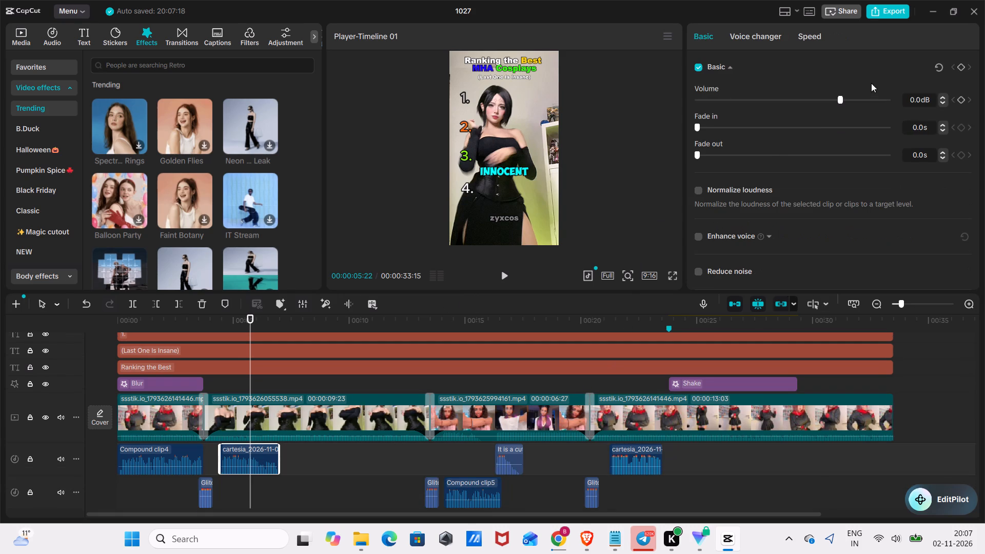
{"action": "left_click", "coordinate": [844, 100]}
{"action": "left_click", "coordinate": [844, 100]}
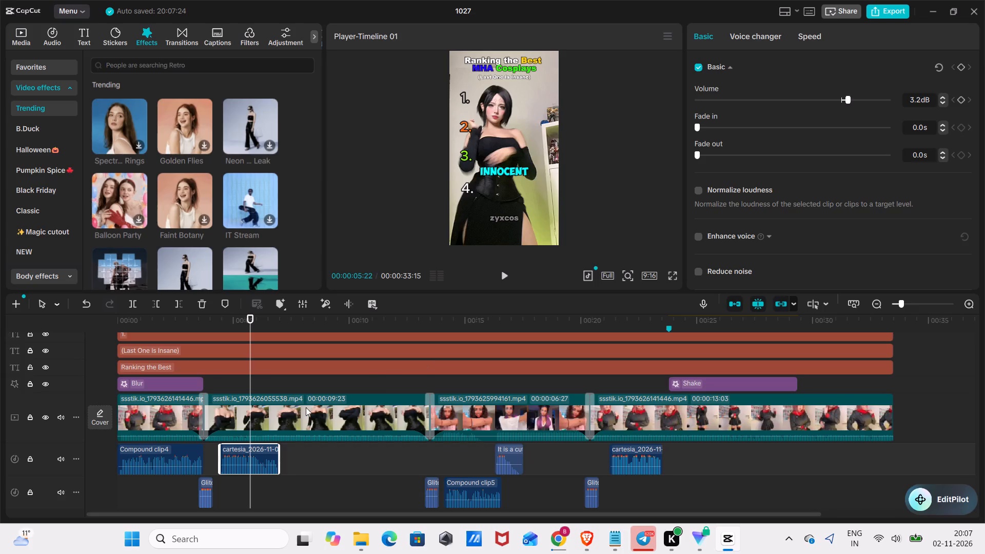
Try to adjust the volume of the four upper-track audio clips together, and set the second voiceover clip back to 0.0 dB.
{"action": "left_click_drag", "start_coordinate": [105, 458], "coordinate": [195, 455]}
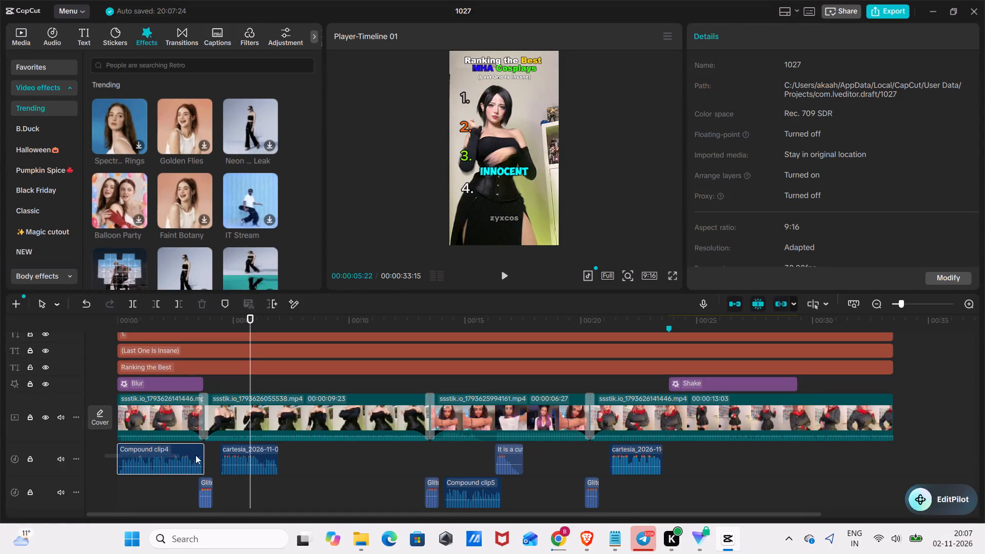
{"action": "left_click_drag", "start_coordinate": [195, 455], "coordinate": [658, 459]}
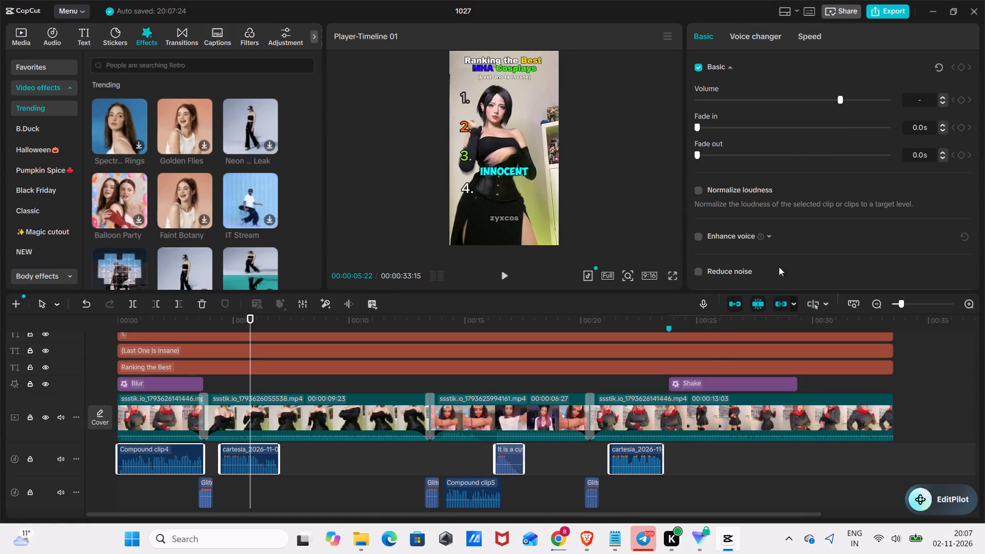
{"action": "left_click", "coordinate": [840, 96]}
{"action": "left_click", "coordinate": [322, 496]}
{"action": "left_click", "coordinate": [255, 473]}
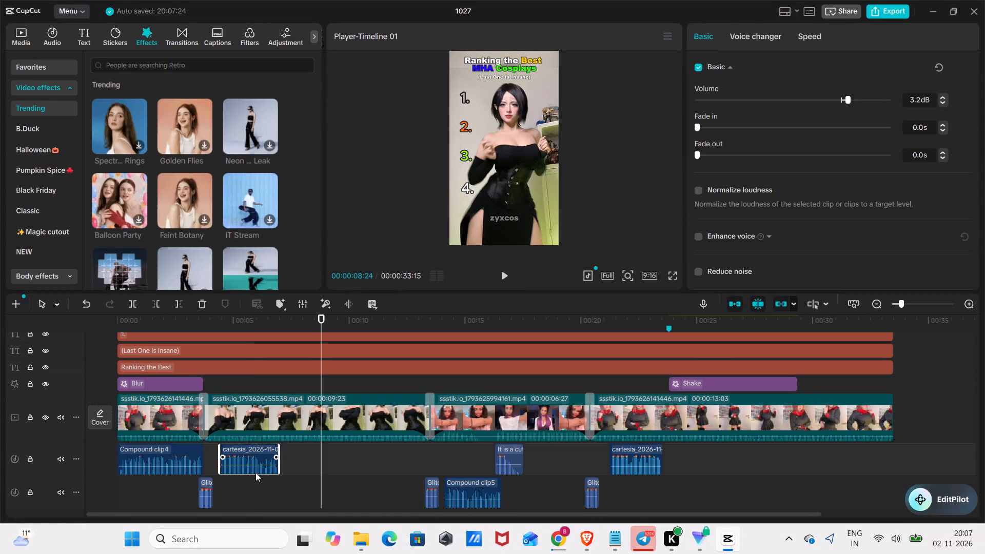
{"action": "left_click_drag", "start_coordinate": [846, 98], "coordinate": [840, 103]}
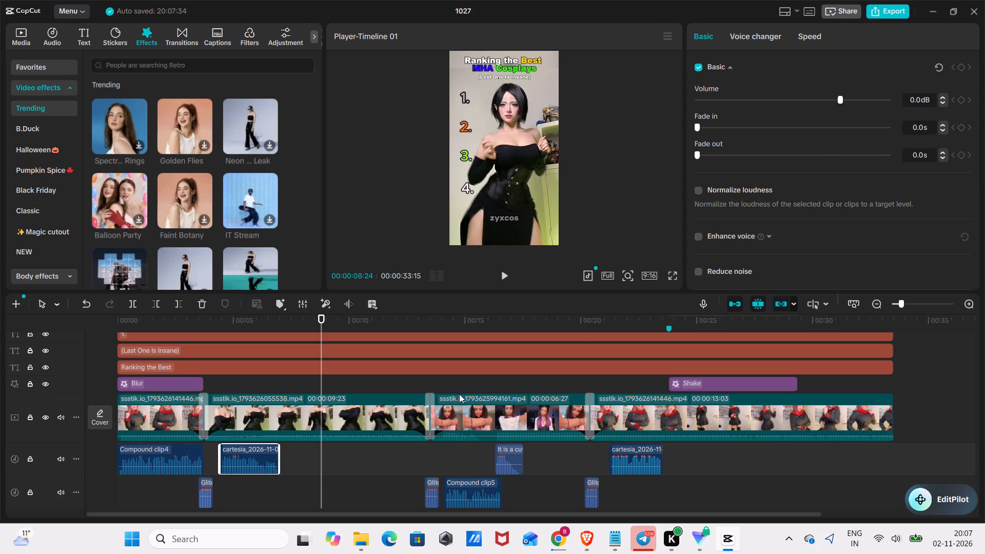
Select all four clips on the upper audio track and set their volume to 3.2 dB.
{"action": "left_click_drag", "start_coordinate": [111, 452], "coordinate": [215, 451]}
{"action": "left_click_drag", "start_coordinate": [106, 462], "coordinate": [543, 447]}
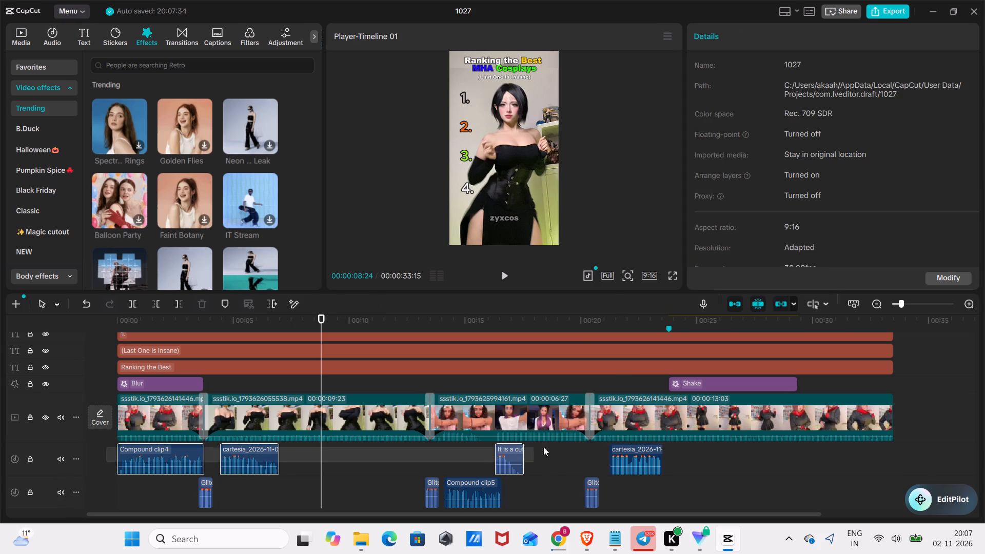
{"action": "left_click_drag", "start_coordinate": [543, 447], "coordinate": [658, 449]}
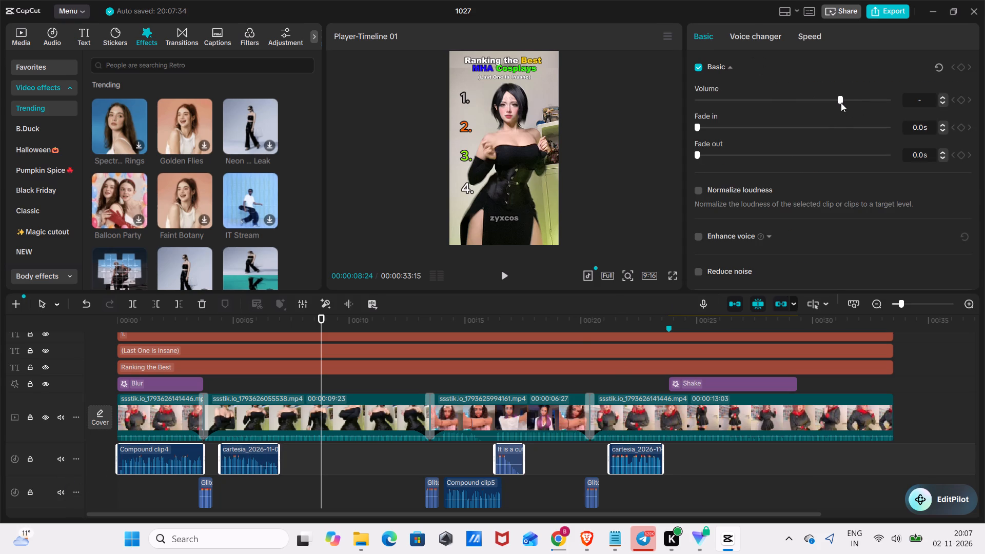
{"action": "left_click_drag", "start_coordinate": [839, 99], "coordinate": [844, 104]}
{"action": "left_click_drag", "start_coordinate": [844, 104], "coordinate": [845, 104]}
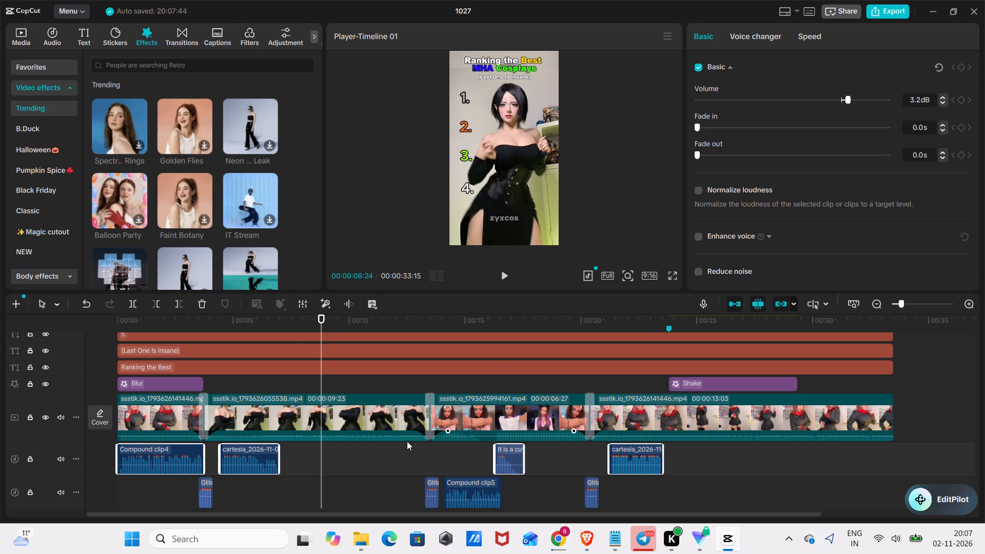
Add a volume keyframe to the second video clip at 00:00:04:13, just before its voiceover starts.
{"action": "left_click_drag", "start_coordinate": [322, 324], "coordinate": [0, 433]}
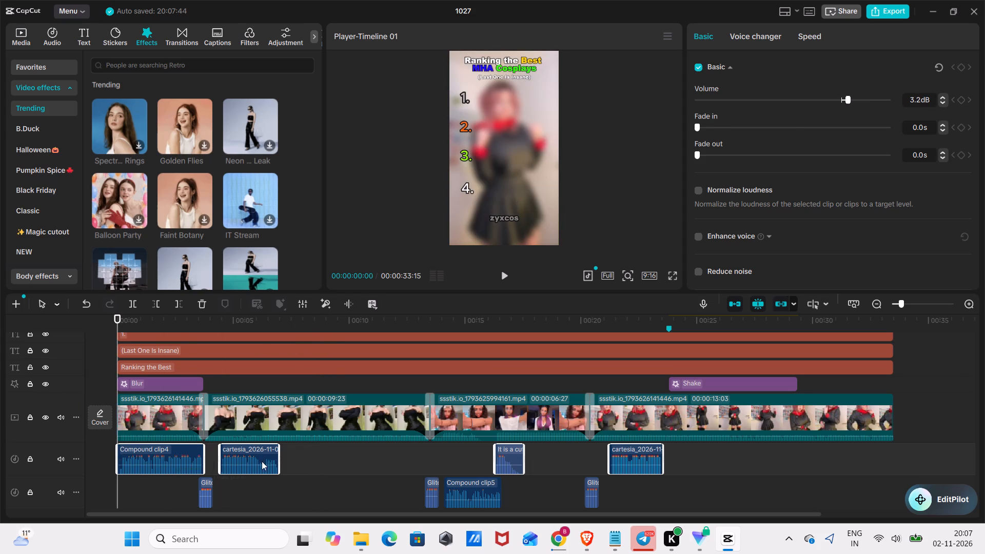
{"action": "left_click", "coordinate": [336, 483]}
{"action": "left_click_drag", "start_coordinate": [336, 318], "coordinate": [205, 375]}
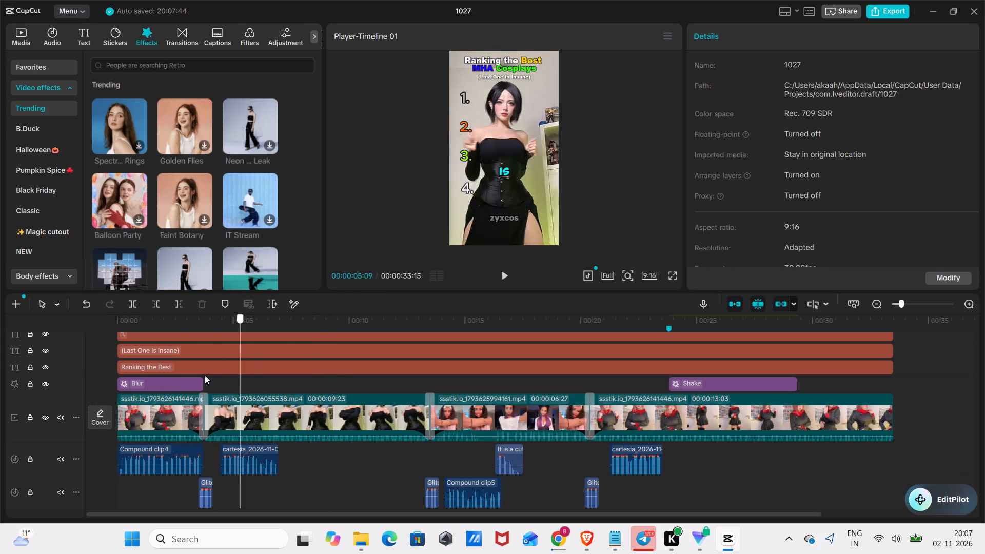
{"action": "left_click_drag", "start_coordinate": [205, 375], "coordinate": [190, 384]}
{"action": "left_click", "coordinate": [161, 427]}
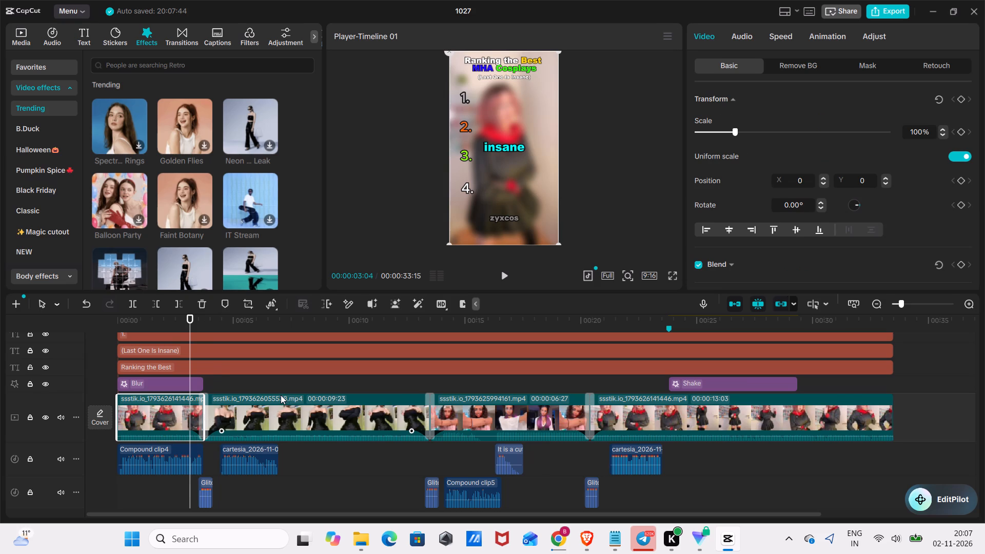
{"action": "left_click_drag", "start_coordinate": [193, 315], "coordinate": [218, 321]}
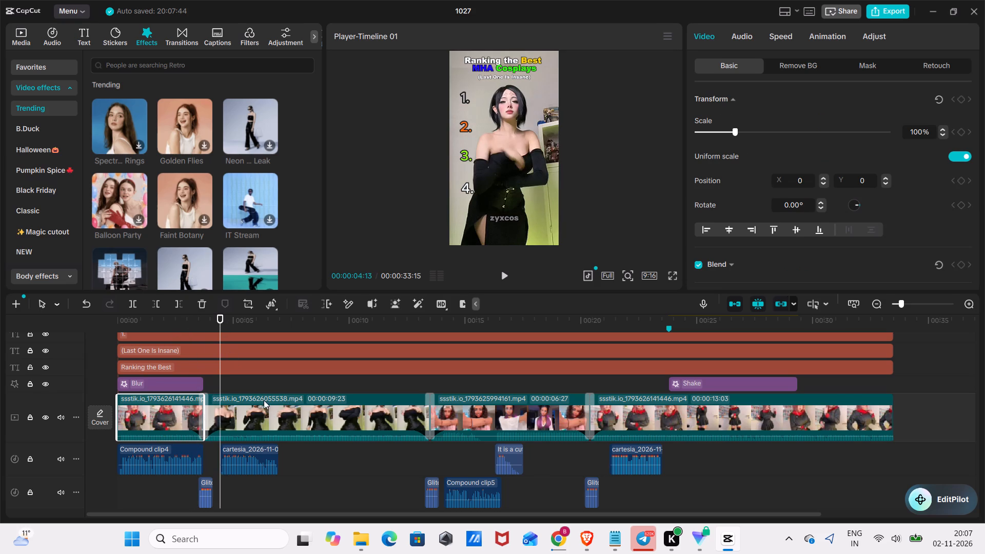
{"action": "left_click", "coordinate": [272, 417]}
{"action": "left_click", "coordinate": [742, 40]}
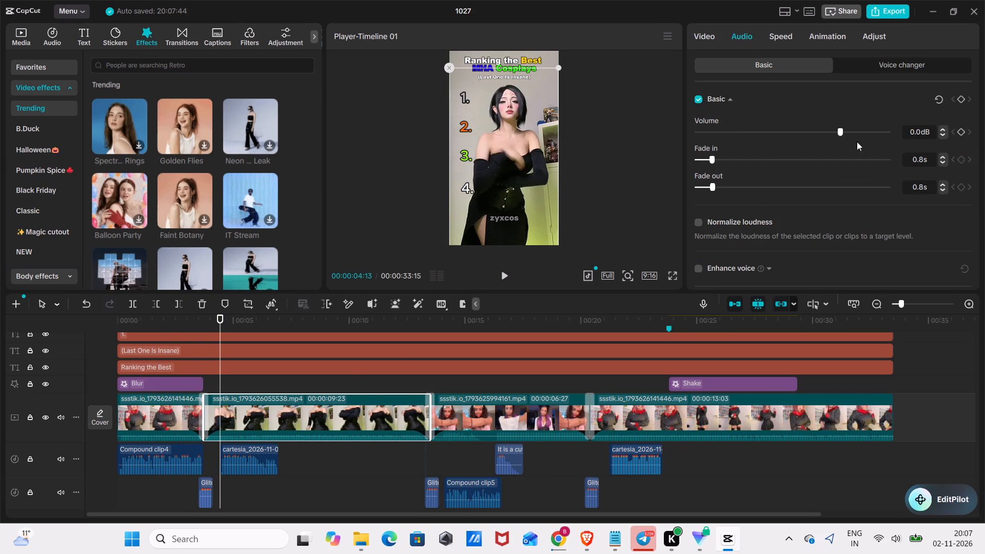
{"action": "left_click", "coordinate": [961, 133]}
Lower the second video clip's volume to -4.3 dB at 00:00:04:16, adding a second volume keyframe.
{"action": "key", "text": "space"}
{"action": "key", "text": "space"}
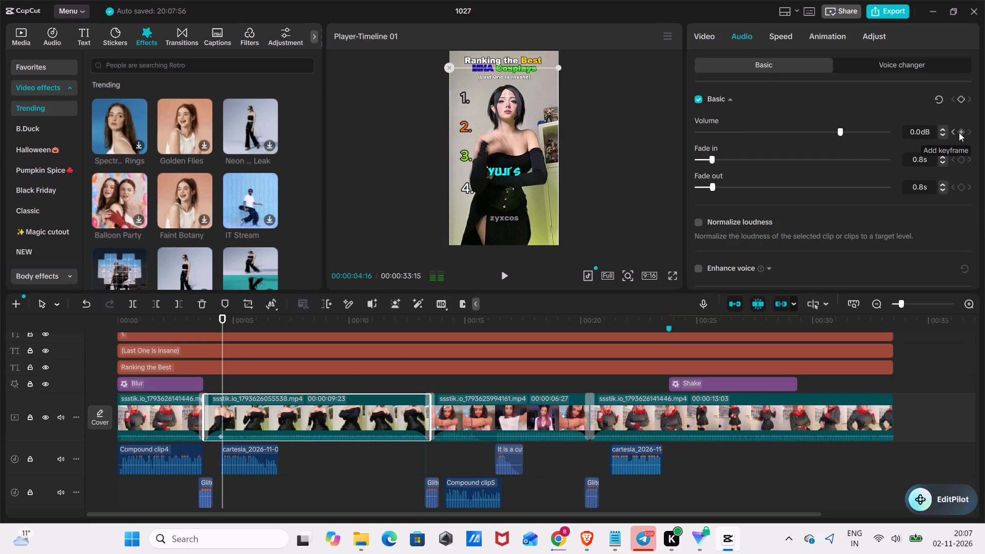
{"action": "left_click_drag", "start_coordinate": [836, 129], "coordinate": [837, 129]}
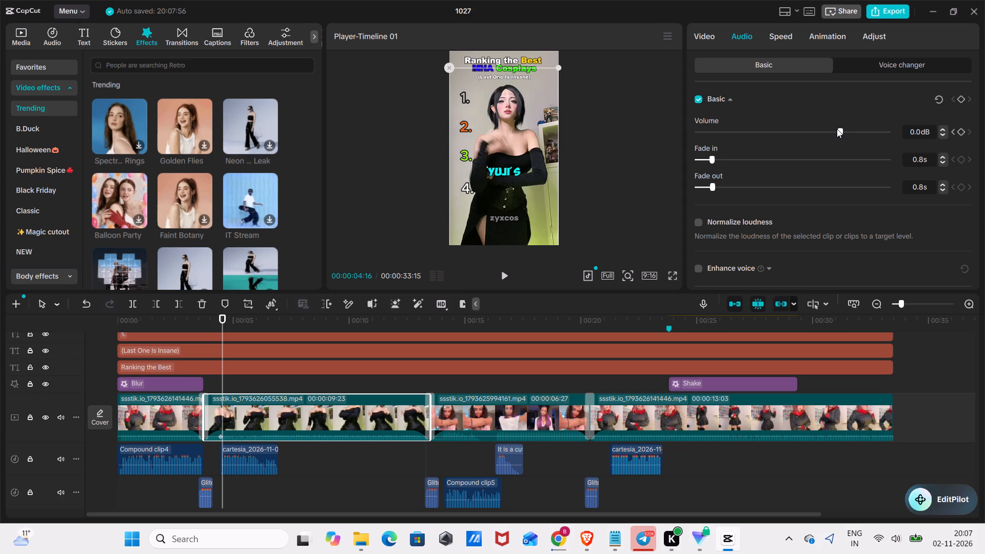
{"action": "left_click_drag", "start_coordinate": [837, 129], "coordinate": [819, 138]}
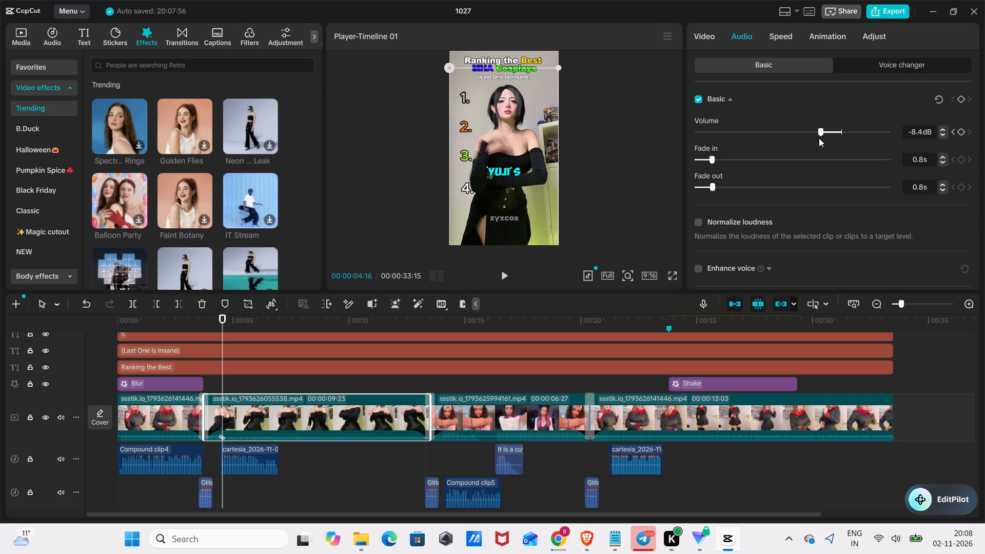
{"action": "left_click_drag", "start_coordinate": [819, 138], "coordinate": [828, 141]}
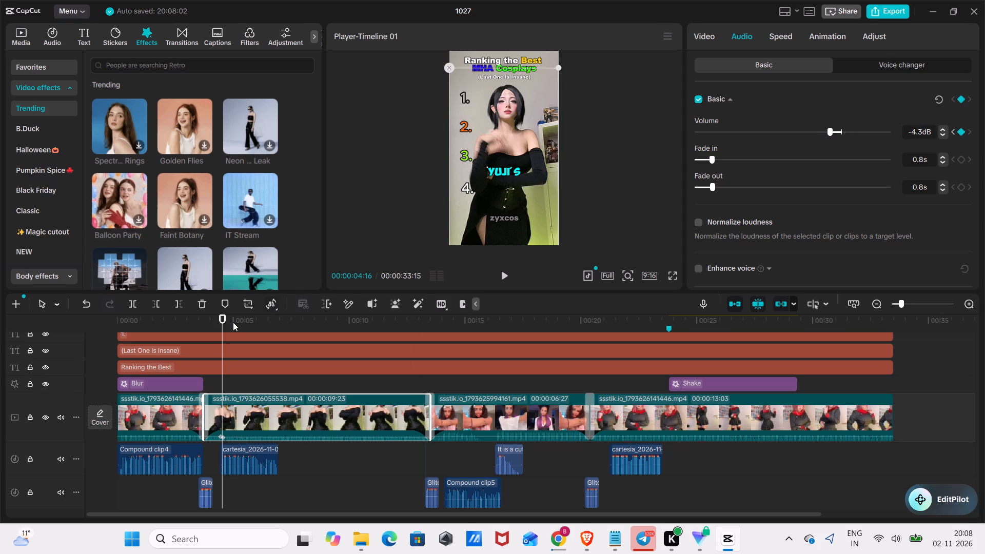
Add a volume keyframe to the second video clip at 00:00:06:29, after its voiceover, and raise the volume to 3.6 dB at 00:00:07:04.
{"action": "left_click_drag", "start_coordinate": [225, 318], "coordinate": [279, 337]}
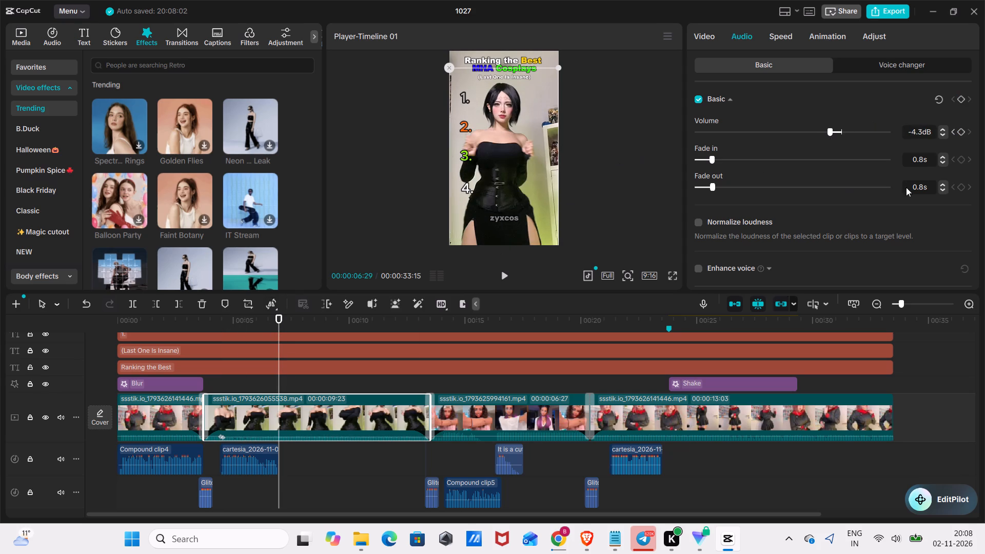
{"action": "left_click", "coordinate": [960, 129]}
{"action": "key", "text": "space"}
{"action": "key", "text": "space"}
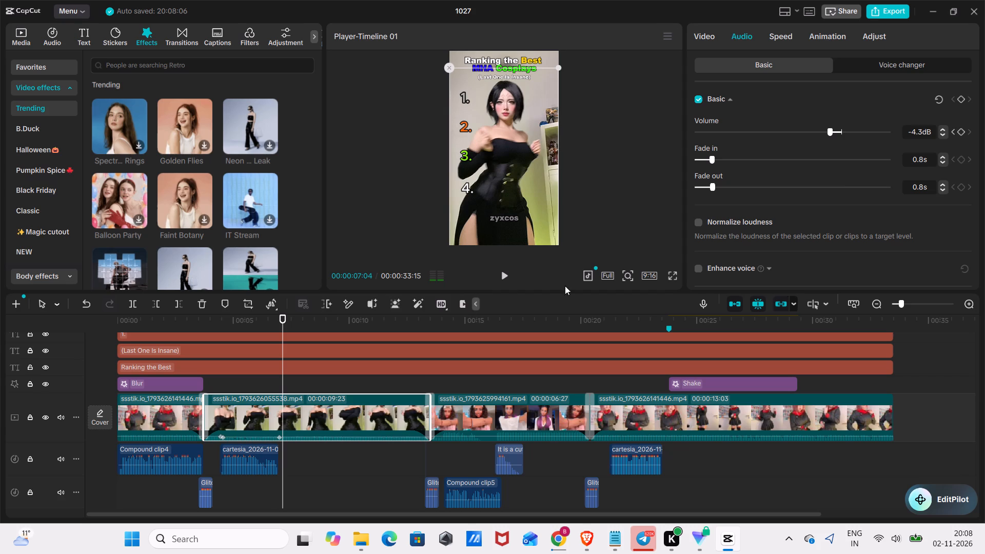
{"action": "left_click", "coordinate": [849, 140]}
{"action": "left_click", "coordinate": [847, 135]}
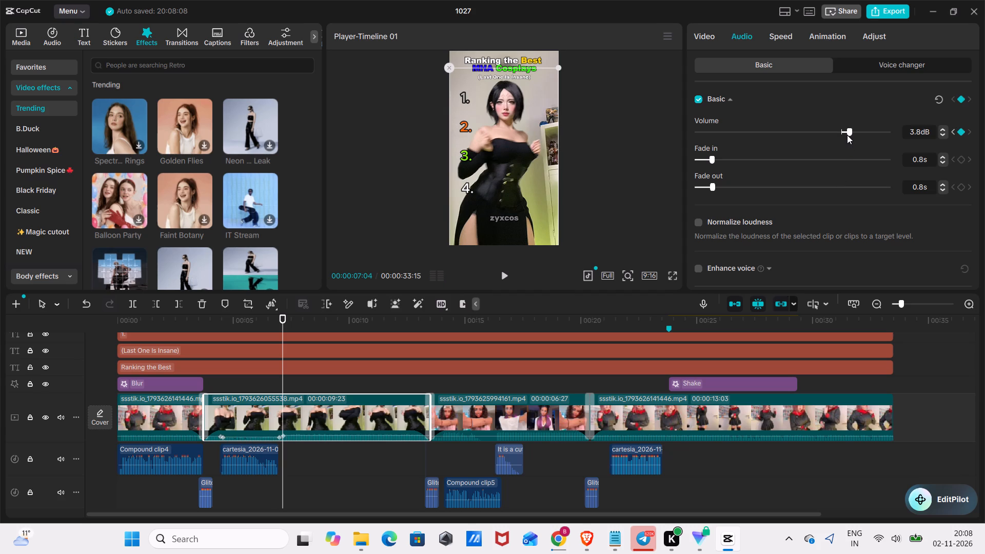
{"action": "left_click", "coordinate": [847, 135]}
Add a volume keyframe to the third video clip at 00:00:14:03, where its voiceover starts, and lower the volume to -6.3 dB just after it.
{"action": "left_click_drag", "start_coordinate": [284, 311], "coordinate": [306, 324]}
{"action": "left_click_drag", "start_coordinate": [279, 322], "coordinate": [493, 340]}
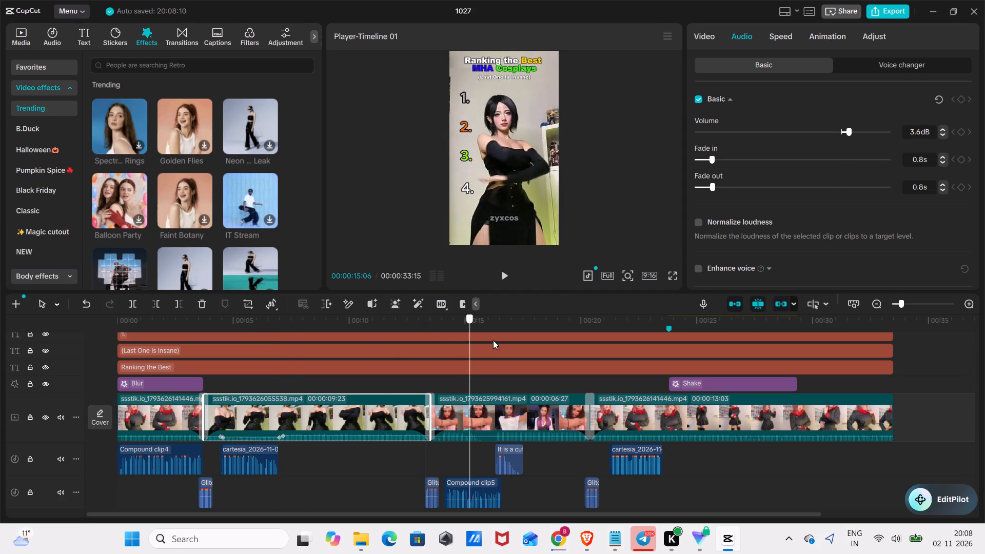
{"action": "left_click_drag", "start_coordinate": [493, 340], "coordinate": [502, 342]}
{"action": "scroll", "coordinate": [491, 348], "scroll_direction": "up", "scroll_amount": 4}
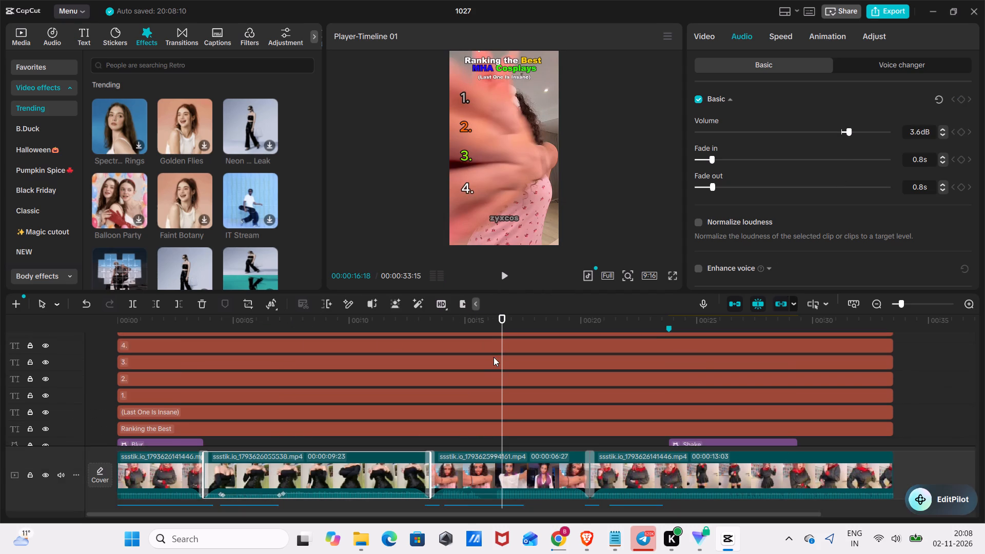
{"action": "scroll", "coordinate": [494, 357], "scroll_direction": "down", "scroll_amount": 4}
{"action": "left_click_drag", "start_coordinate": [499, 317], "coordinate": [441, 365]}
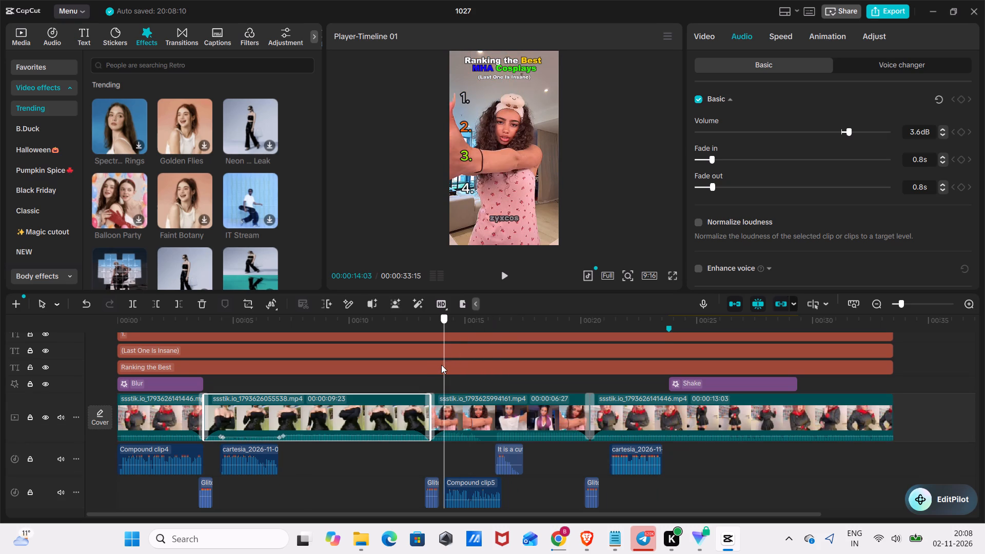
{"action": "left_click_drag", "start_coordinate": [441, 365], "coordinate": [444, 365]}
{"action": "left_click", "coordinate": [471, 400]}
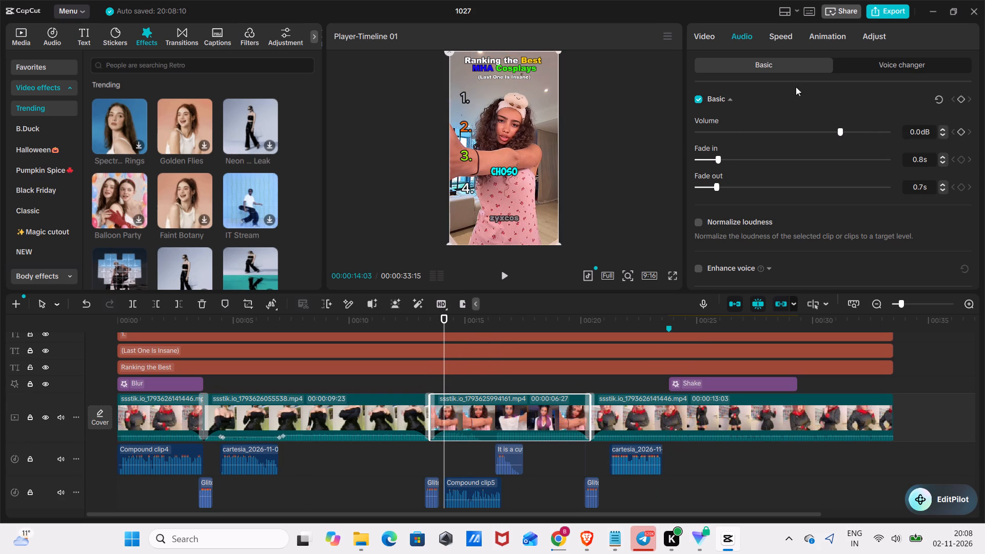
{"action": "left_click", "coordinate": [964, 130]}
{"action": "key", "text": "space"}
{"action": "key", "text": "space"}
{"action": "left_click_drag", "start_coordinate": [838, 133], "coordinate": [823, 142]}
Add a volume keyframe to the third video clip at 00:00:16:18, where Compound clip5 ends, and raise the volume to 3.2 dB at 00:00:16:23.
{"action": "left_click_drag", "start_coordinate": [446, 319], "coordinate": [489, 324]}
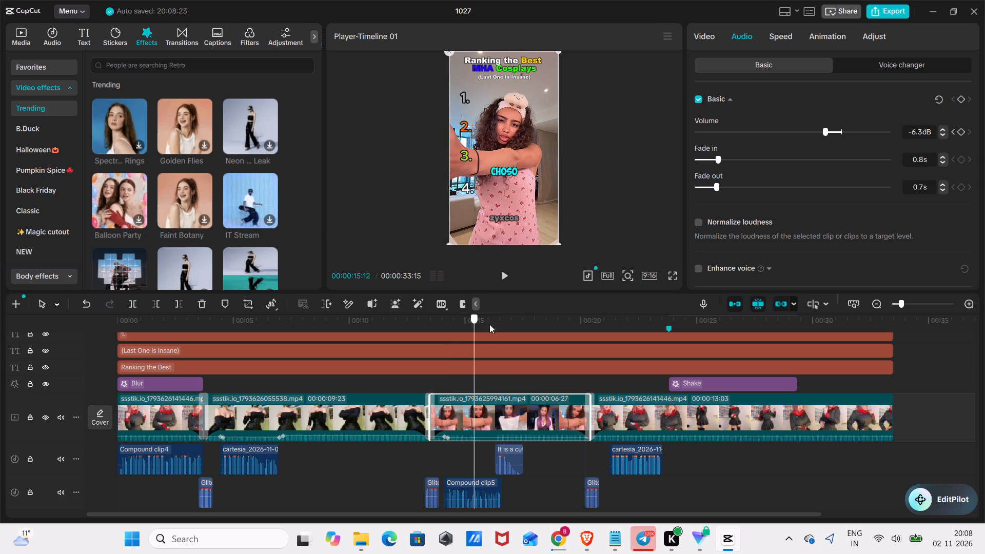
{"action": "left_click_drag", "start_coordinate": [489, 324], "coordinate": [502, 332]}
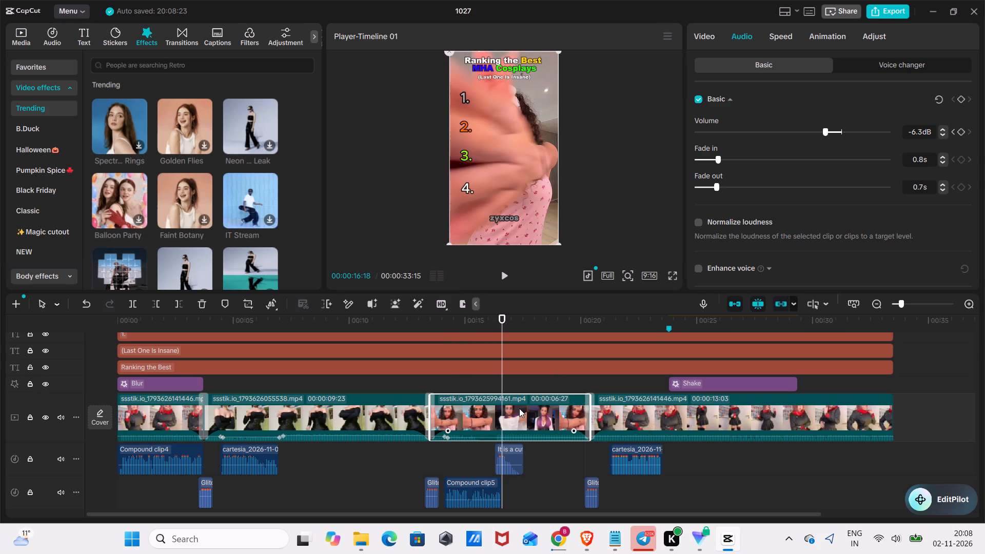
{"action": "left_click", "coordinate": [960, 131]}
{"action": "key", "text": "space"}
{"action": "key", "text": "space"}
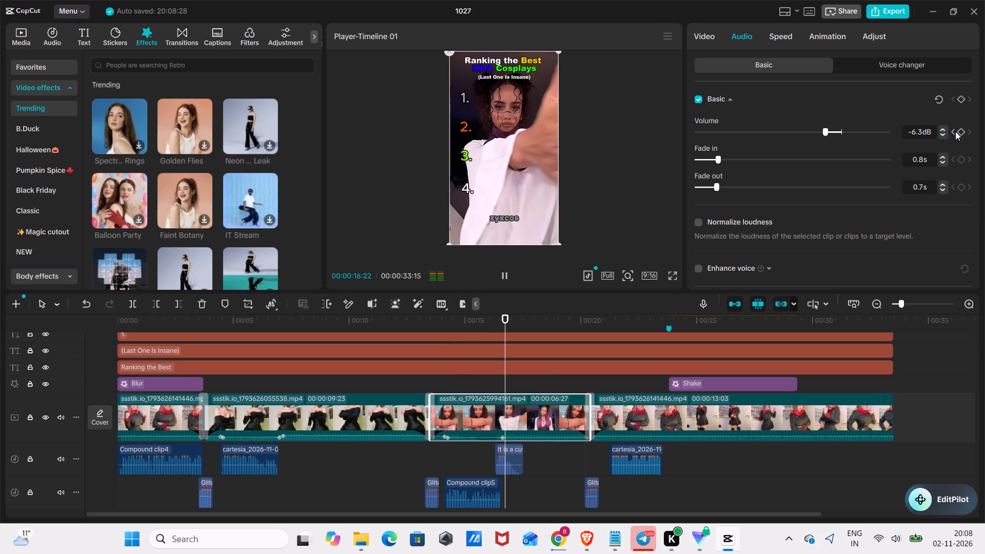
{"action": "left_click", "coordinate": [851, 133]}
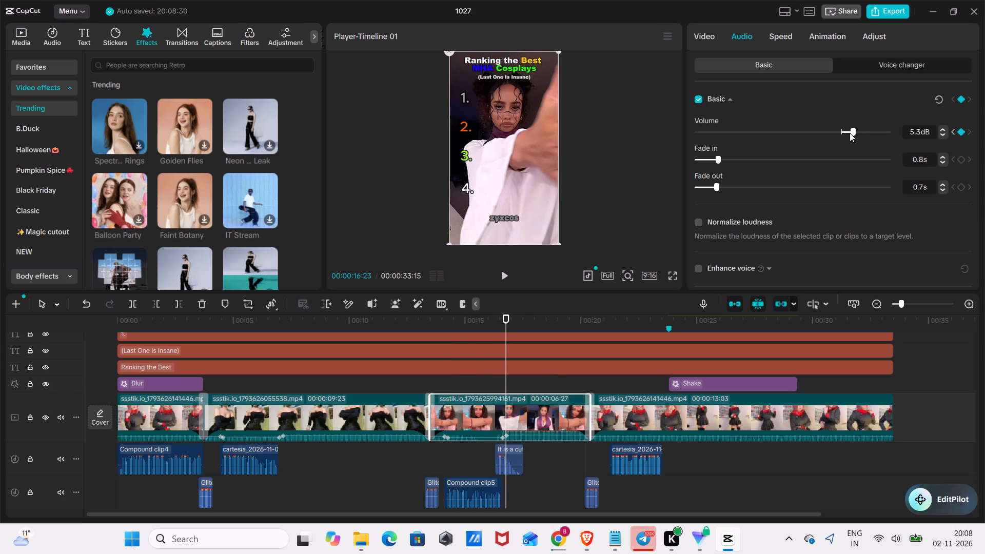
{"action": "left_click", "coordinate": [850, 133]}
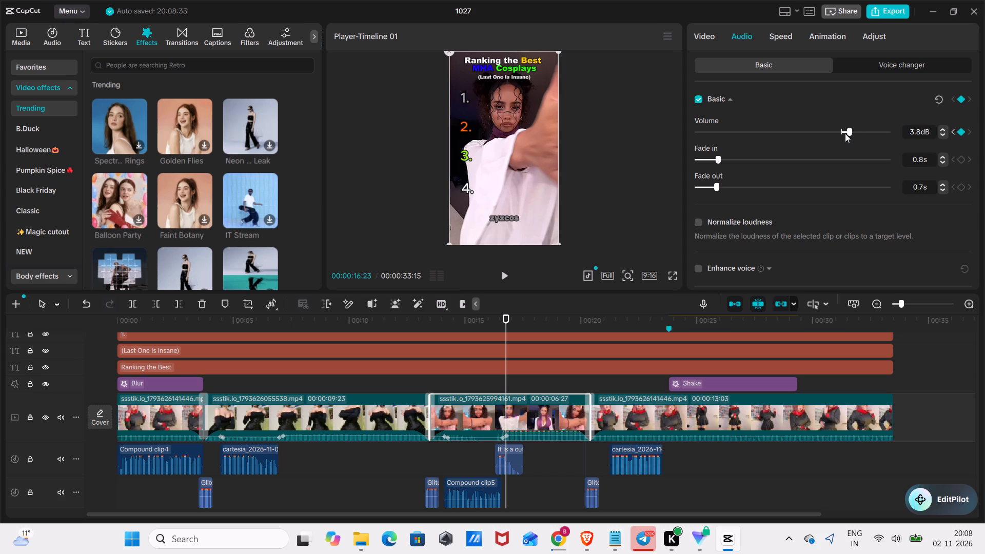
{"action": "left_click", "coordinate": [845, 134]}
{"action": "left_click", "coordinate": [844, 134]}
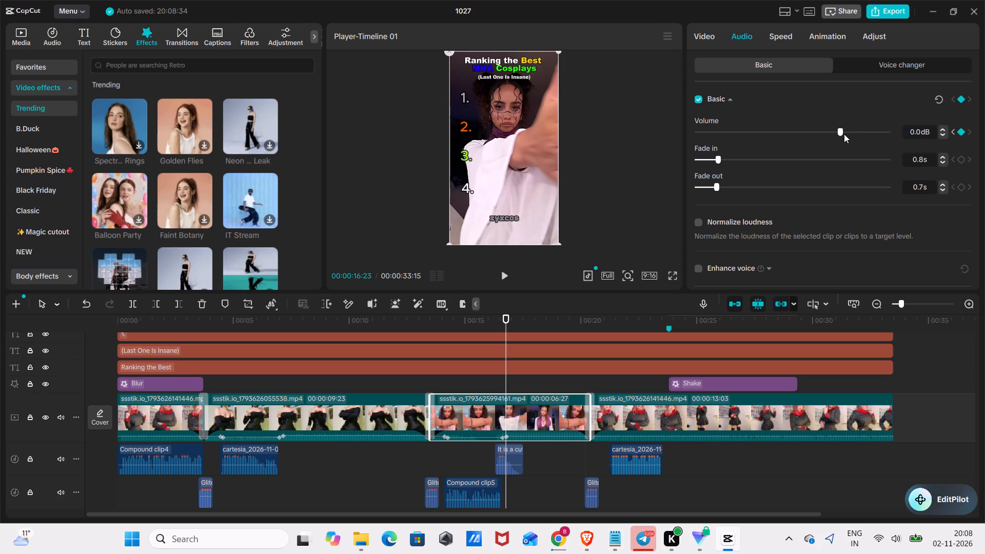
{"action": "left_click", "coordinate": [841, 129]}
{"action": "left_click", "coordinate": [843, 130]}
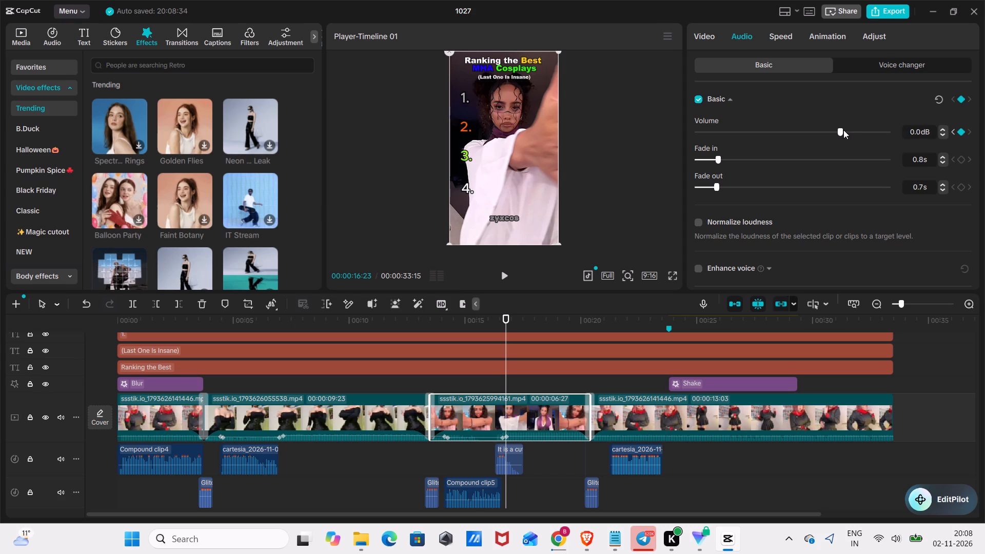
{"action": "left_click", "coordinate": [843, 130]}
{"action": "left_click", "coordinate": [845, 131]}
{"action": "left_click", "coordinate": [845, 131]}
Add a volume keyframe to the last video clip at 00:00:21:07, before its voiceover, and a second one of 0.0 dB at 00:00:21:11.
{"action": "key", "text": "space"}
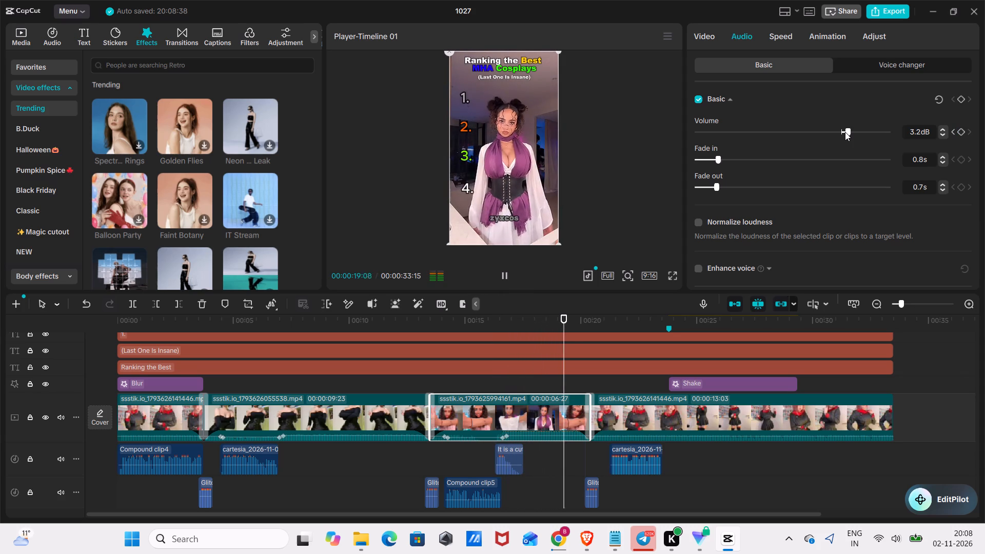
{"action": "key", "text": "space"}
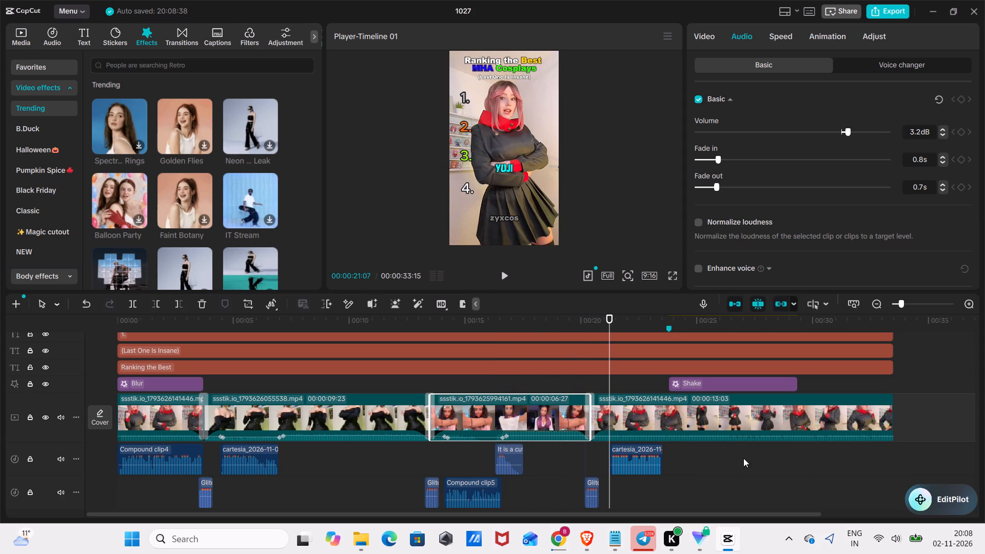
{"action": "left_click", "coordinate": [745, 415]}
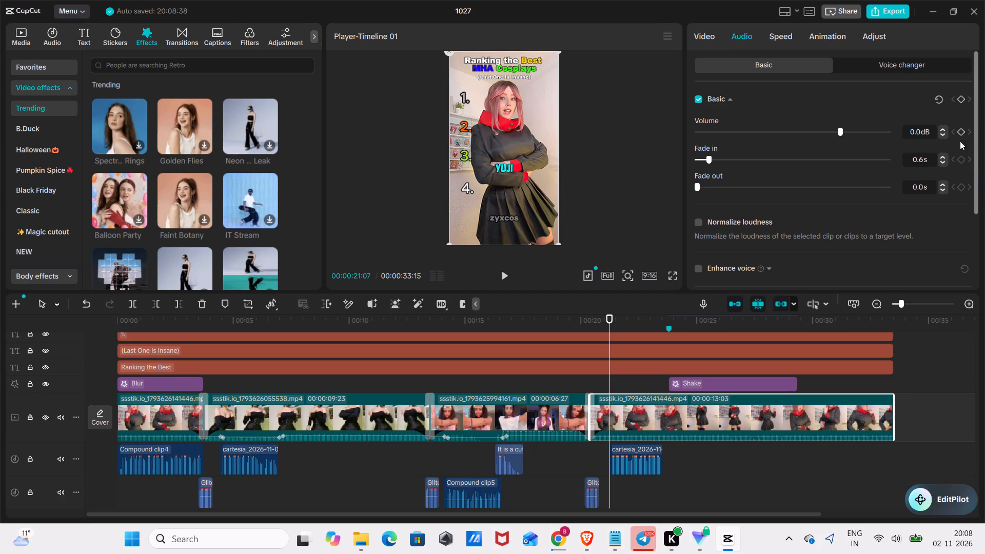
{"action": "left_click", "coordinate": [963, 130]}
{"action": "key", "text": "space"}
{"action": "key", "text": "space"}
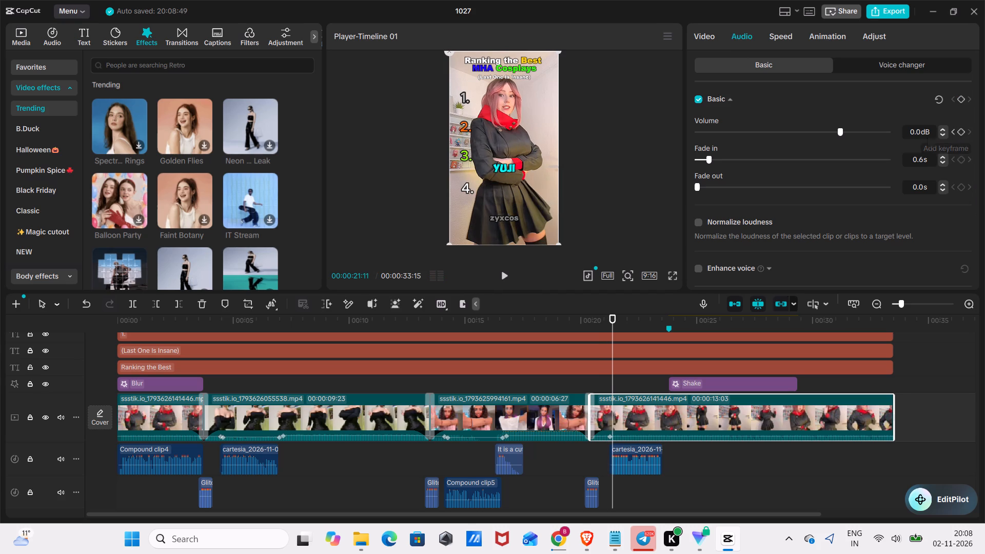
{"action": "left_click", "coordinate": [826, 130]}
{"action": "left_click_drag", "start_coordinate": [827, 130], "coordinate": [836, 132]}
{"action": "left_click_drag", "start_coordinate": [836, 132], "coordinate": [834, 133]}
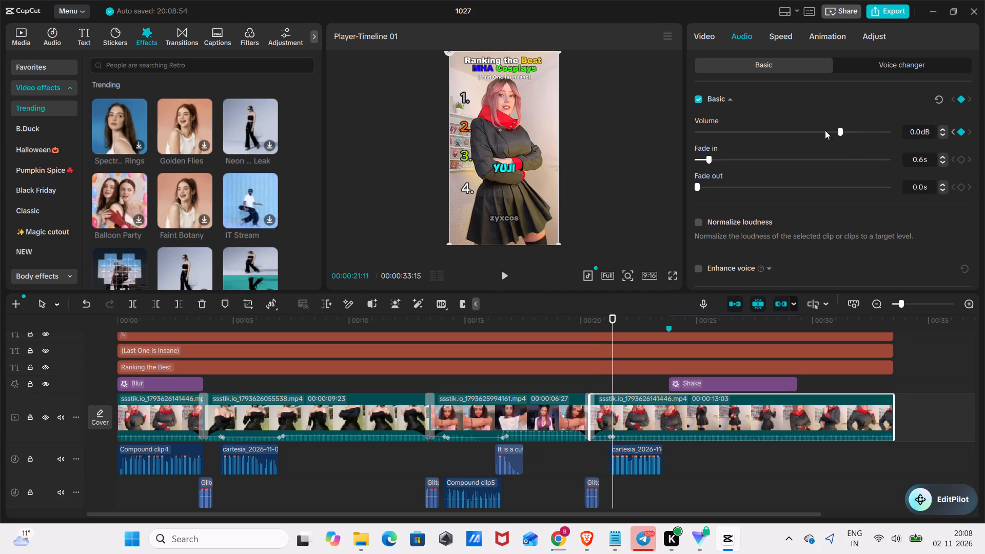
{"action": "left_click", "coordinate": [825, 130]}
{"action": "left_click_drag", "start_coordinate": [831, 130], "coordinate": [842, 133]}
Add a volume keyframe to the last video clip at 00:00:23:16, after its voiceover, and raise the volume to 5.3 dB at 00:00:23:21.
{"action": "key", "text": "space"}
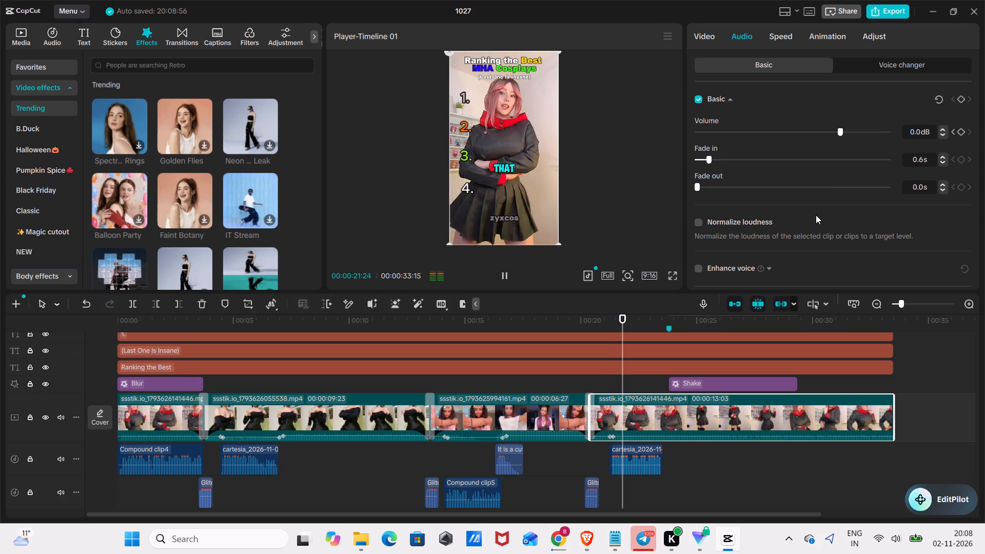
{"action": "key", "text": "space"}
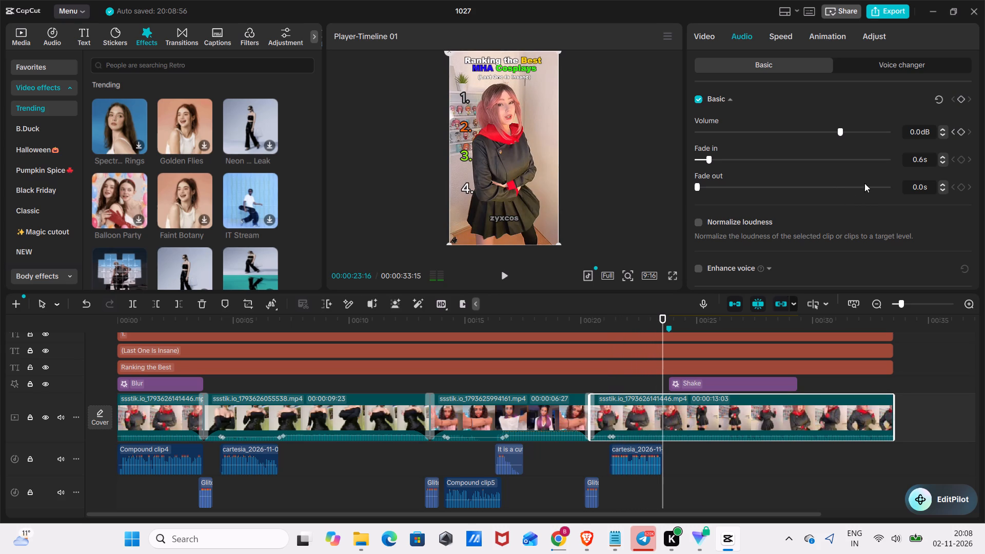
{"action": "left_click", "coordinate": [963, 128]}
{"action": "key", "text": "space"}
{"action": "key", "text": "space"}
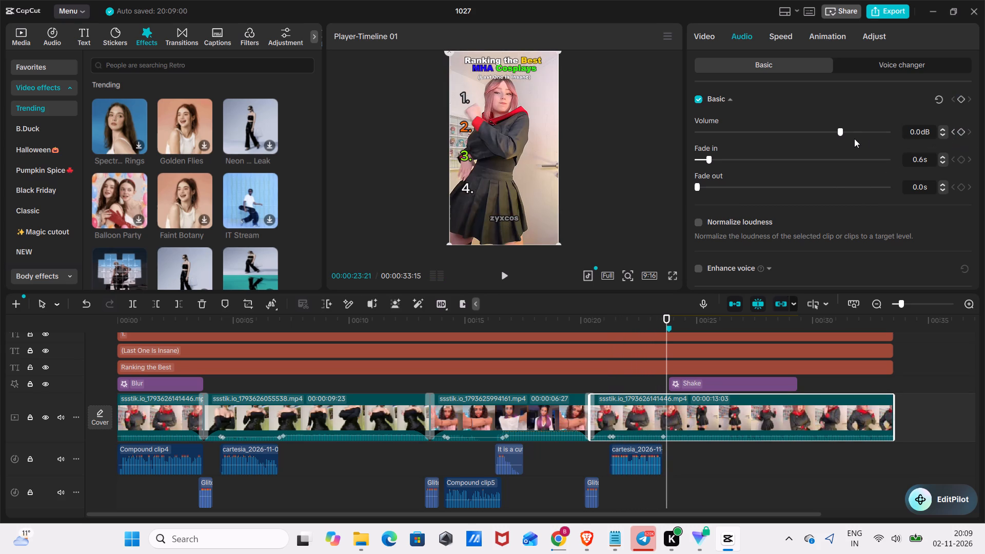
{"action": "left_click", "coordinate": [853, 136]}
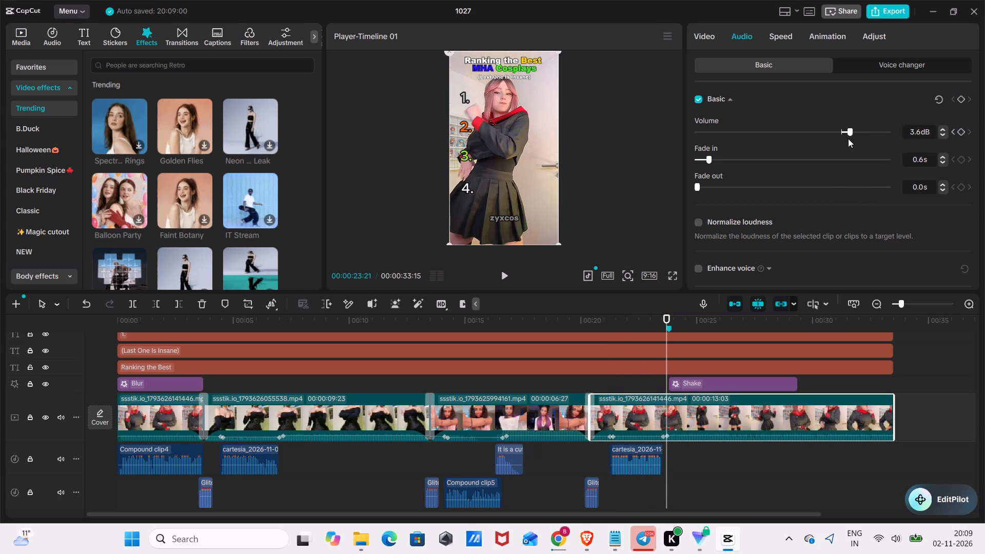
Play the last video clip to its end while varying its volume, finishing at 5.1 dB at 00:00:33:15.
{"action": "key", "text": "space"}
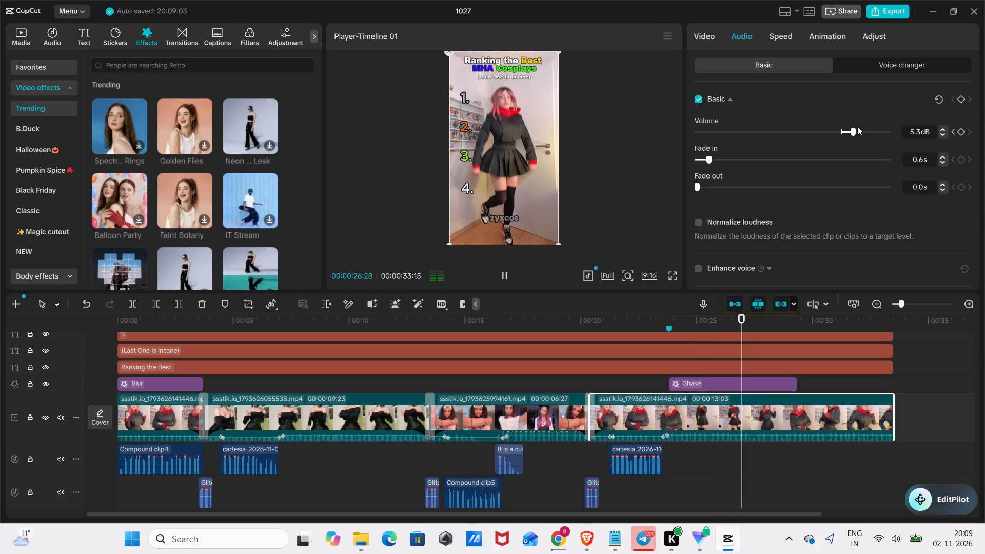
{"action": "left_click_drag", "start_coordinate": [857, 126], "coordinate": [858, 134]}
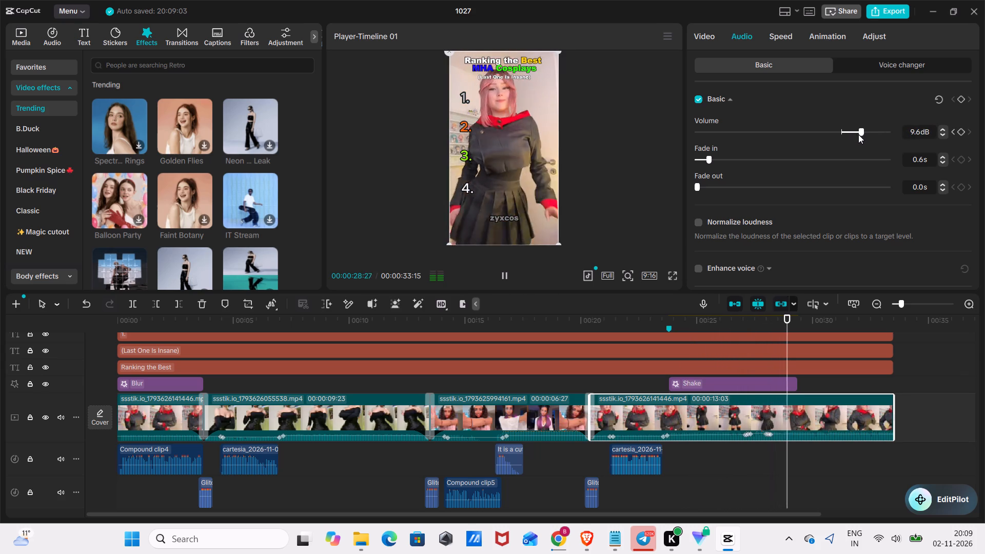
{"action": "left_click_drag", "start_coordinate": [858, 134], "coordinate": [854, 139]}
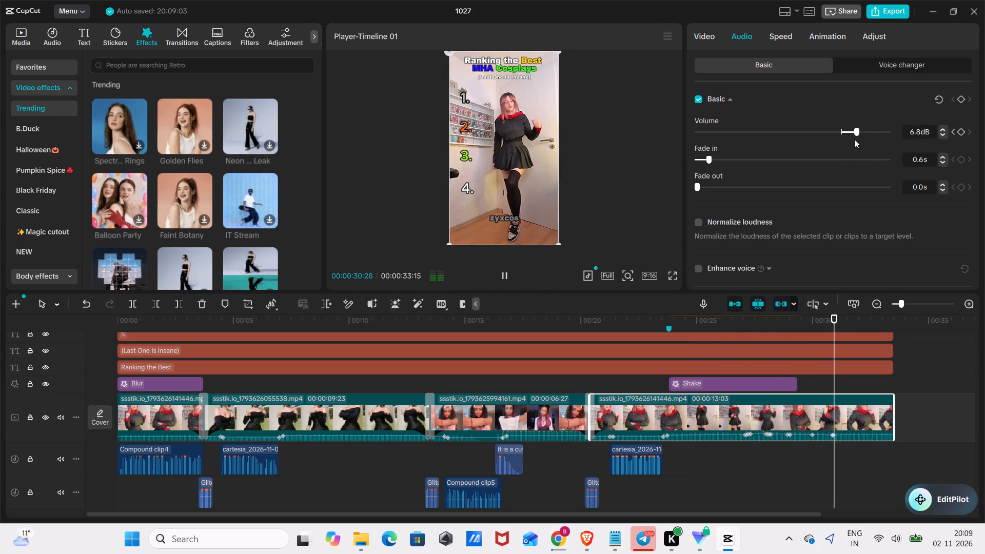
{"action": "left_click_drag", "start_coordinate": [854, 139], "coordinate": [842, 157]}
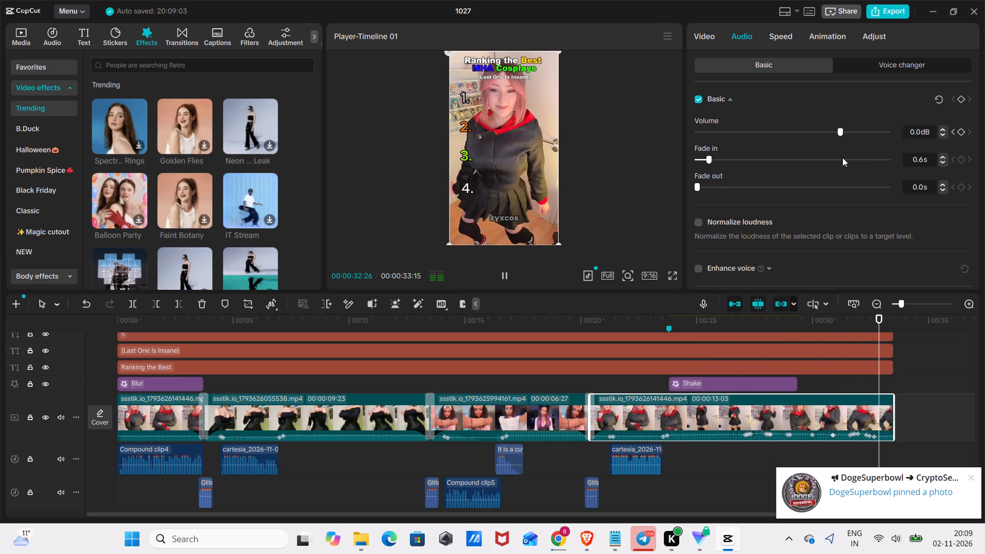
{"action": "left_click_drag", "start_coordinate": [842, 157], "coordinate": [850, 156]}
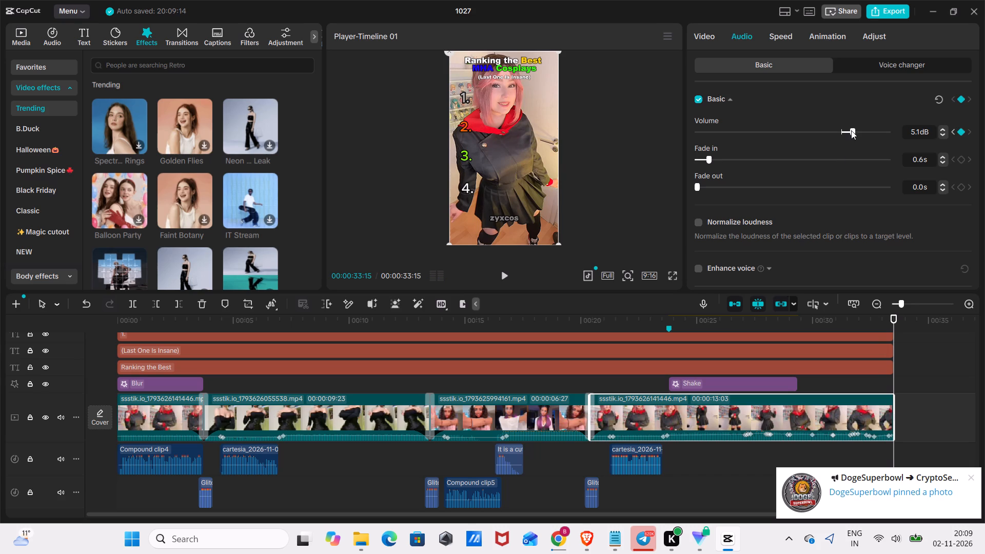
Lower the third video clip's volume at 00:00:14:19, during its voiceover, and play the clip from there.
{"action": "left_click", "coordinate": [546, 375]}
{"action": "left_click_drag", "start_coordinate": [548, 374], "coordinate": [530, 386]}
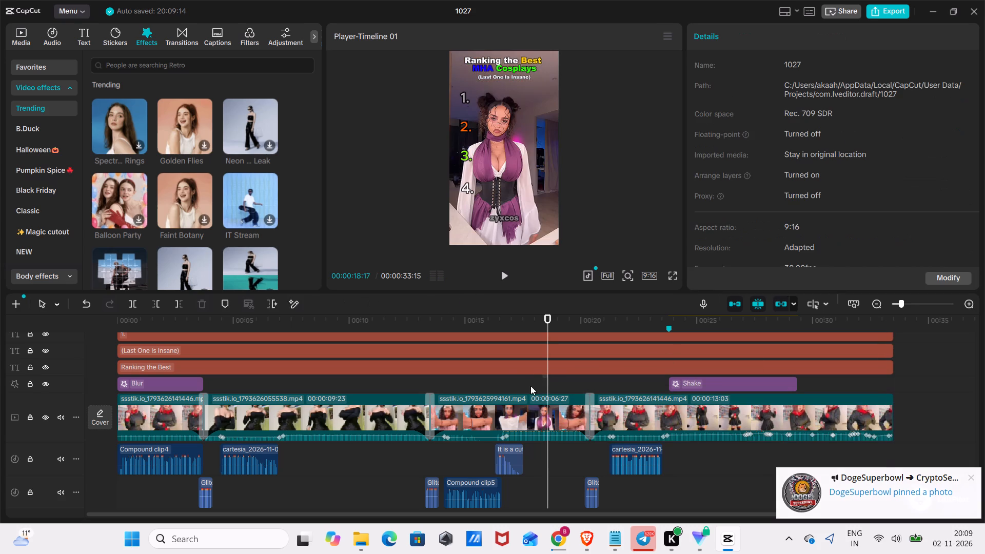
{"action": "left_click_drag", "start_coordinate": [530, 386], "coordinate": [493, 408]}
{"action": "left_click_drag", "start_coordinate": [546, 323], "coordinate": [456, 368]}
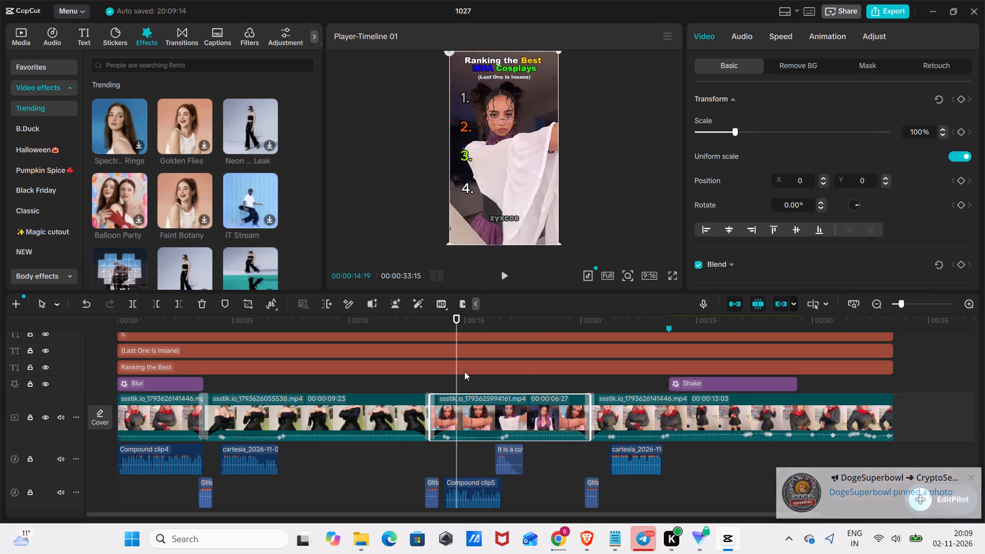
{"action": "left_click", "coordinate": [486, 415]}
{"action": "left_click", "coordinate": [740, 35]}
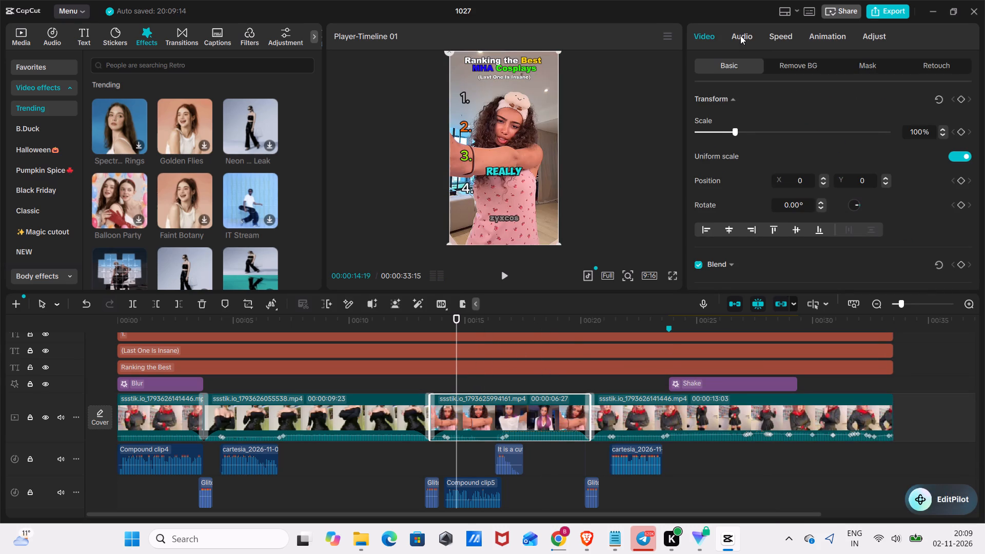
{"action": "left_click", "coordinate": [823, 130]}
{"action": "key", "text": "space"}
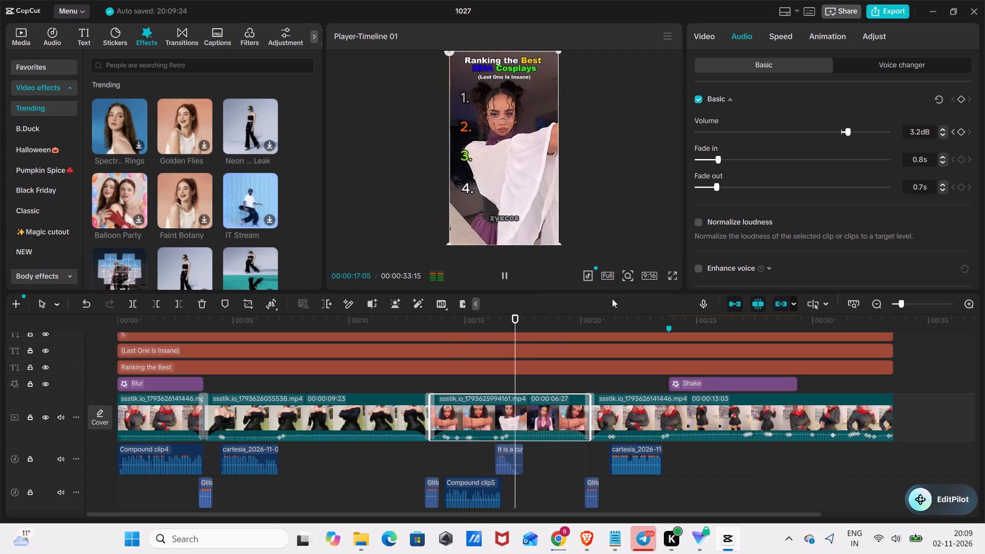
Play the video from the start to check the audio balance between voiceovers and clips.
{"action": "left_click_drag", "start_coordinate": [543, 320], "coordinate": [139, 447]}
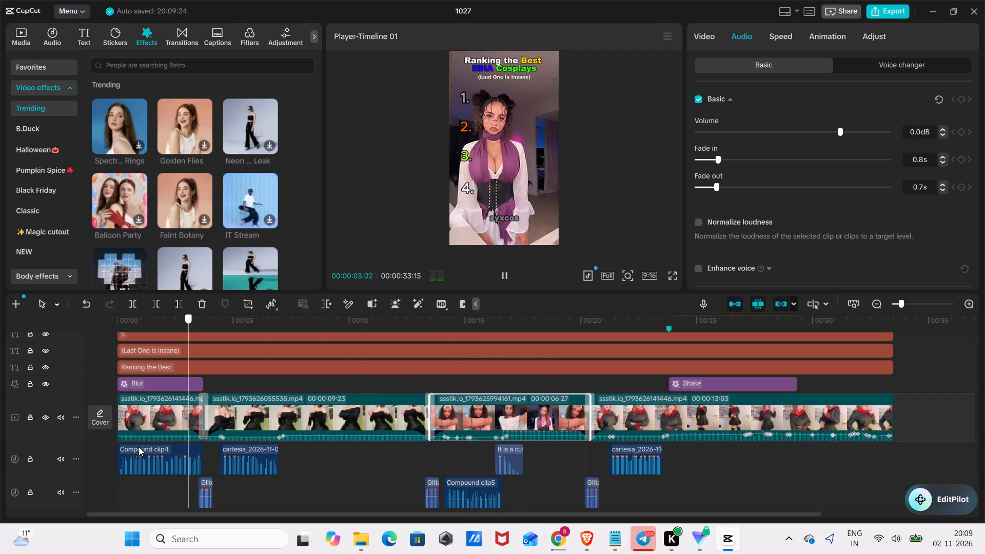
{"action": "left_click_drag", "start_coordinate": [139, 447], "coordinate": [85, 463]}
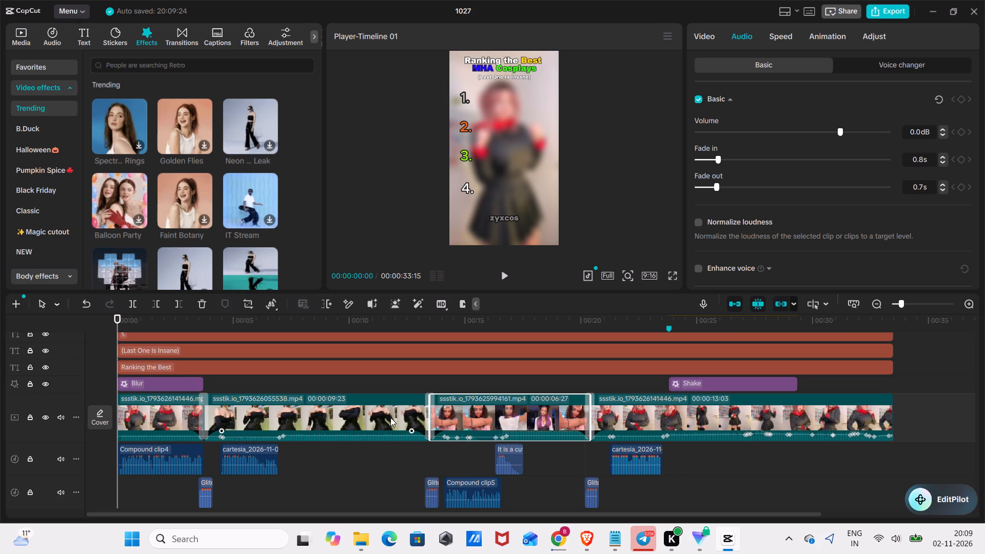
{"action": "key", "text": "space"}
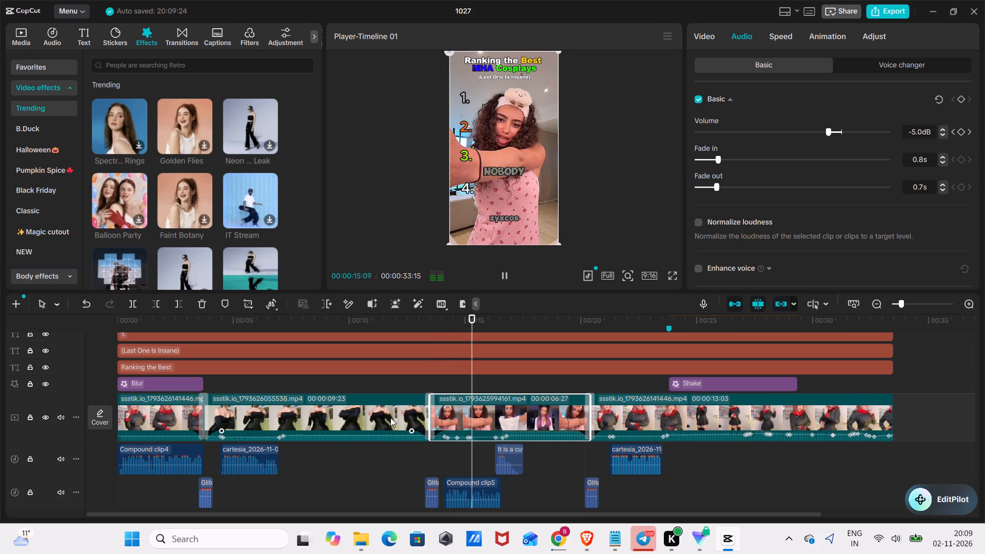
Add transform keyframes to the second video clip at 00:00:07:28 and 00:00:10:00 with its scale kept at 100%.
{"action": "left_click", "coordinate": [297, 317]}
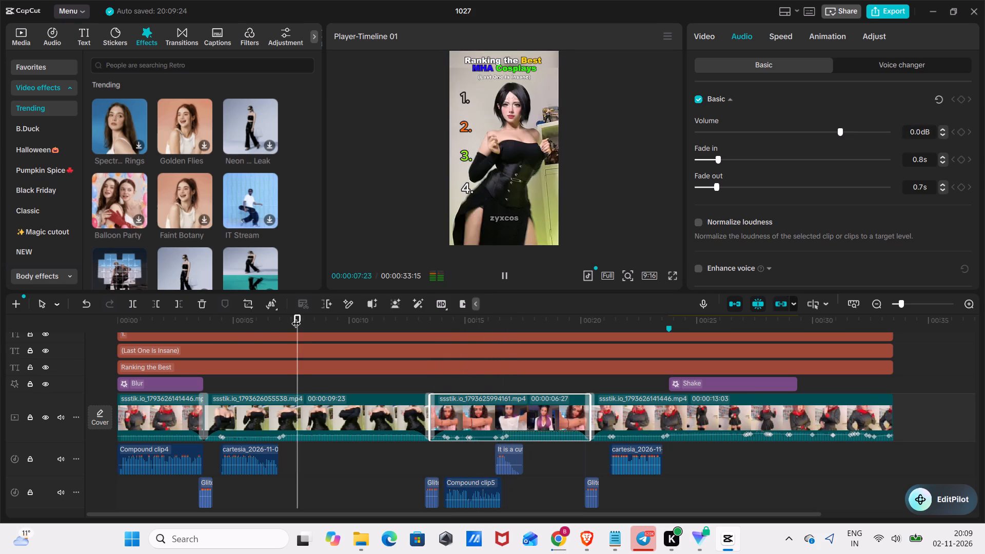
{"action": "left_click_drag", "start_coordinate": [296, 317], "coordinate": [301, 329]}
{"action": "left_click", "coordinate": [708, 41]}
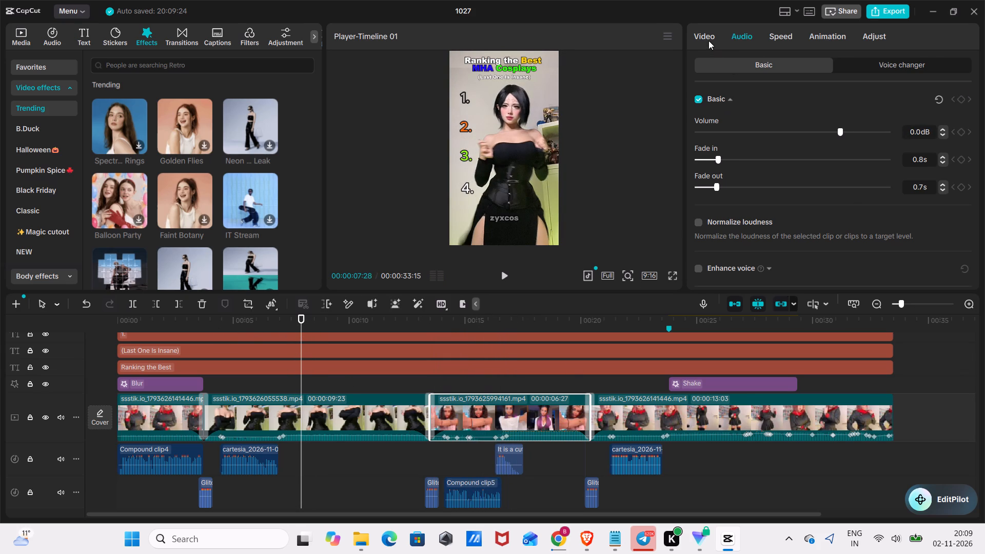
{"action": "scroll", "coordinate": [932, 138], "scroll_direction": "up", "scroll_amount": 2}
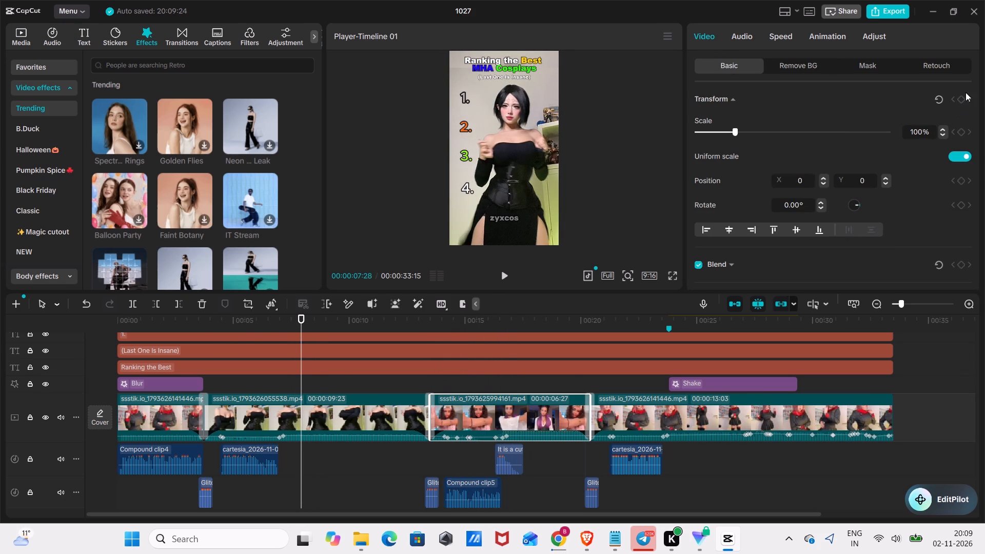
{"action": "left_click", "coordinate": [963, 95]}
{"action": "left_click", "coordinate": [962, 97]}
{"action": "left_click", "coordinate": [963, 102]}
{"action": "left_click", "coordinate": [360, 416]}
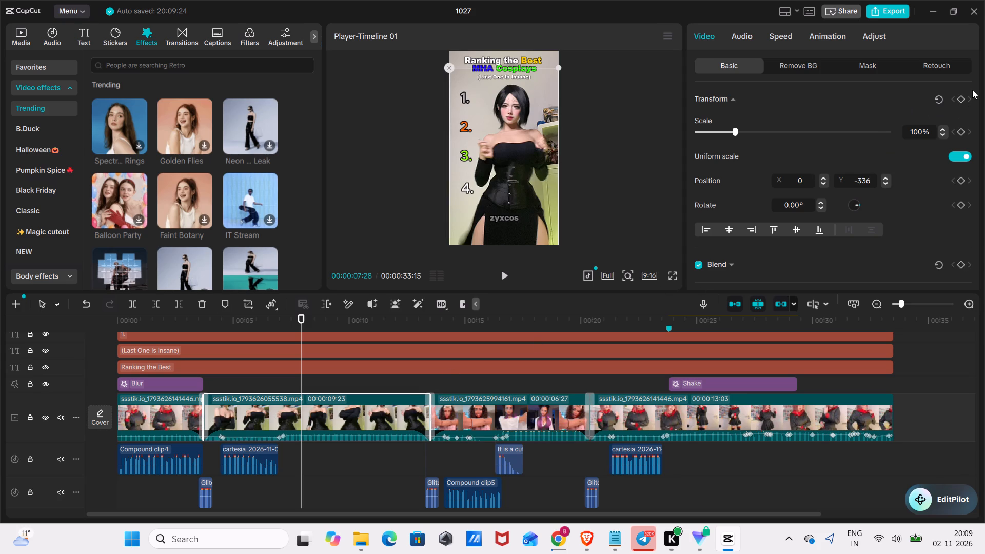
{"action": "left_click", "coordinate": [959, 101]}
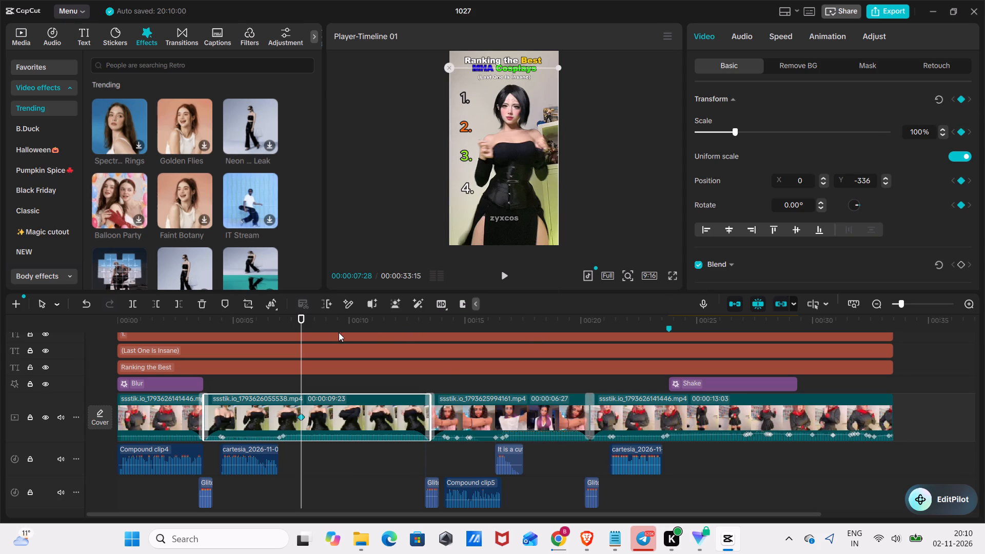
{"action": "left_click_drag", "start_coordinate": [303, 320], "coordinate": [349, 325]}
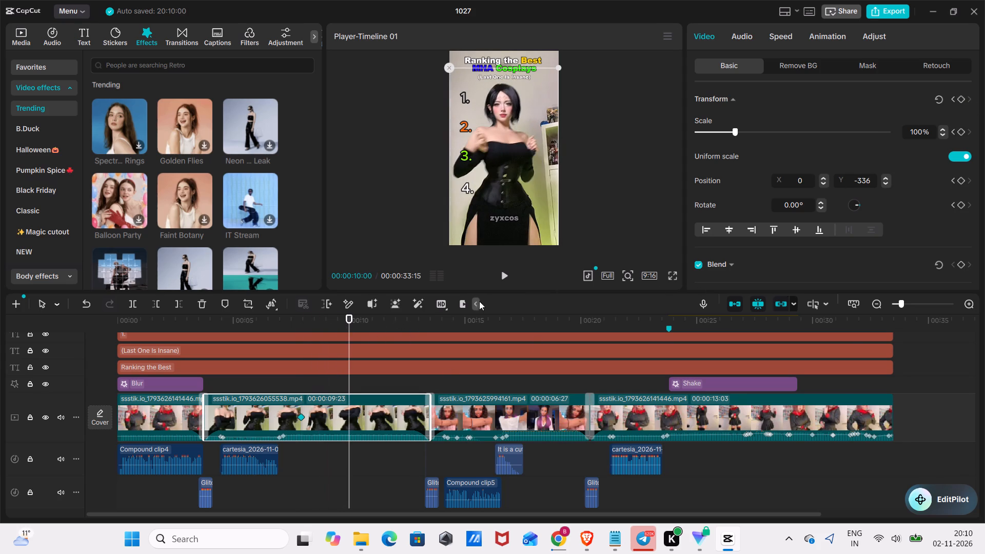
{"action": "left_click", "coordinate": [959, 102]}
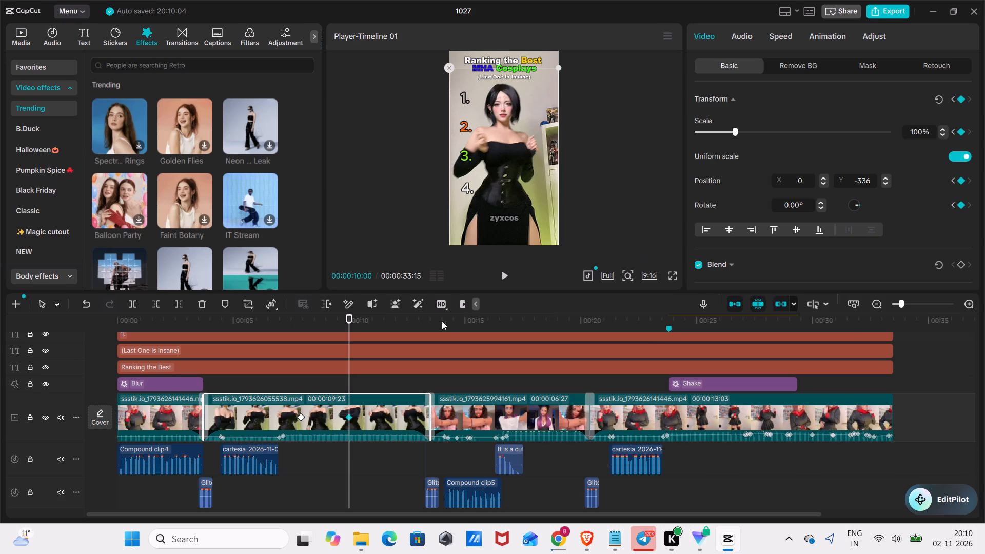
Enlarge the second video clip to slightly above 125% at 00:00:09:08, between its two transform keyframes, and play the zoom.
{"action": "left_click_drag", "start_coordinate": [345, 323], "coordinate": [332, 333]}
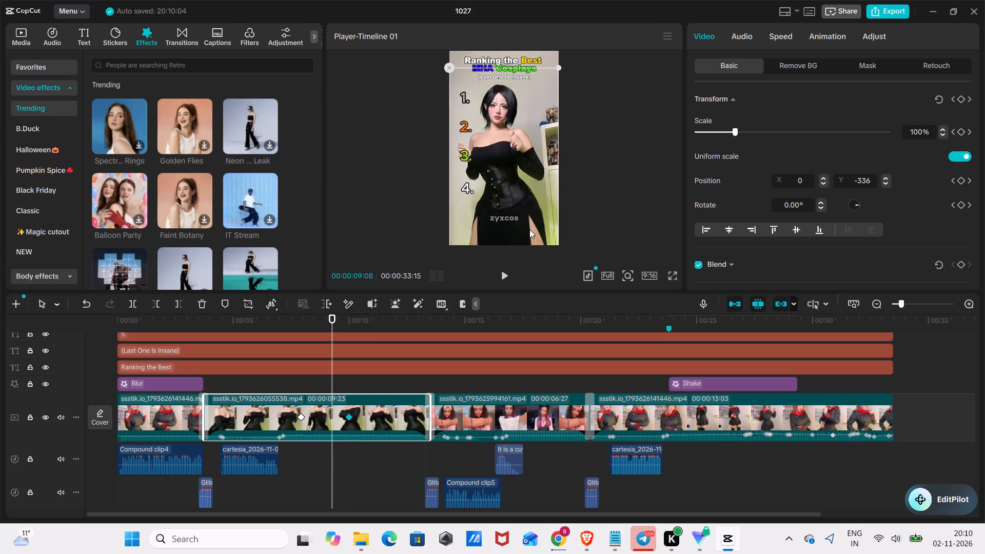
{"action": "left_click_drag", "start_coordinate": [736, 132], "coordinate": [736, 131]}
{"action": "left_click_drag", "start_coordinate": [736, 131], "coordinate": [746, 134]}
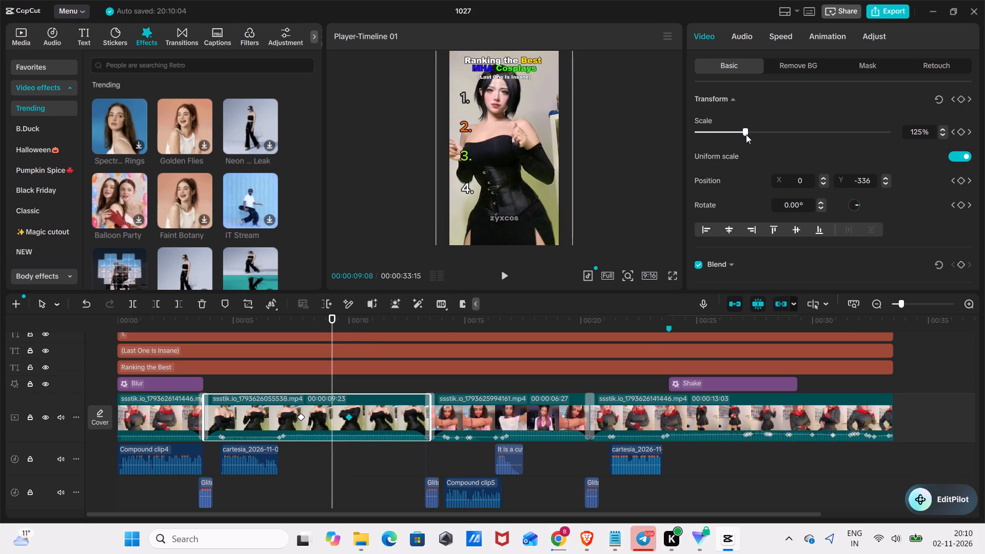
{"action": "left_click_drag", "start_coordinate": [746, 134], "coordinate": [747, 135]}
{"action": "key", "text": "space"}
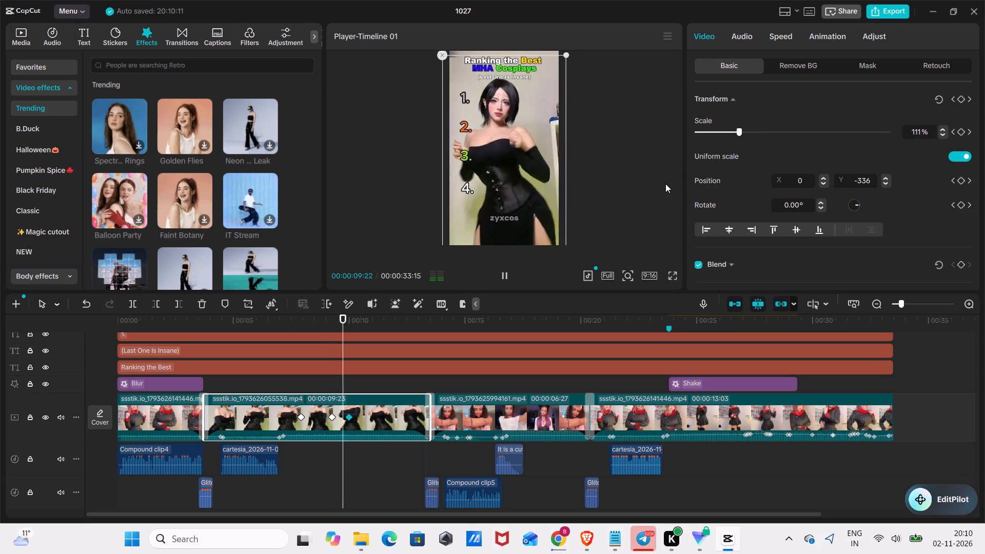
{"action": "key", "text": "space"}
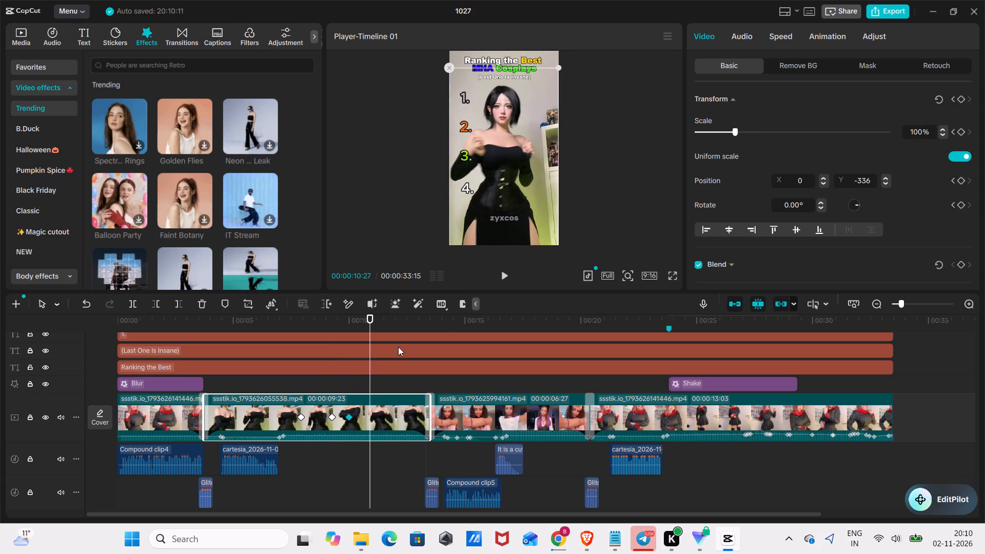
Set the second video clip's scale to 125% at 00:00:08:24 and shift the picture slightly left in the frame.
{"action": "left_click_drag", "start_coordinate": [368, 325], "coordinate": [321, 372]}
{"action": "left_click", "coordinate": [742, 133]}
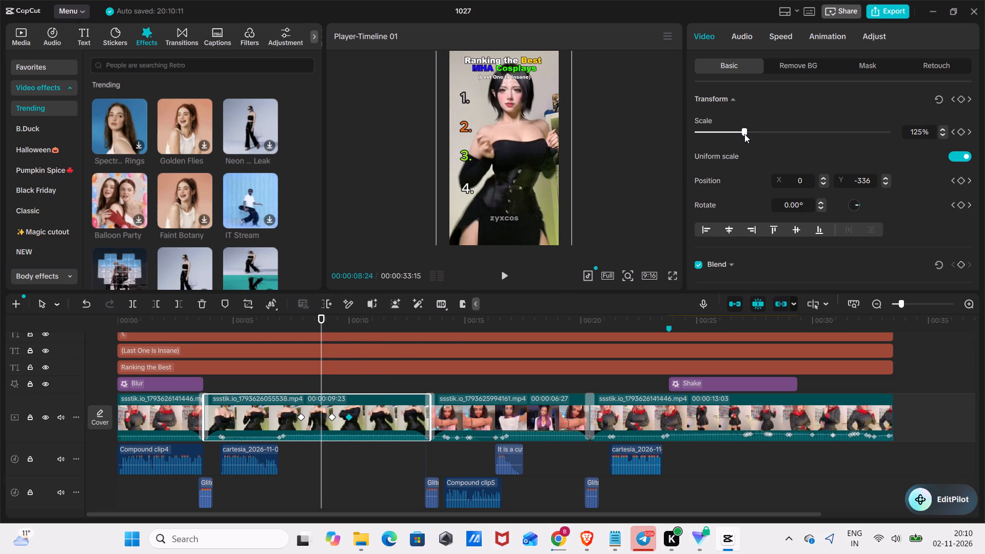
{"action": "left_click_drag", "start_coordinate": [553, 163], "coordinate": [548, 163]}
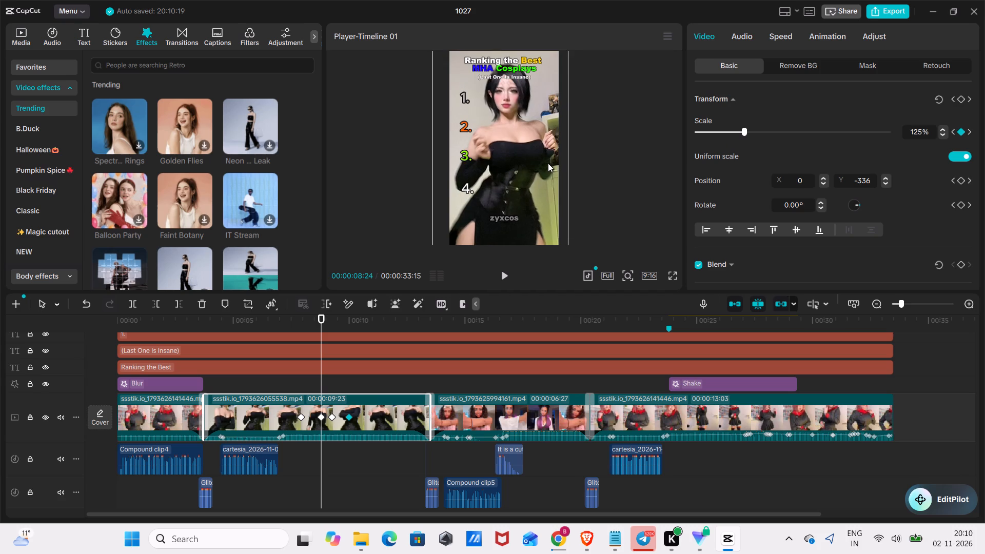
{"action": "left_click_drag", "start_coordinate": [548, 163], "coordinate": [546, 163]}
Play the video from the second clip's zoom to the end and skim back to the second clip's voiceover.
{"action": "key", "text": "space"}
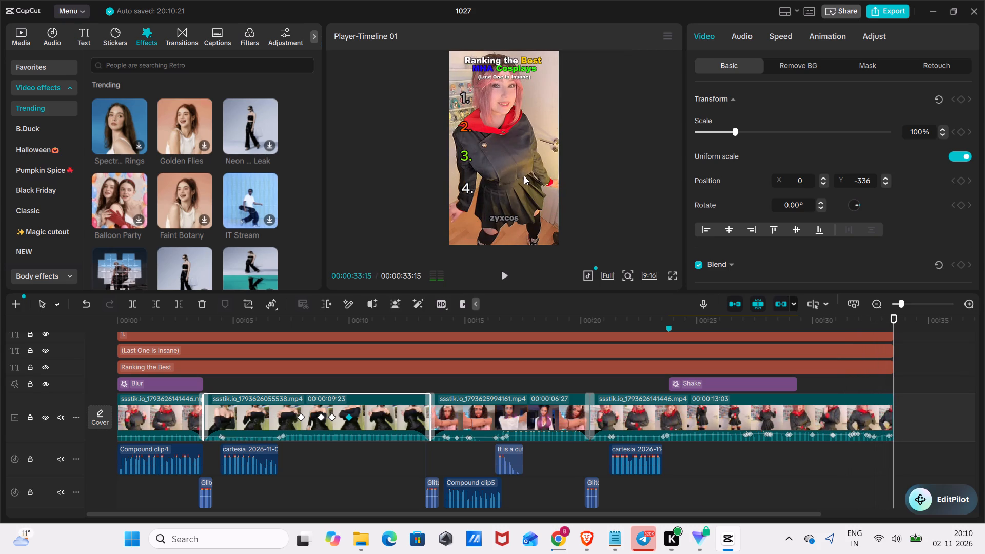
{"action": "left_click", "coordinate": [625, 313]}
{"action": "left_click_drag", "start_coordinate": [625, 313], "coordinate": [687, 348]}
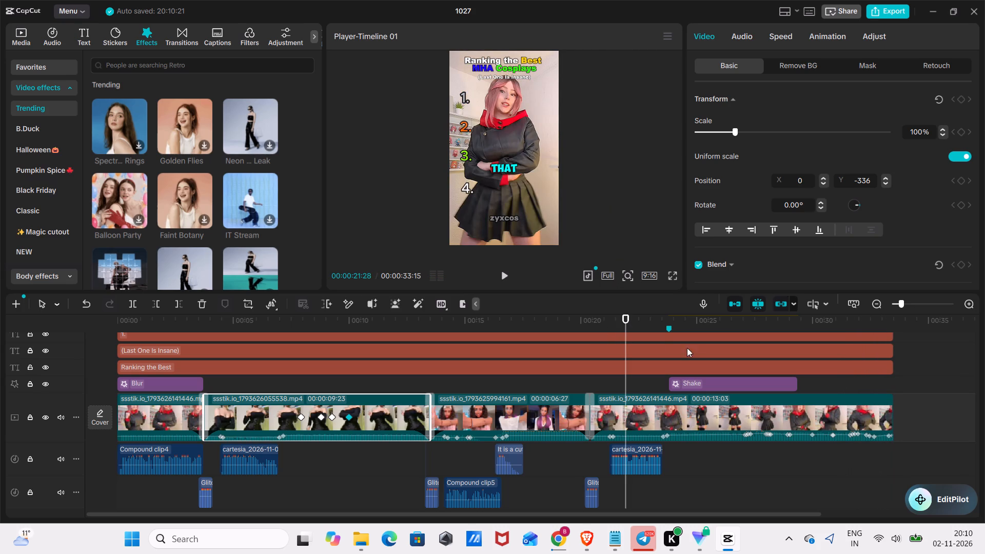
{"action": "left_click_drag", "start_coordinate": [687, 348], "coordinate": [839, 374]}
{"action": "left_click_drag", "start_coordinate": [621, 319], "coordinate": [253, 466]}
{"action": "scroll", "coordinate": [253, 466], "scroll_direction": "down", "scroll_amount": 4}
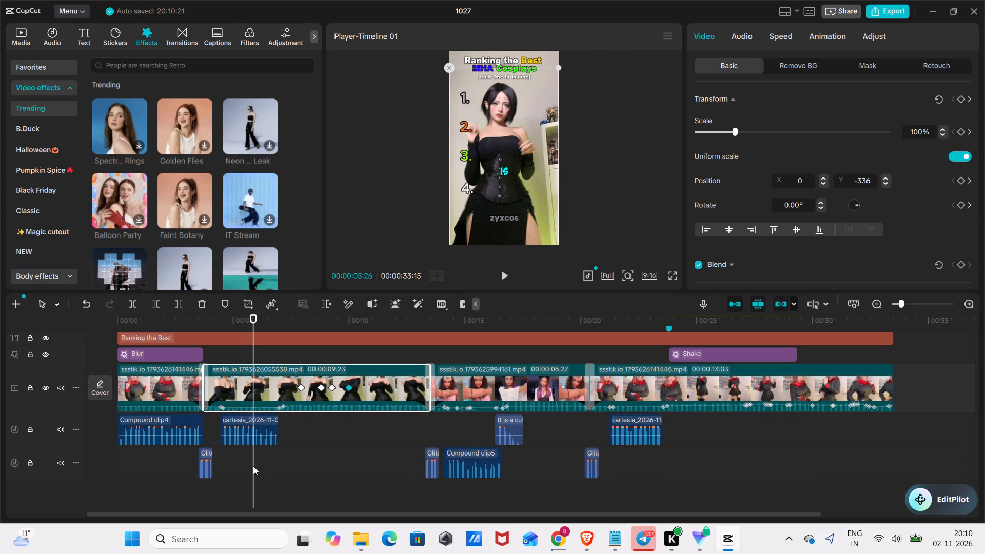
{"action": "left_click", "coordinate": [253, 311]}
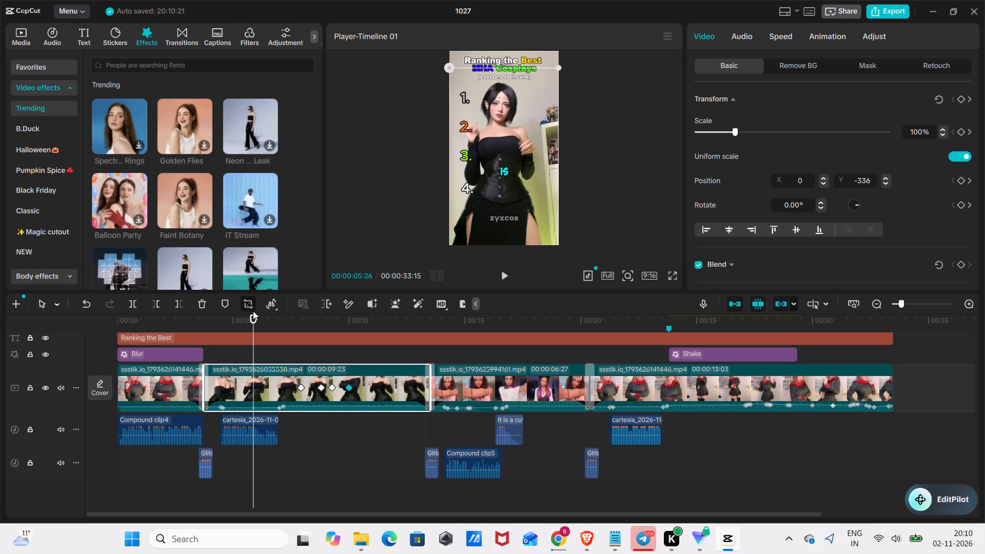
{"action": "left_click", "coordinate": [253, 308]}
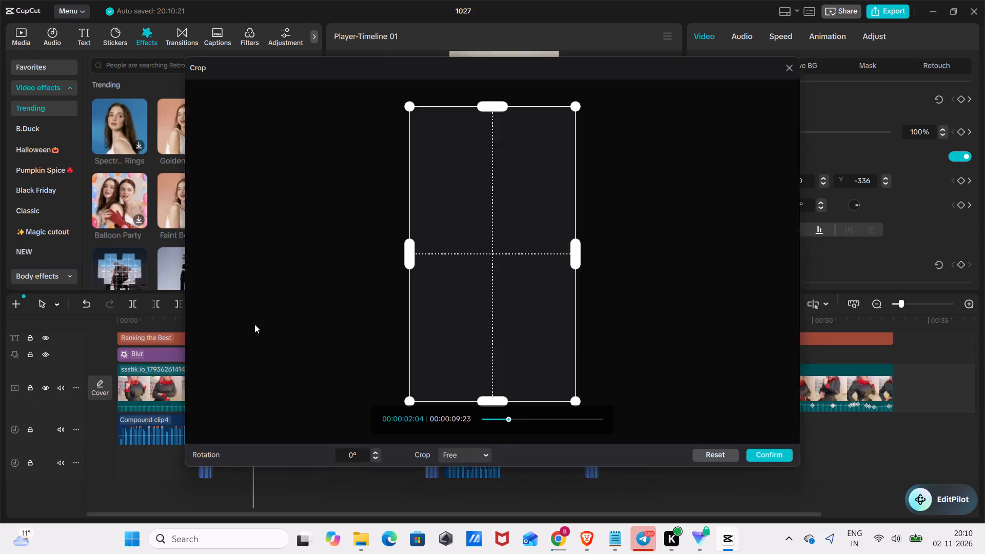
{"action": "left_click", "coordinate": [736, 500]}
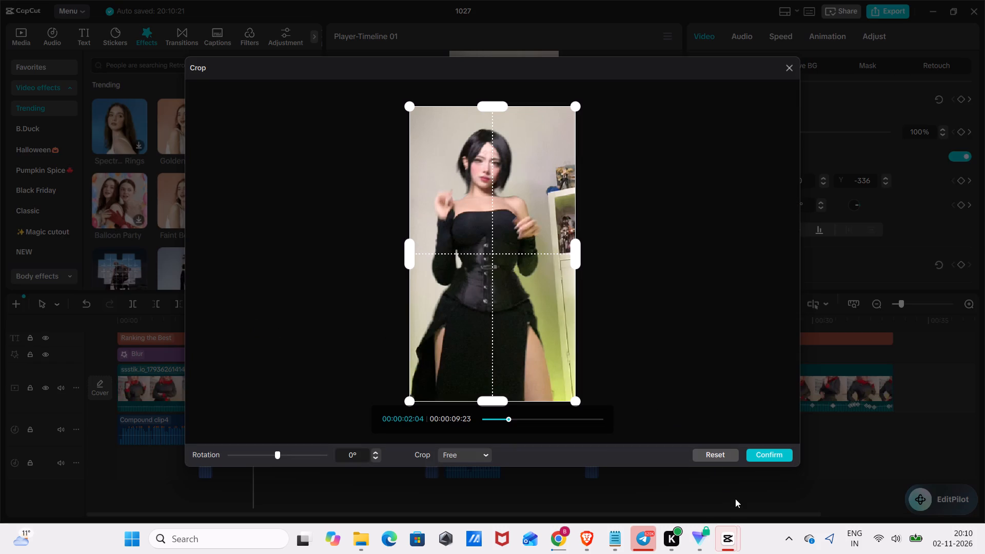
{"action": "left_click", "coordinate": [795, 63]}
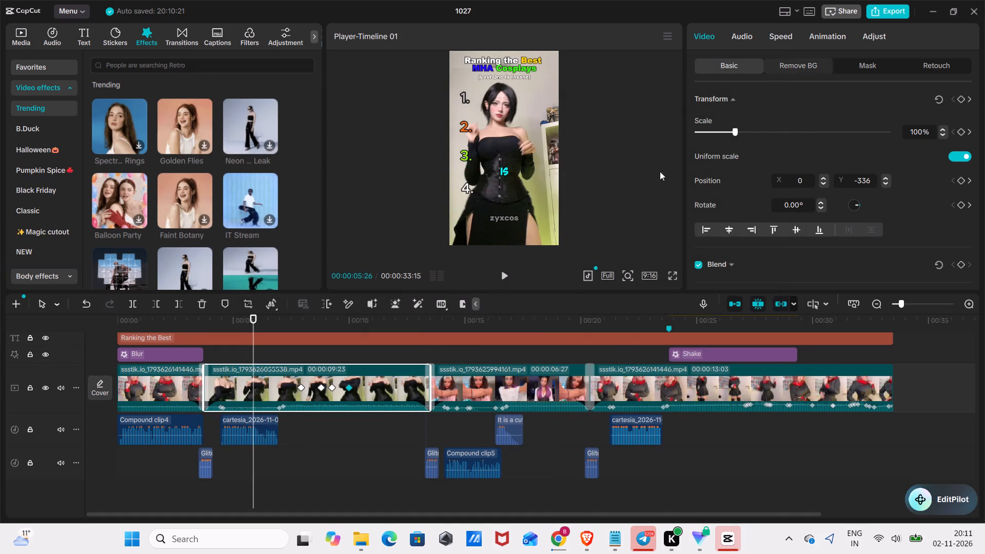
Add a default text at 00:00:03:22, at the start of the second video clip.
{"action": "left_click_drag", "start_coordinate": [251, 320], "coordinate": [209, 364]}
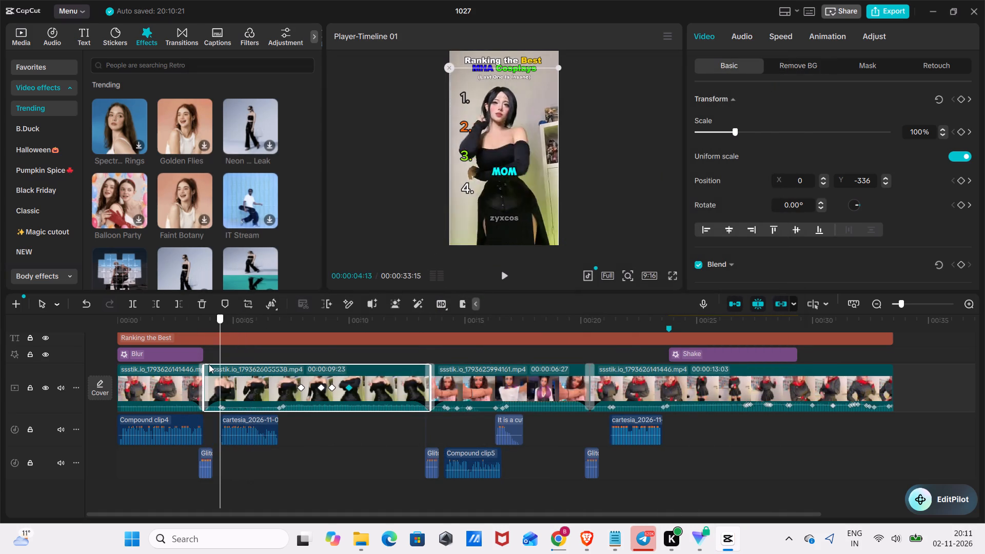
{"action": "left_click_drag", "start_coordinate": [209, 364], "coordinate": [205, 370]}
{"action": "scroll", "coordinate": [264, 457], "scroll_direction": "up", "scroll_amount": 15}
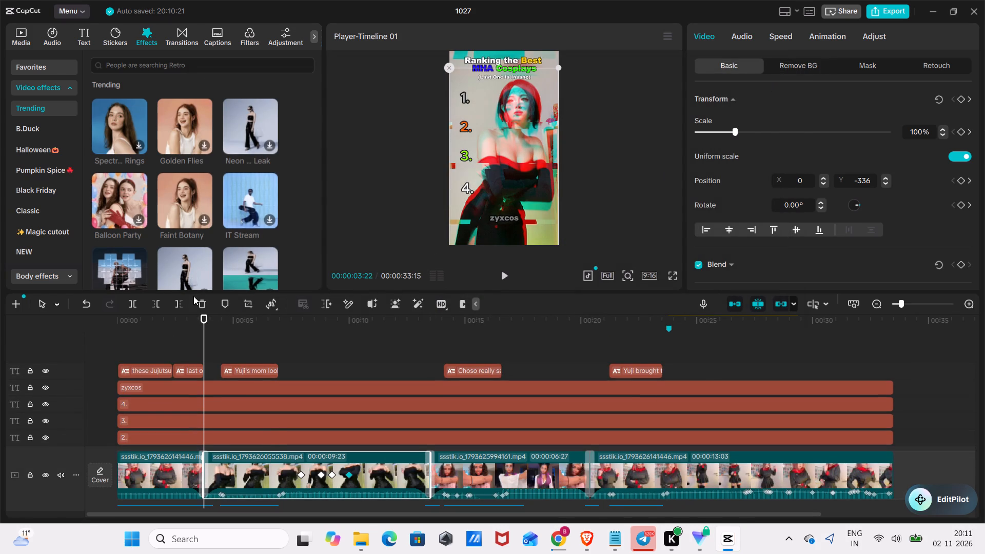
{"action": "left_click", "coordinate": [87, 36]}
{"action": "left_click", "coordinate": [137, 101]}
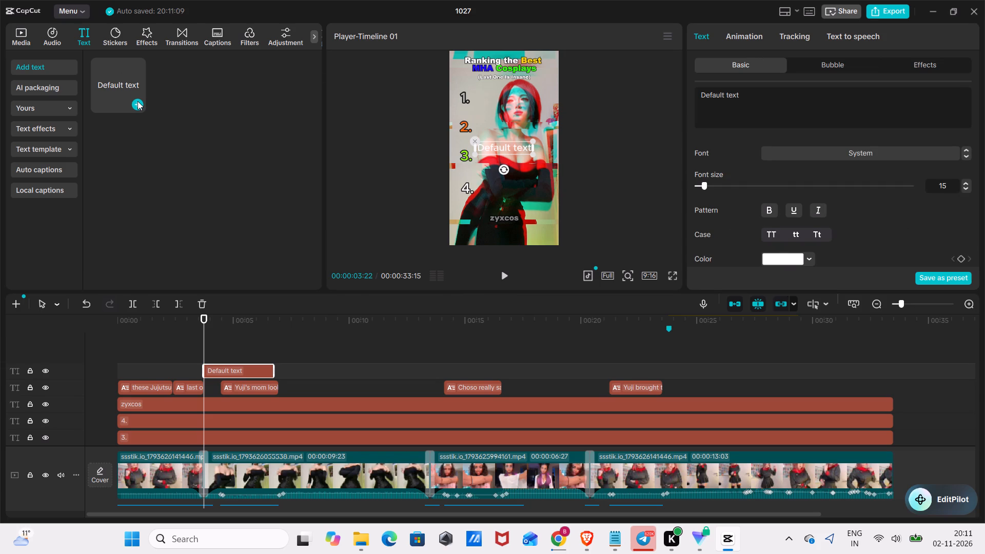
{"action": "left_click", "coordinate": [907, 532]}
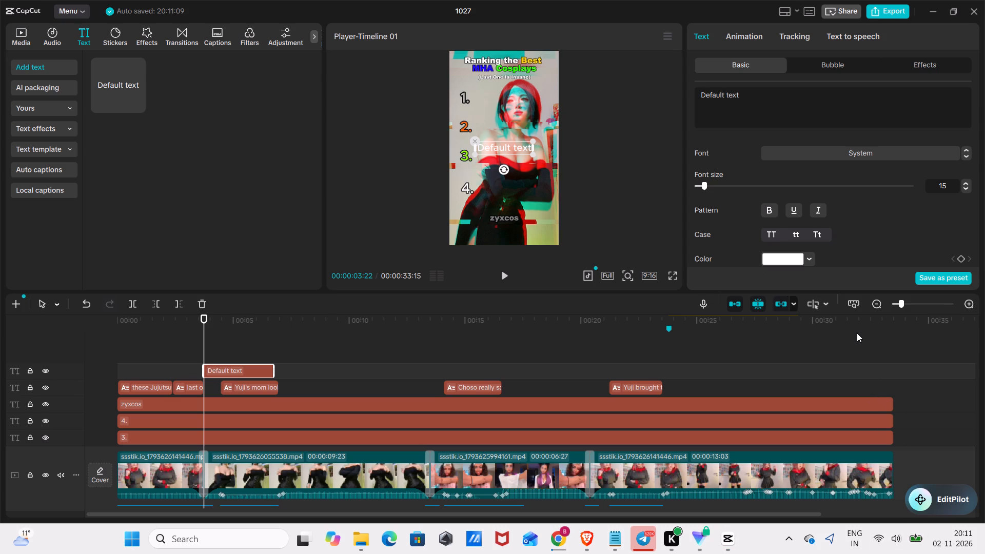
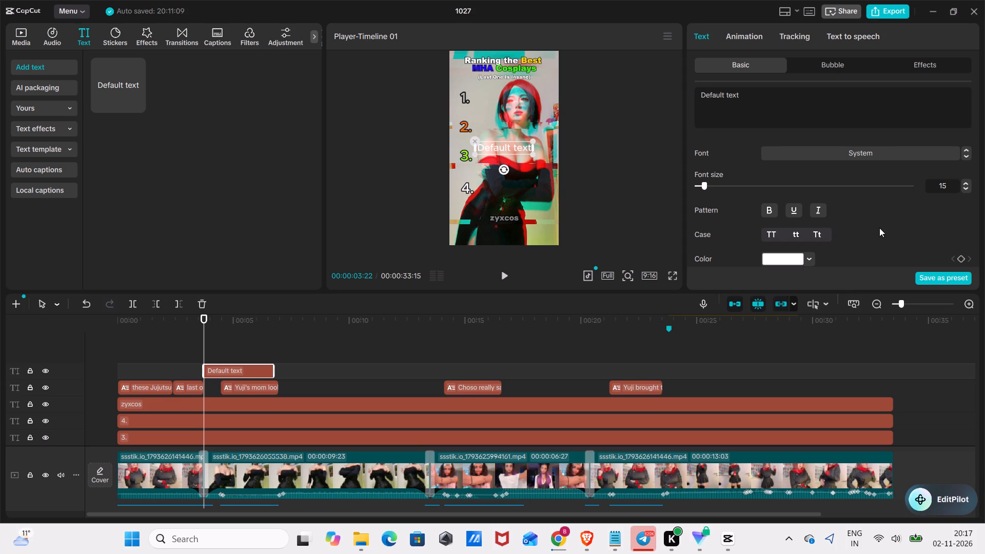
Extend the default text on the timeline so it ends together with the video and the other full-length texts.
{"action": "left_click_drag", "start_coordinate": [277, 369], "coordinate": [424, 374]}
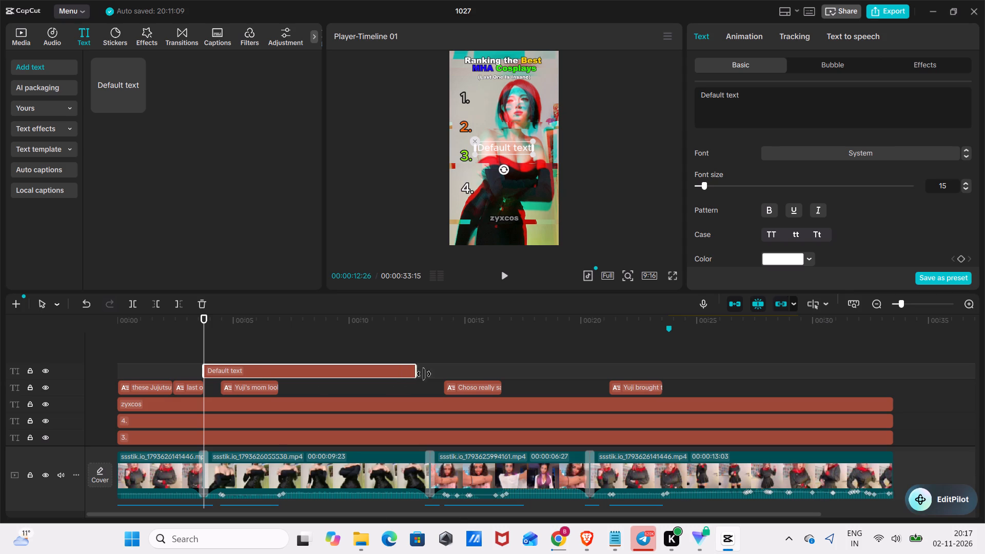
{"action": "left_click_drag", "start_coordinate": [424, 374], "coordinate": [896, 398]}
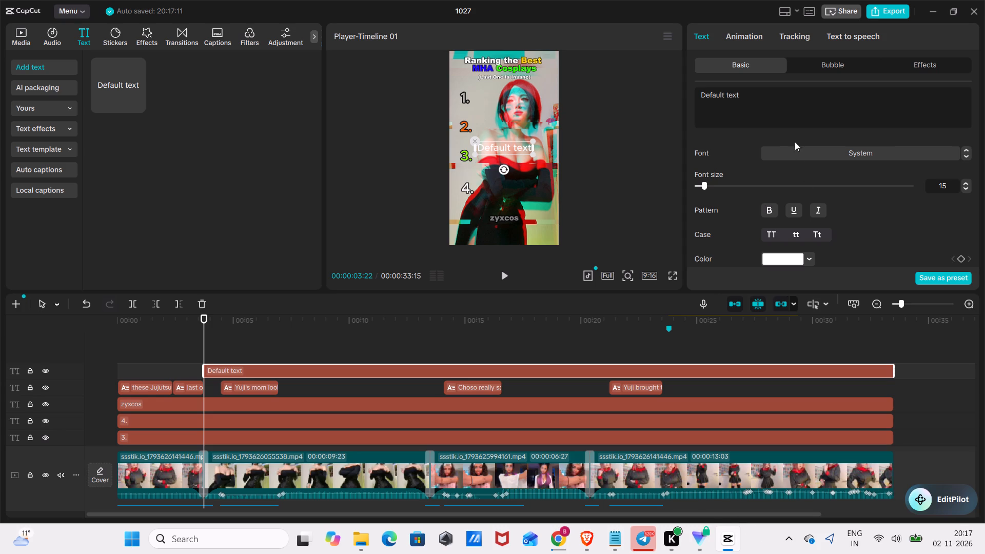
Add a black stroke to the default text and, with the preview enlarged, reduce the stroke thickness.
{"action": "scroll", "coordinate": [796, 173], "scroll_direction": "down", "scroll_amount": 10}
{"action": "scroll", "coordinate": [707, 152], "scroll_direction": "up", "scroll_amount": 3}
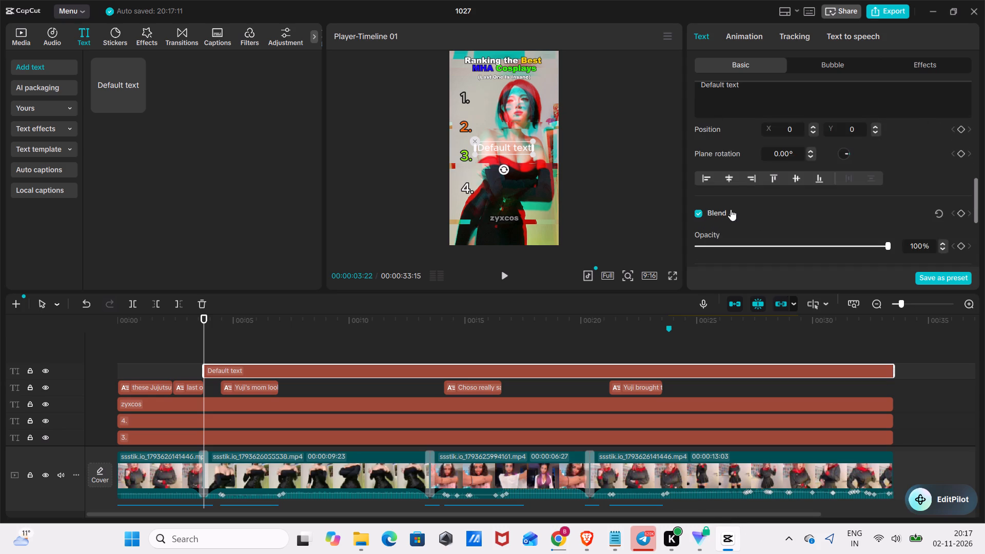
{"action": "scroll", "coordinate": [723, 226], "scroll_direction": "down", "scroll_amount": 2}
{"action": "left_click", "coordinate": [698, 163]}
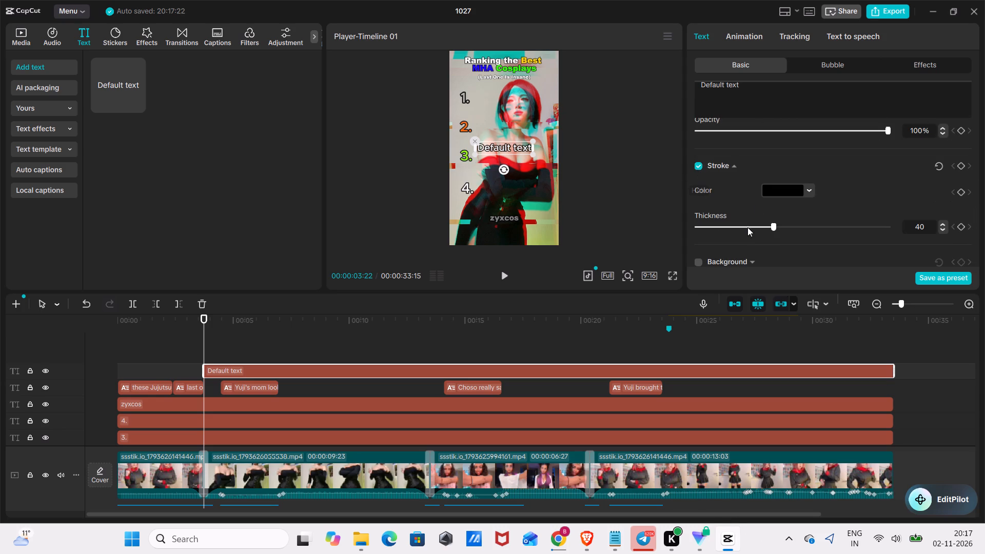
{"action": "left_click", "coordinate": [631, 273]}
{"action": "left_click", "coordinate": [616, 298]}
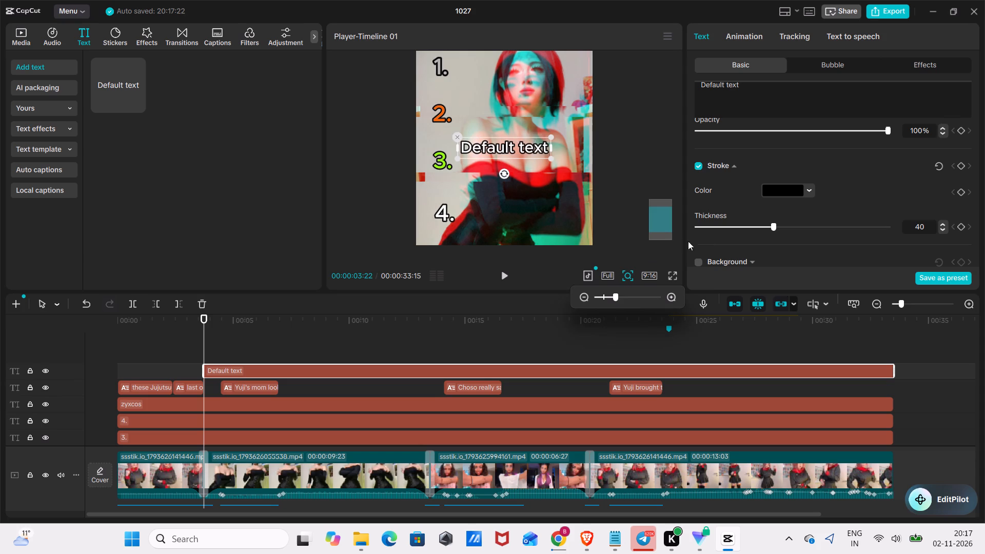
{"action": "left_click", "coordinate": [753, 230]}
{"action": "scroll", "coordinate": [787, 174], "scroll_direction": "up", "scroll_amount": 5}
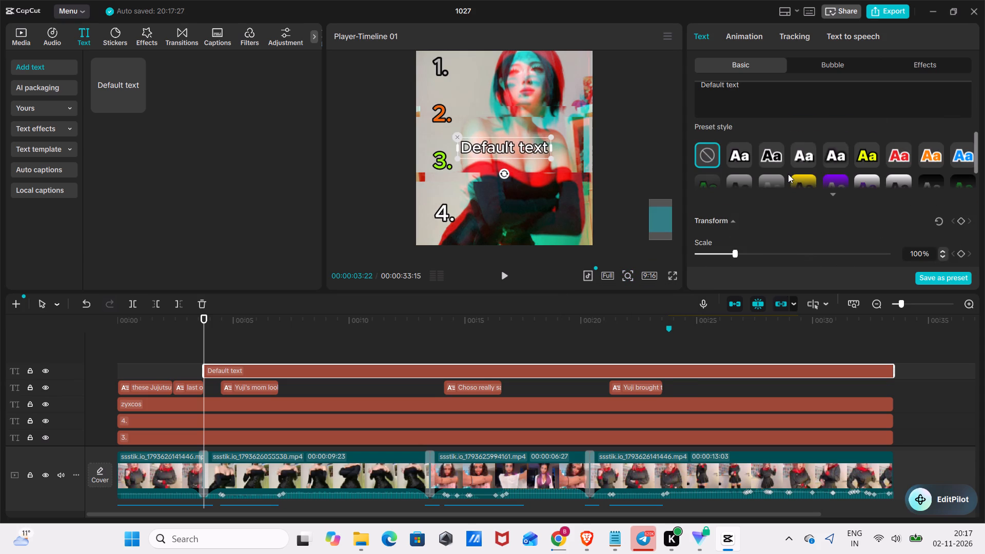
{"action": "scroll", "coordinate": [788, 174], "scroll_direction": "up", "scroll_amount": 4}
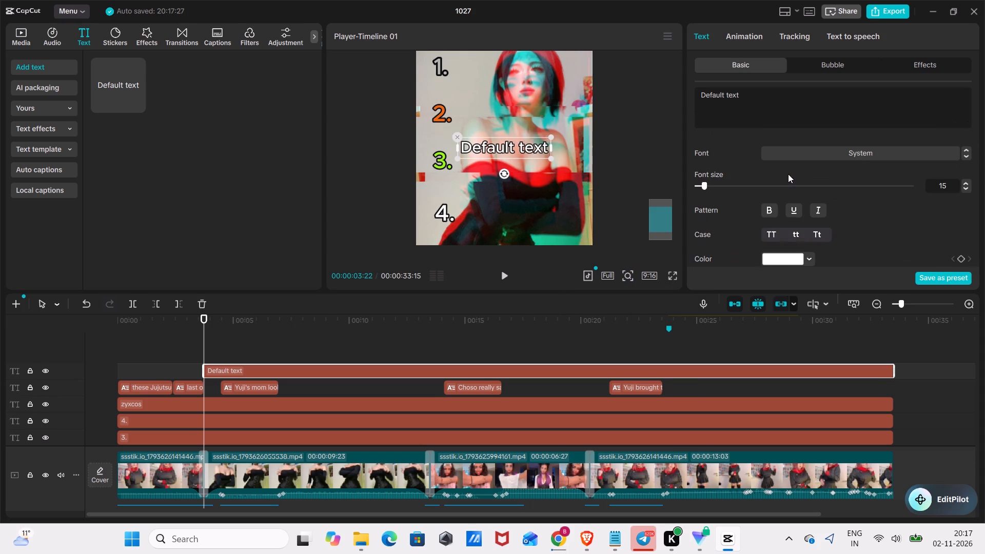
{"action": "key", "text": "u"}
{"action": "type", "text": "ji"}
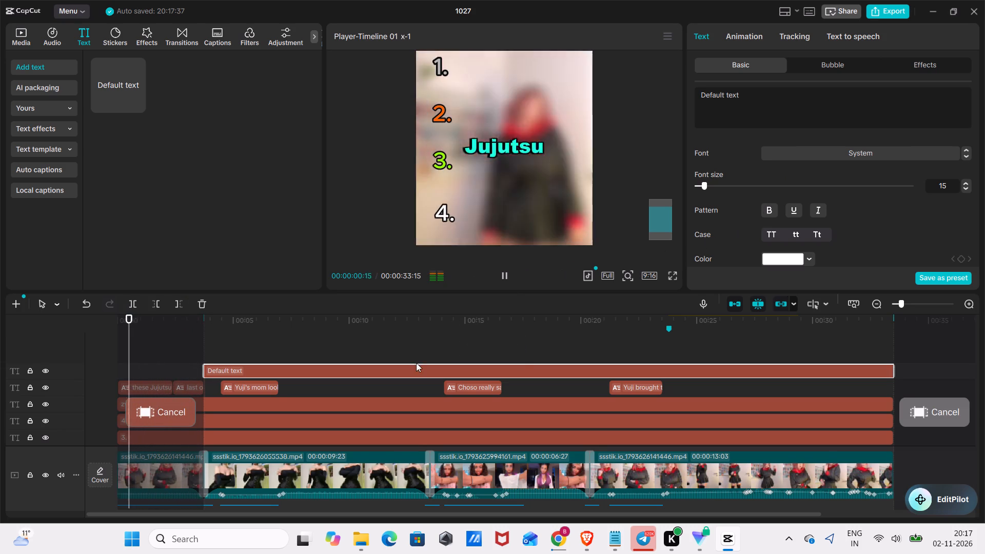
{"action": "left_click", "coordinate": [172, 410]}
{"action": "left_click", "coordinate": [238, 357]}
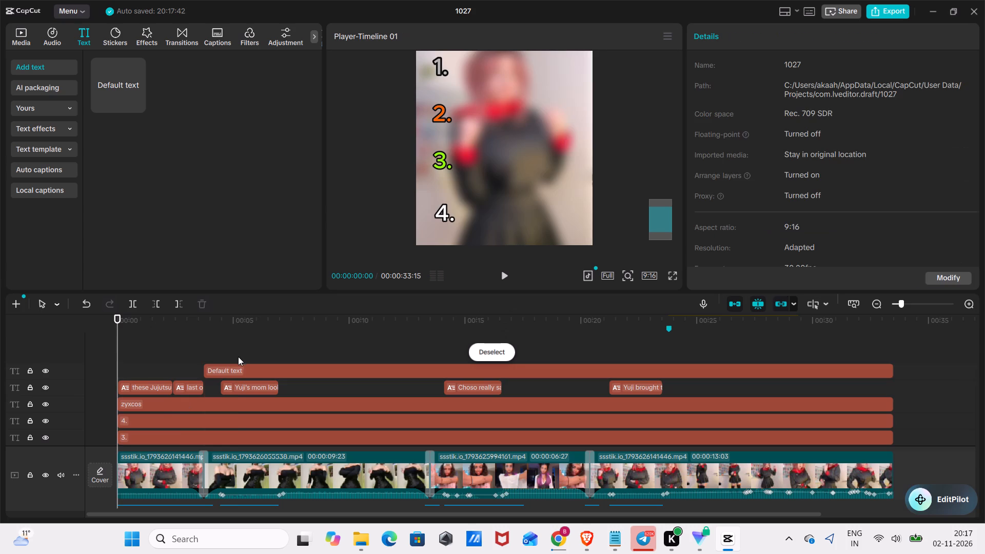
Replace the default text's wording with "Yuji's mom got that rizz".
{"action": "left_click", "coordinate": [248, 366]}
{"action": "left_click", "coordinate": [795, 111]}
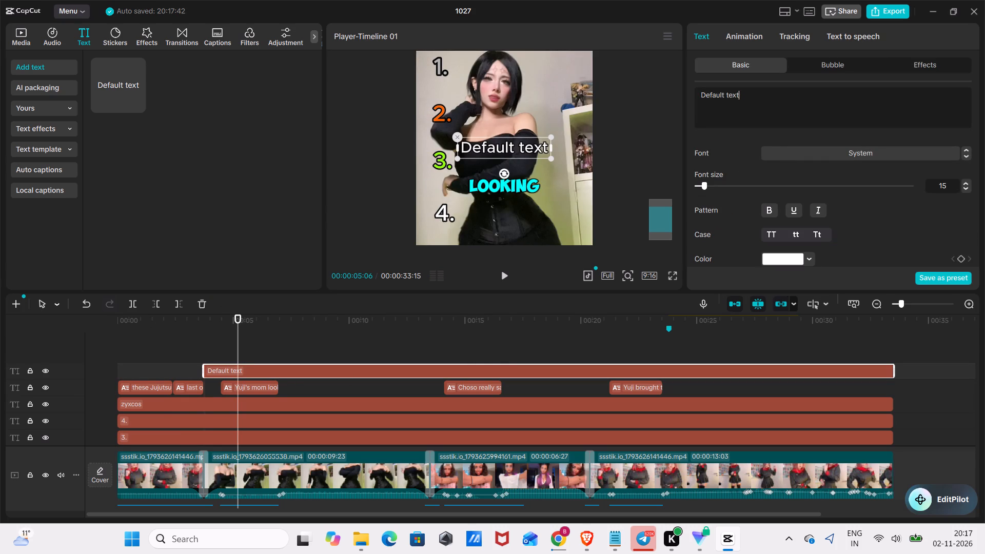
{"action": "key", "text": "ctrl+a"}
{"action": "key", "text": "BackSpace"}
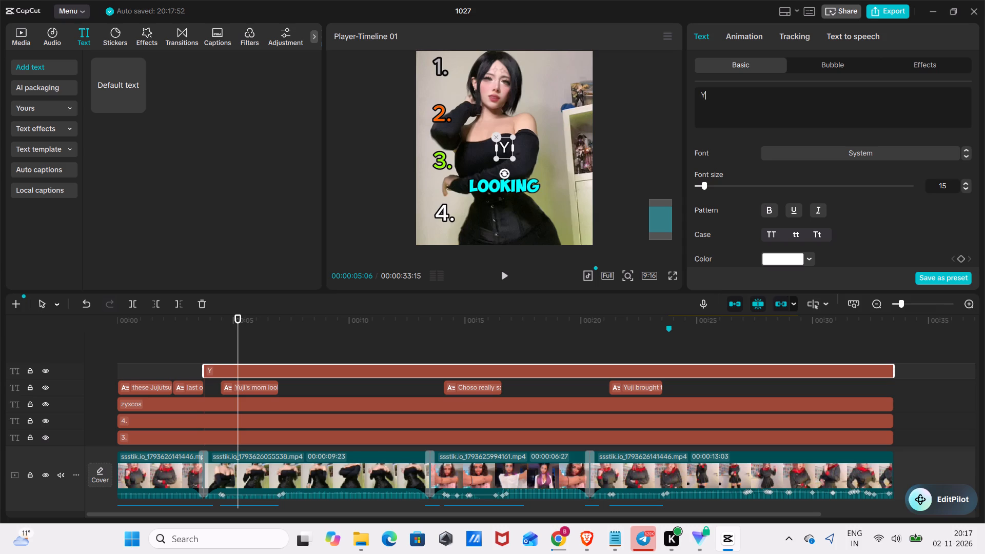
{"action": "key", "text": "u"}
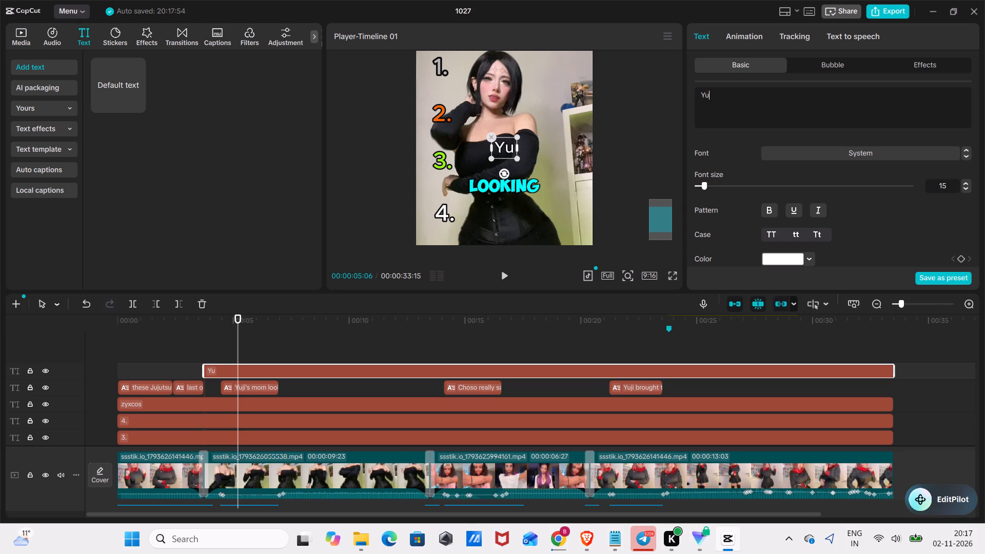
{"action": "type", "text": "ji"}
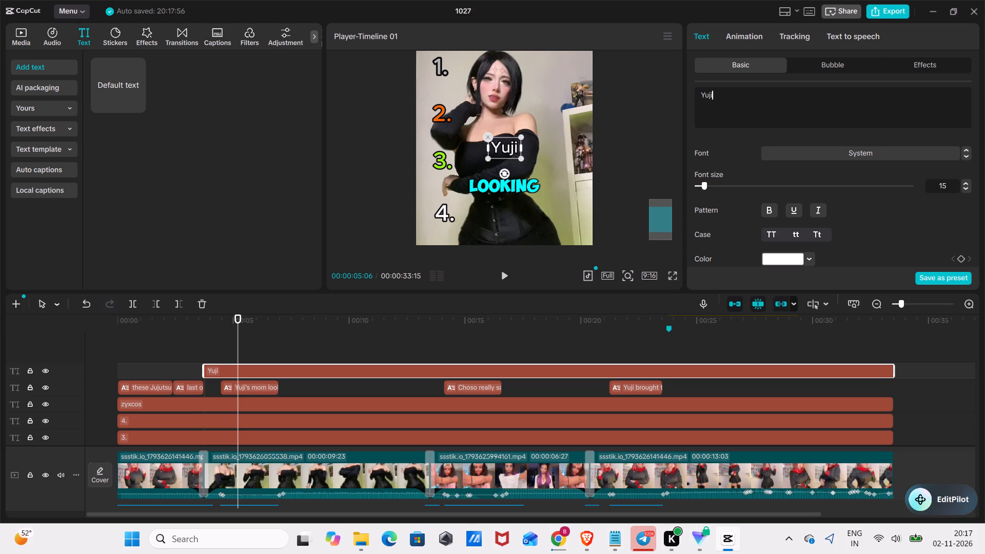
{"action": "key", "text": "comma"}
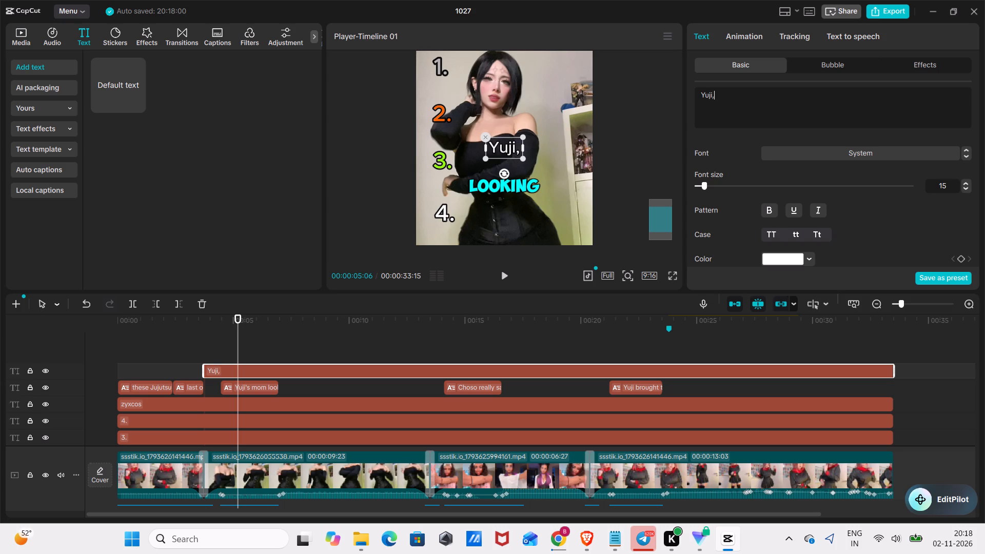
{"action": "key", "text": "BackSpace"}
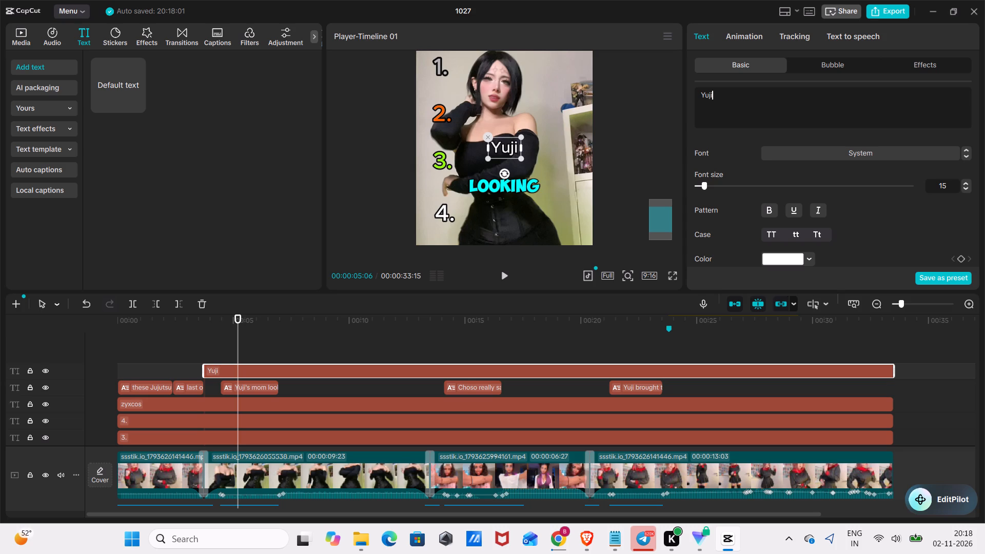
{"action": "key", "text": "comma"}
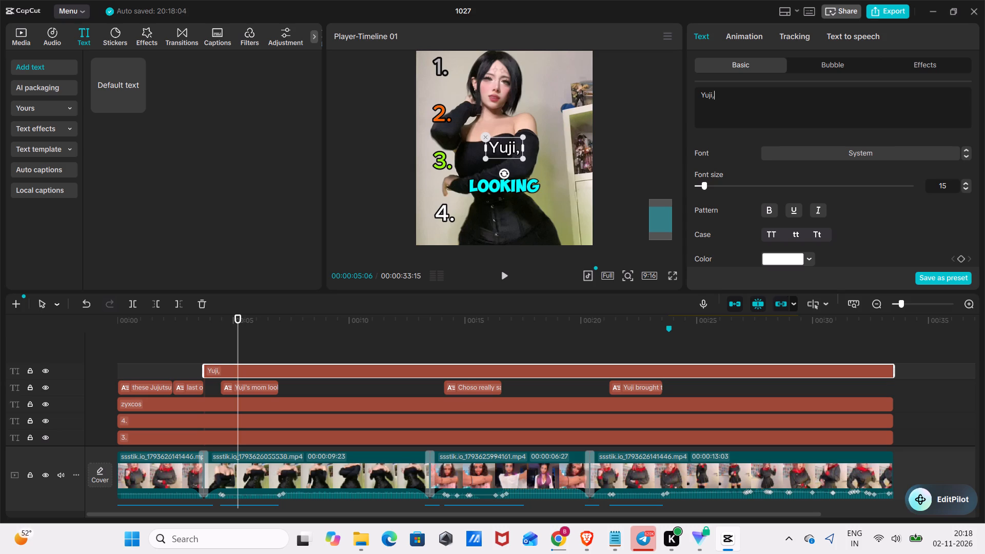
{"action": "key", "text": "BackSpace"}
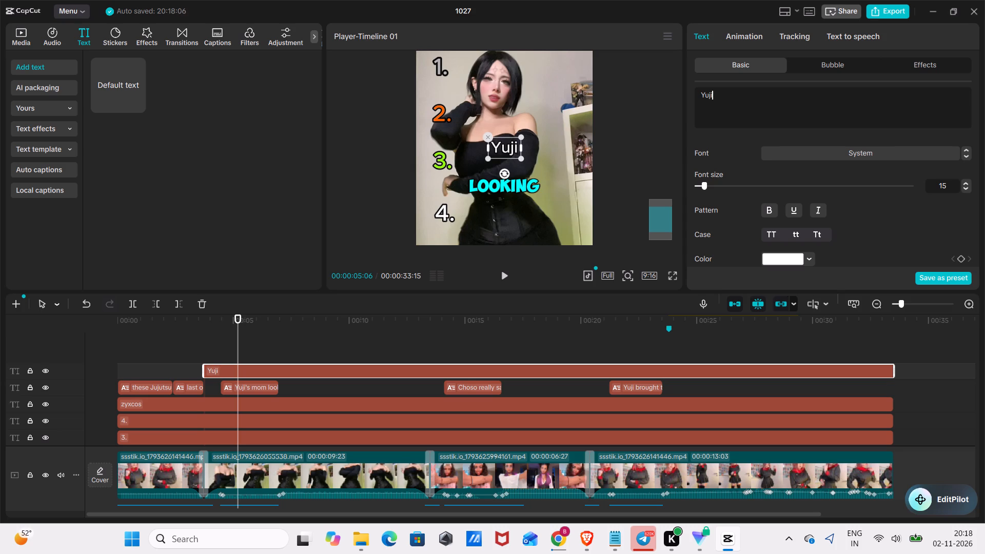
{"action": "key", "text": "shift+less"}
{"action": "key", "text": "BackSpace"}
{"action": "key", "text": "apostrophe"}
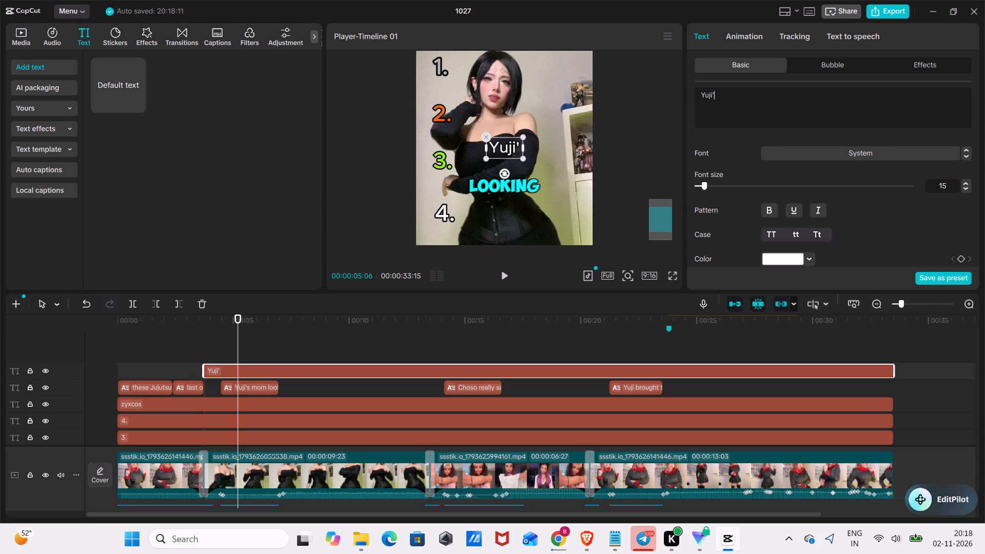
{"action": "type", "text": "s"}
{"action": "key", "text": "space"}
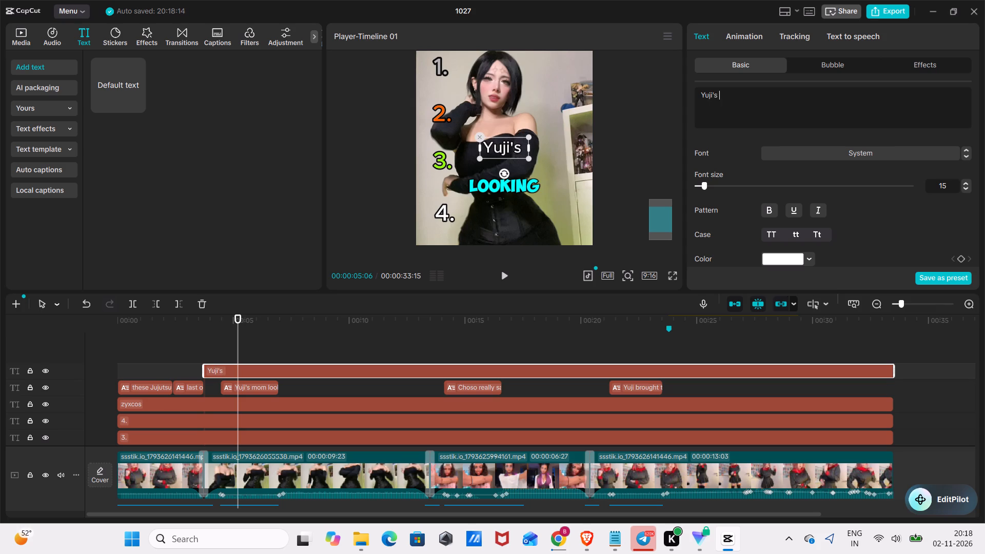
{"action": "type", "text": "mom"}
{"action": "key", "text": "space"}
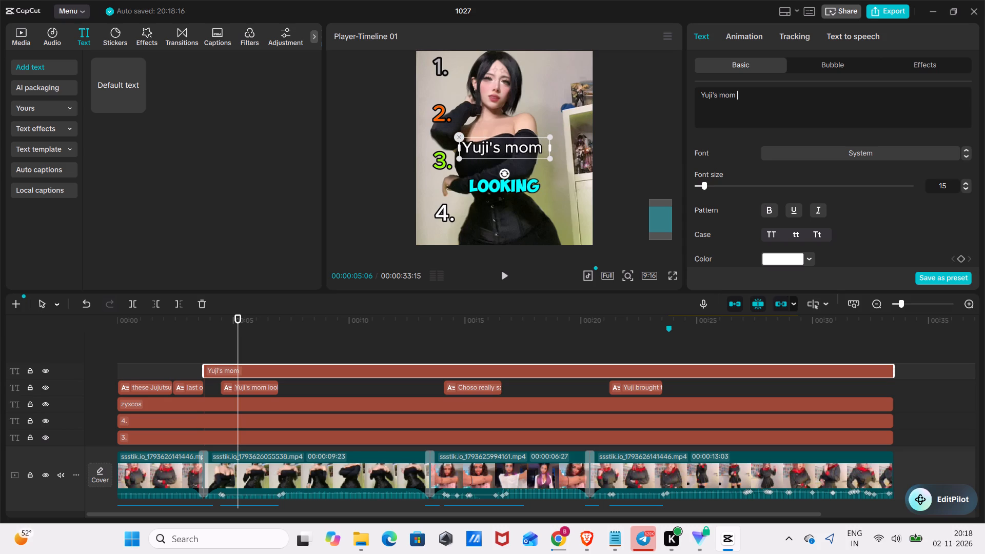
{"action": "type", "text": "got"}
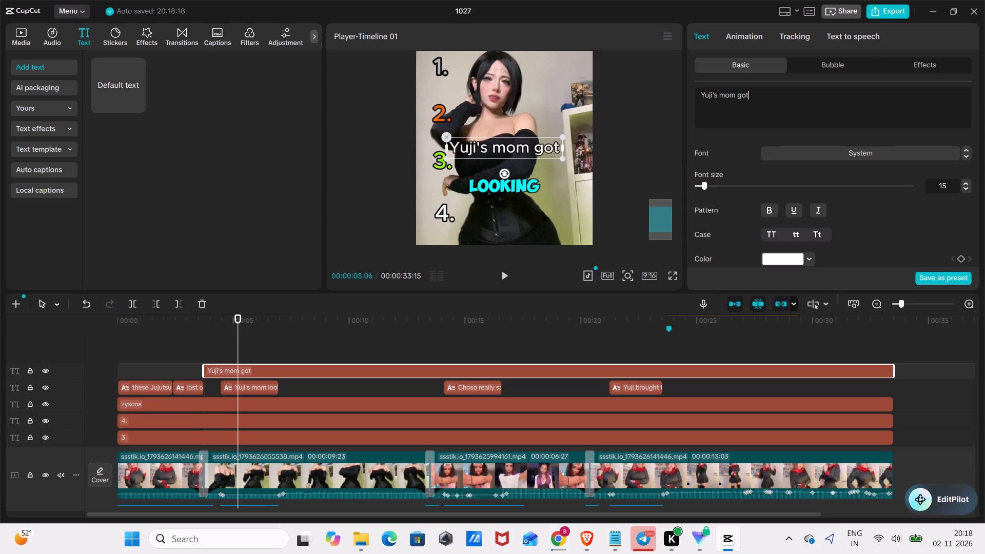
{"action": "key", "text": "space"}
{"action": "key", "text": "y"}
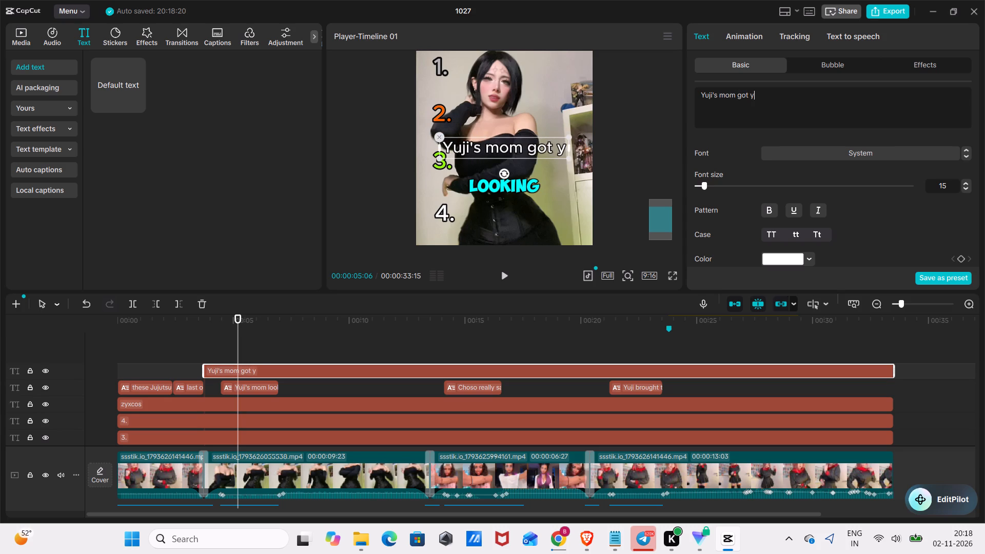
{"action": "type", "text": "har"}
{"action": "key", "text": "space"}
{"action": "key", "text": "BackSpace"}
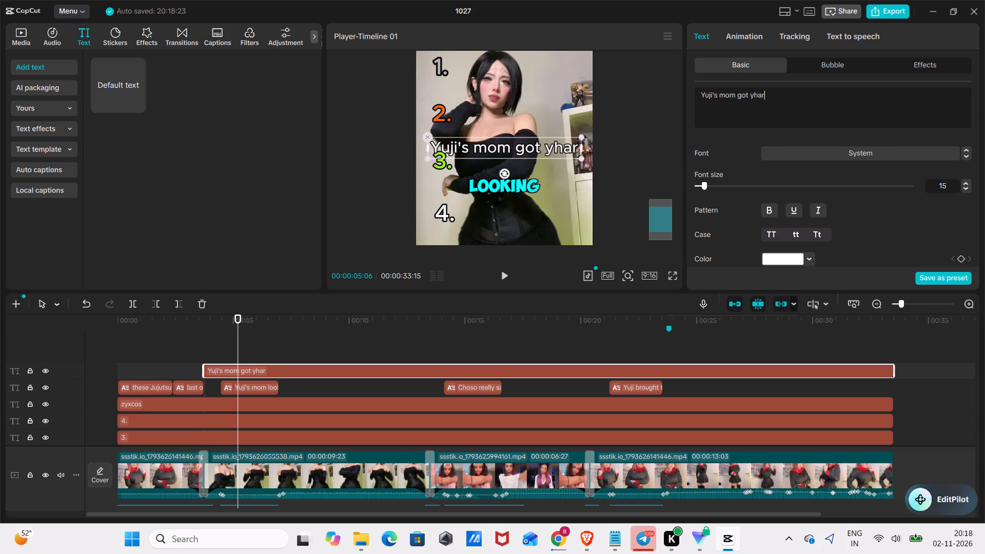
{"action": "key", "text": "BackSpace"}
{"action": "key", "text": "BackSpace"}
{"action": "key", "text": "BackSpace"}
{"action": "key", "text": "BackSpace"}
{"action": "type", "text": "tha"}
{"action": "key", "text": "BackSpace"}
{"action": "type", "text": "t"}
{"action": "key", "text": "space"}
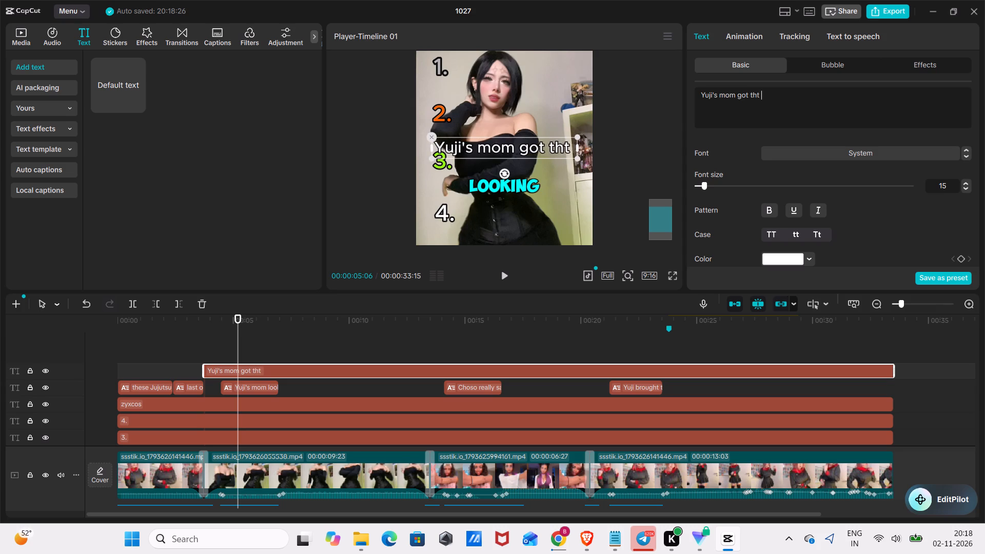
{"action": "key", "text": "BackSpace"}
{"action": "key", "text": "BackSpace"}
{"action": "type", "text": "at"}
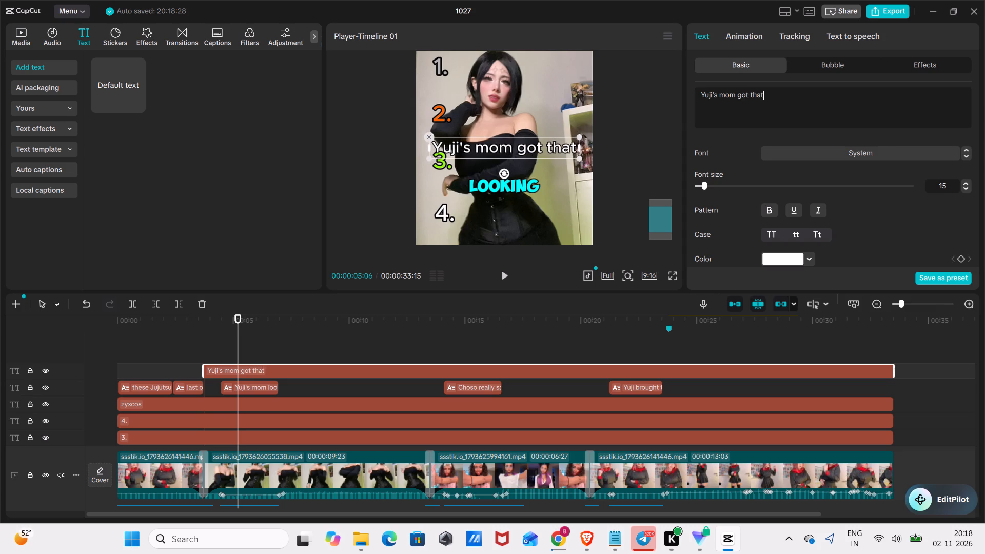
{"action": "key", "text": "space"}
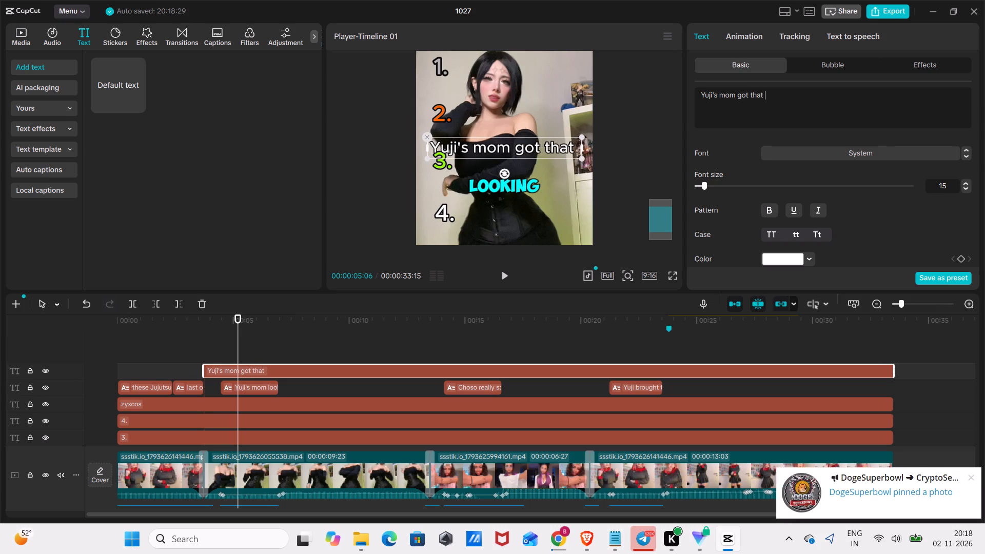
{"action": "type", "text": "rizz"}
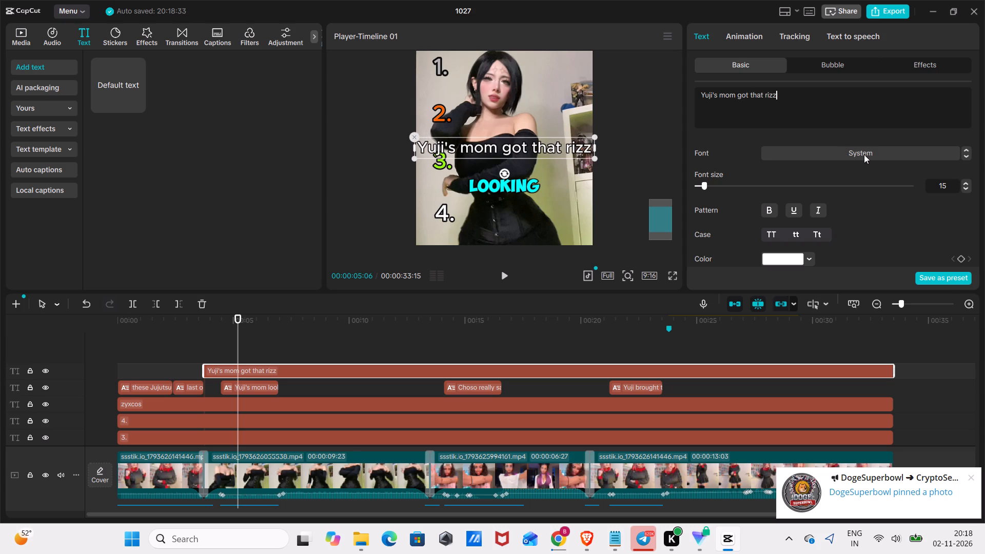
Set the "Yuji's mom got that rizz" text to the Rubik-Bold font at size 10.
{"action": "left_click", "coordinate": [864, 154]}
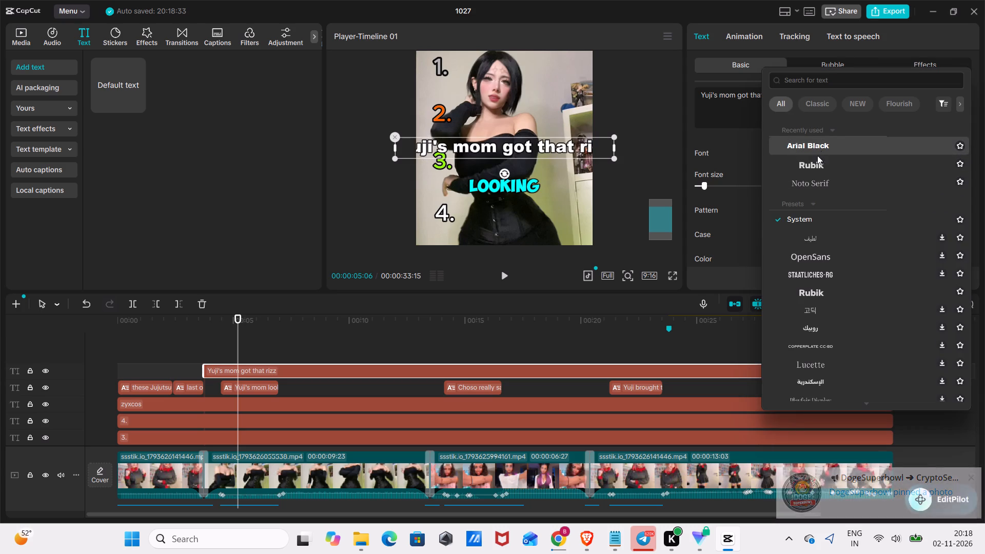
{"action": "left_click", "coordinate": [816, 158]}
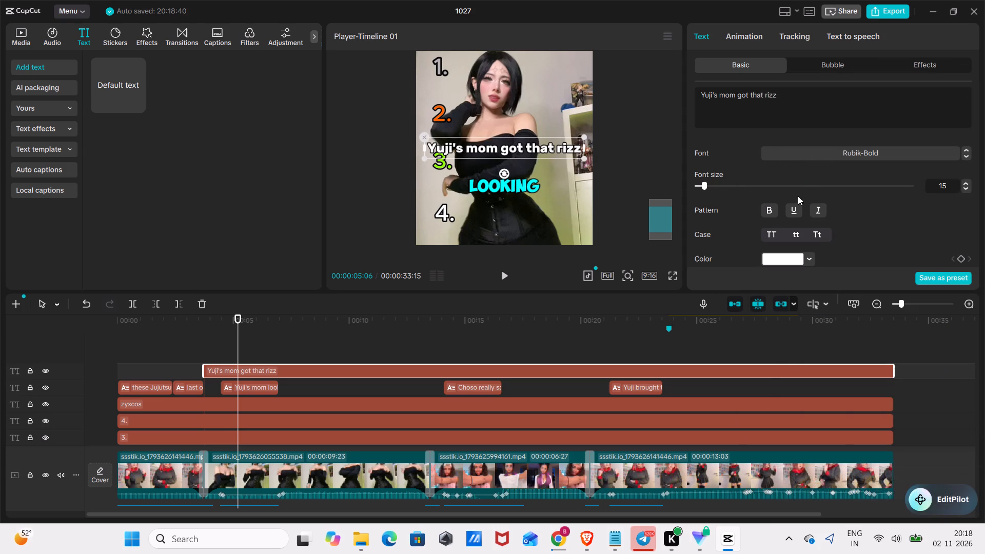
{"action": "scroll", "coordinate": [807, 224], "scroll_direction": "down", "scroll_amount": 2}
{"action": "scroll", "coordinate": [954, 160], "scroll_direction": "up", "scroll_amount": 2}
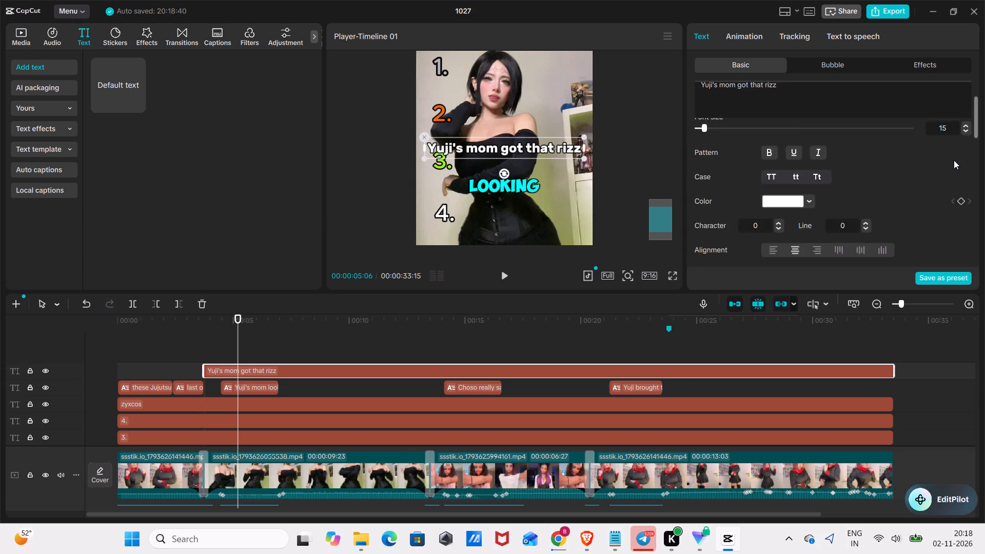
{"action": "triple_click", "coordinate": [963, 187]}
{"action": "left_click", "coordinate": [963, 187]}
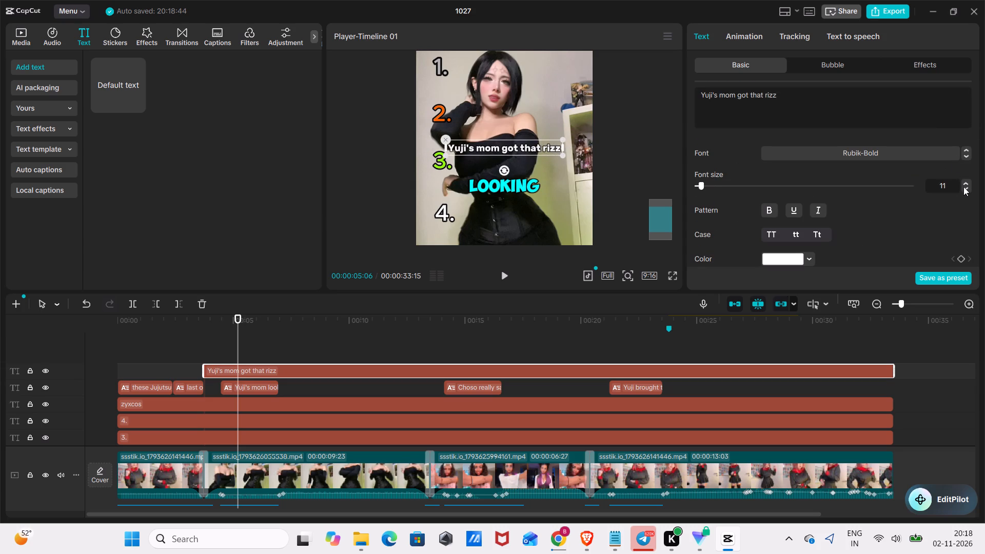
{"action": "left_click", "coordinate": [963, 187]}
{"action": "scroll", "coordinate": [882, 185], "scroll_direction": "down", "scroll_amount": 2}
{"action": "scroll", "coordinate": [854, 177], "scroll_direction": "up", "scroll_amount": 4}
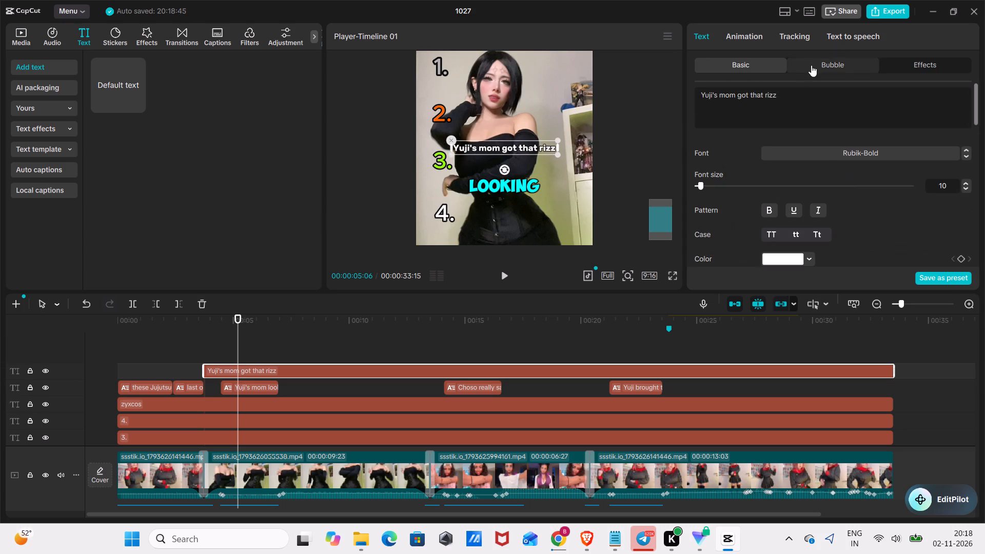
Apply the favourite Typewriter entrance animation to the "Yuji's mom got that rizz" text with a duration of 1.7 s.
{"action": "left_click", "coordinate": [757, 36]}
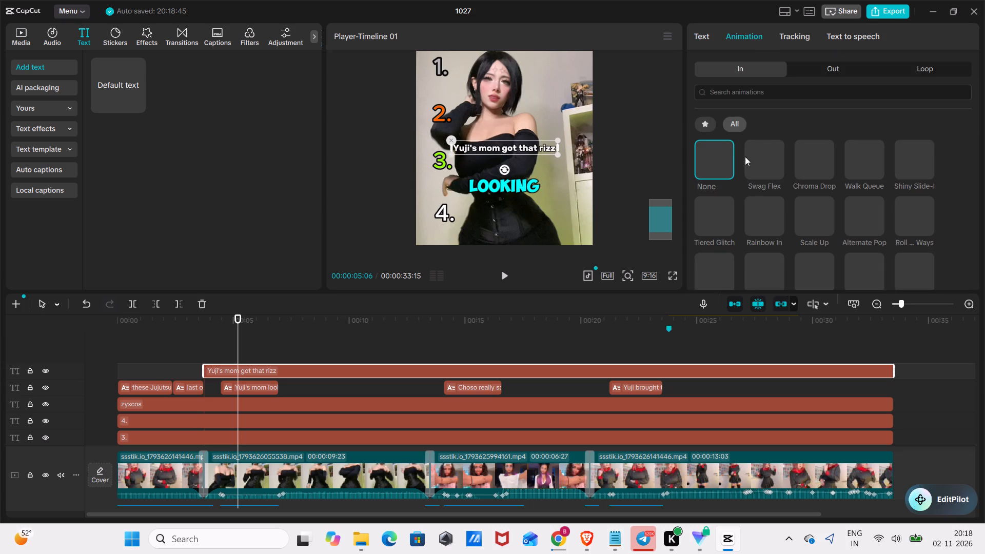
{"action": "left_click", "coordinate": [699, 121]}
{"action": "left_click", "coordinate": [764, 166]}
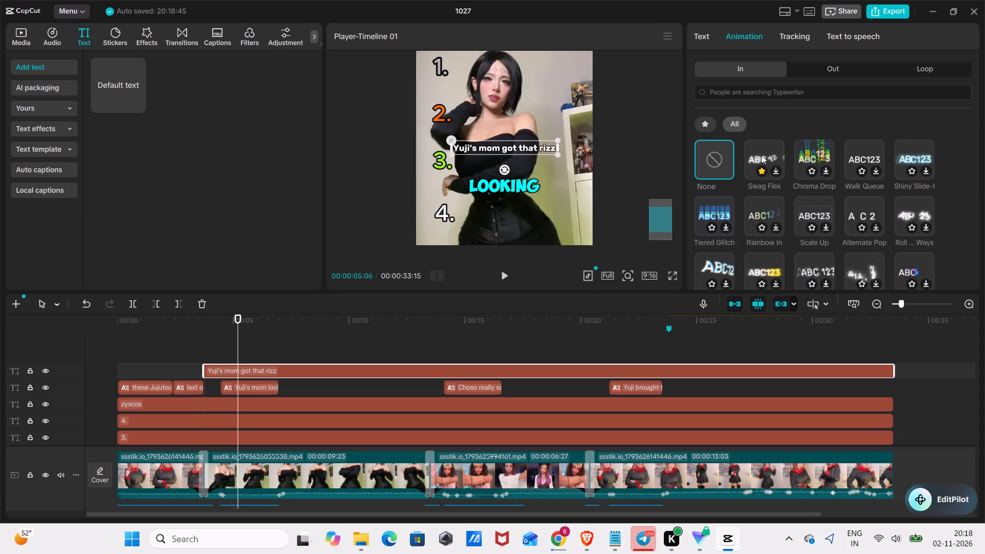
{"action": "left_click", "coordinate": [761, 155]}
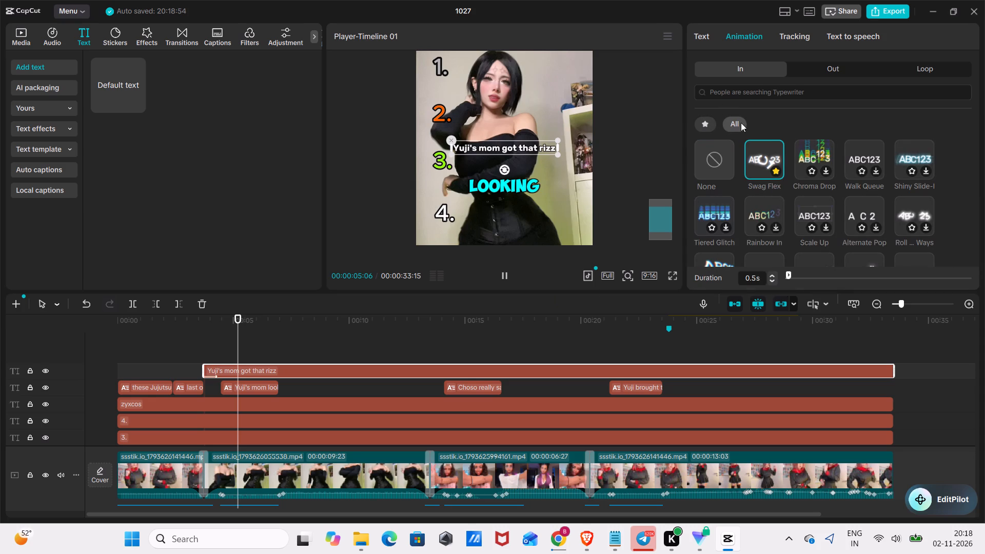
{"action": "left_click", "coordinate": [706, 124]}
{"action": "left_click", "coordinate": [809, 157]}
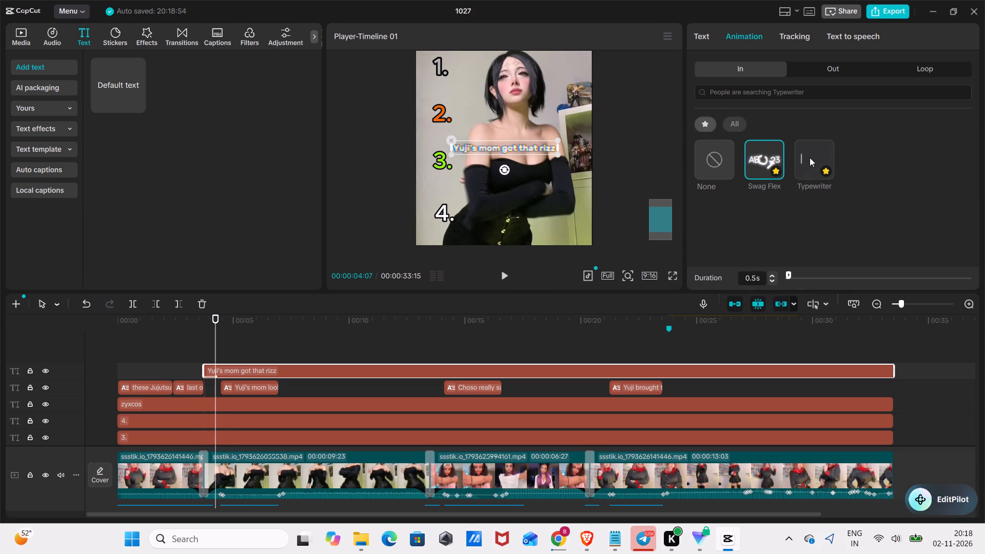
{"action": "left_click", "coordinate": [796, 274]}
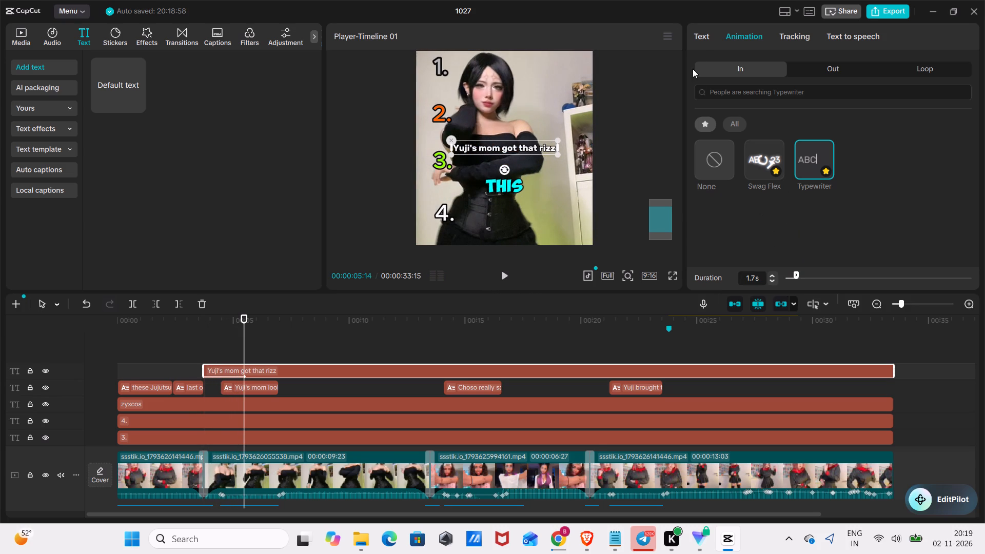
Change the "Yuji's mom got that rizz" text's fill colour to lime green 7CFF00.
{"action": "left_click", "coordinate": [703, 23]}
{"action": "scroll", "coordinate": [818, 173], "scroll_direction": "down", "scroll_amount": 2}
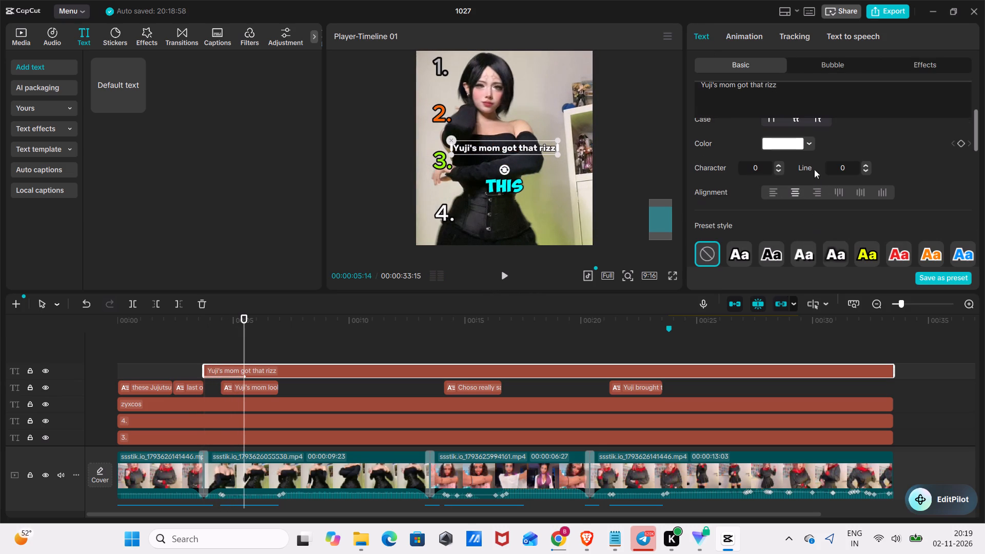
{"action": "left_click", "coordinate": [808, 136]}
{"action": "left_click", "coordinate": [807, 147]}
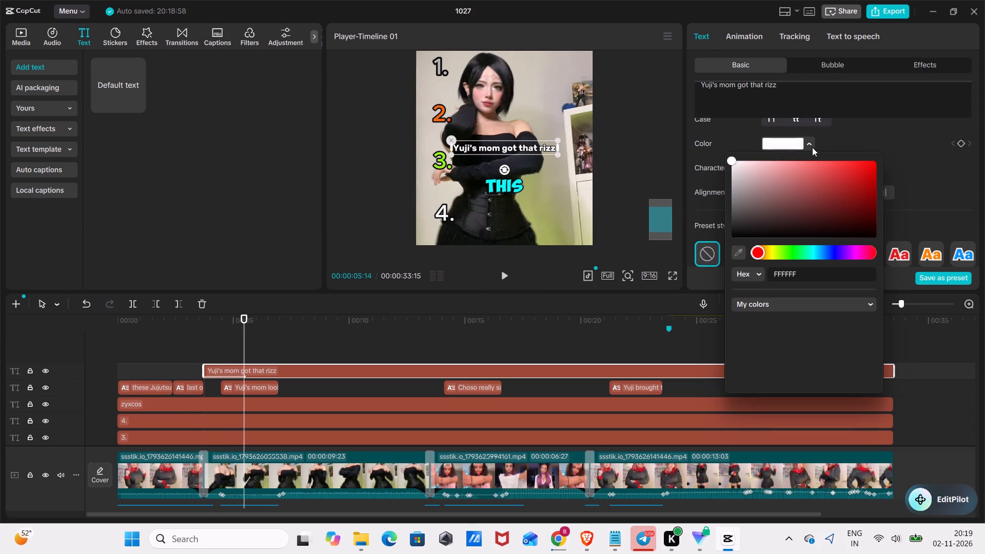
{"action": "left_click", "coordinate": [803, 249]}
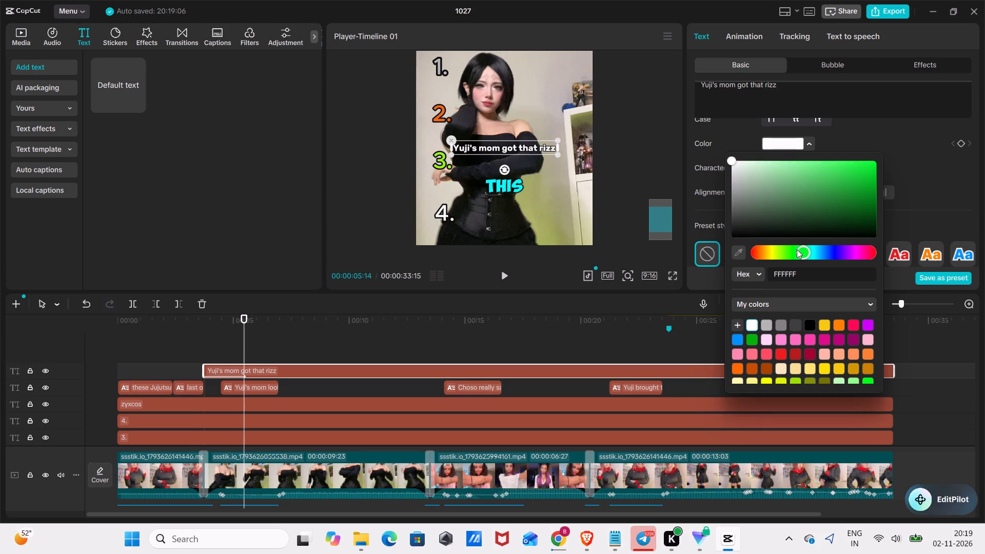
{"action": "left_click_drag", "start_coordinate": [797, 249], "coordinate": [790, 254]}
{"action": "left_click_drag", "start_coordinate": [848, 187], "coordinate": [978, 112]}
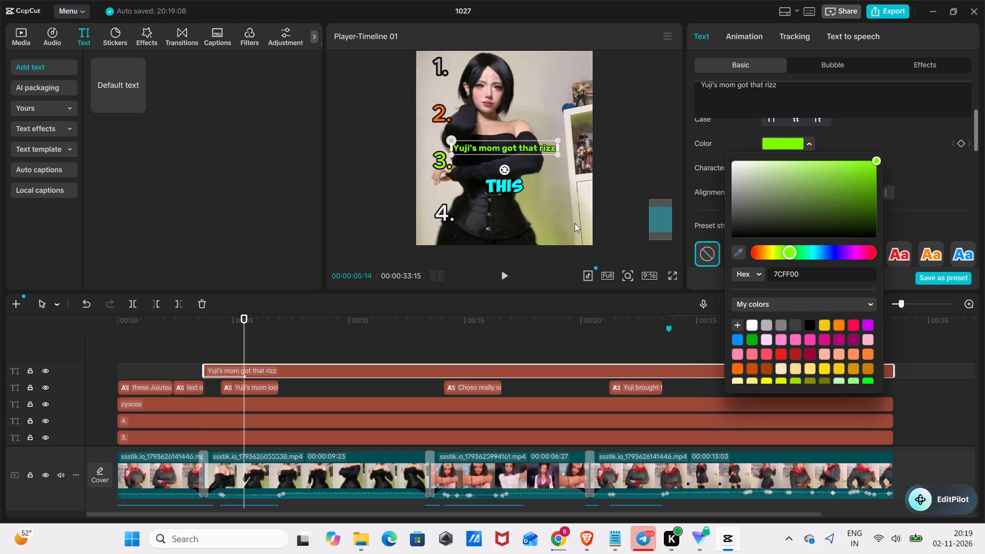
Place the "Yuji's mom got that rizz" text directly beside the number "4.", enlarging the preview for accurate alignment.
{"action": "left_click_drag", "start_coordinate": [505, 143], "coordinate": [507, 202]}
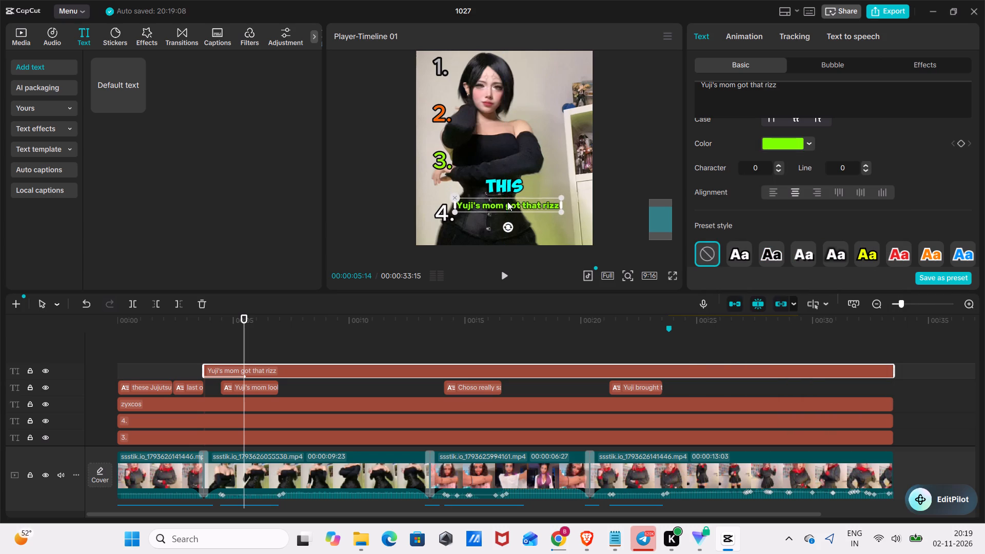
{"action": "left_click_drag", "start_coordinate": [507, 202], "coordinate": [510, 208]}
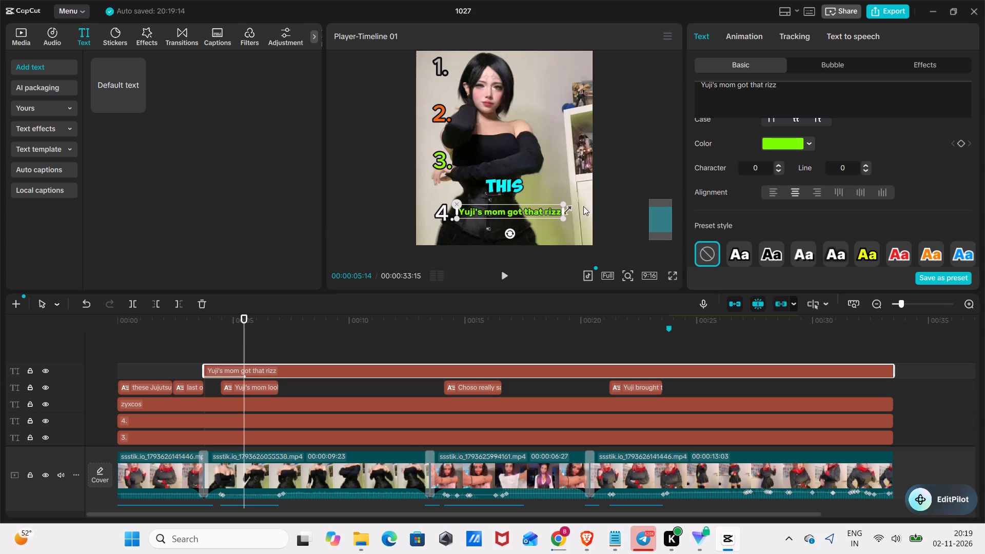
{"action": "left_click", "coordinate": [634, 194]}
{"action": "left_click", "coordinate": [540, 215]}
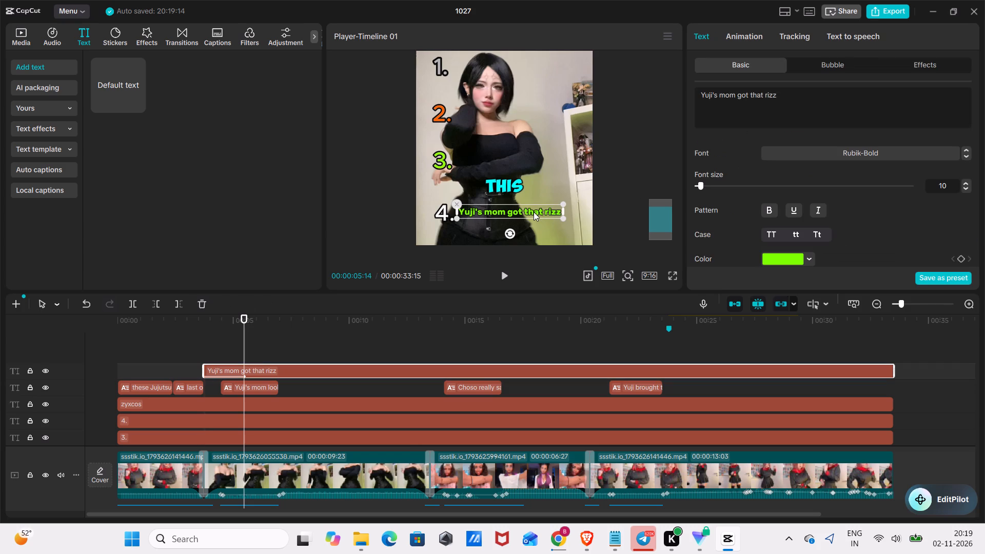
{"action": "left_click", "coordinate": [526, 212]}
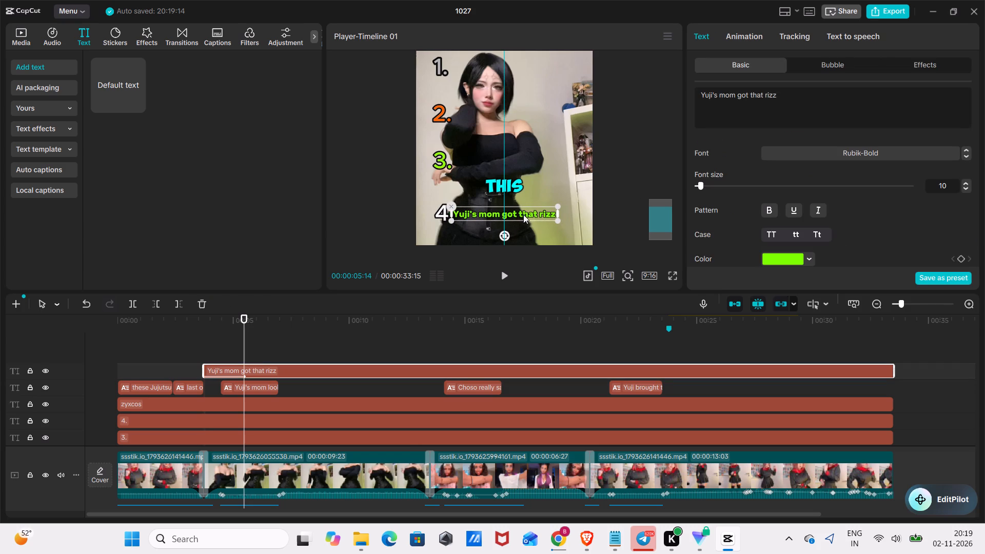
{"action": "left_click", "coordinate": [524, 214]}
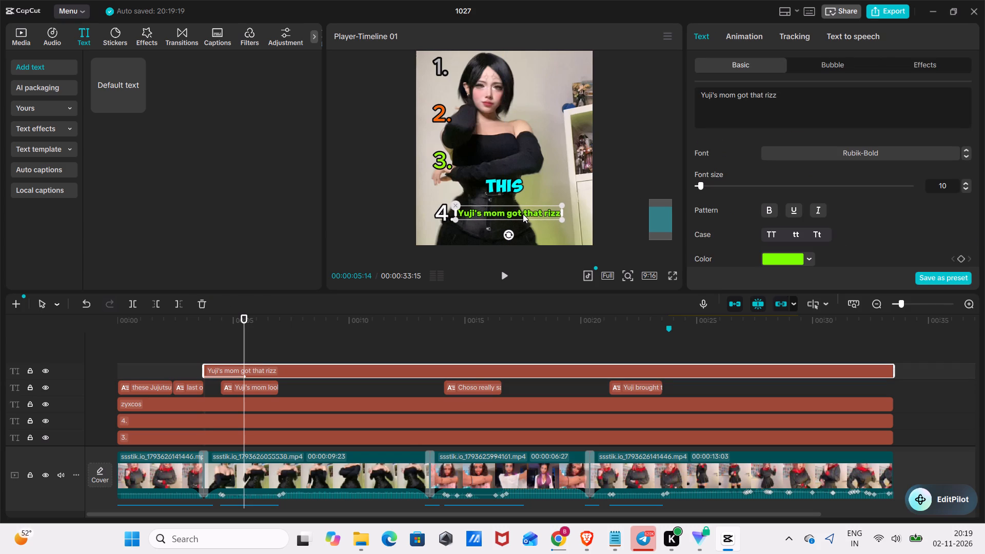
{"action": "left_click", "coordinate": [626, 164]}
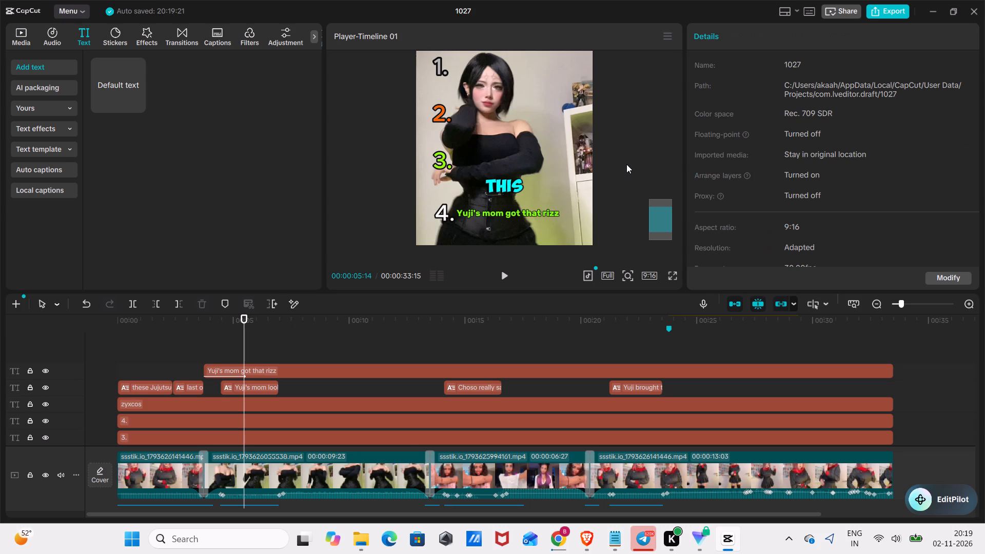
{"action": "left_click", "coordinate": [504, 209]}
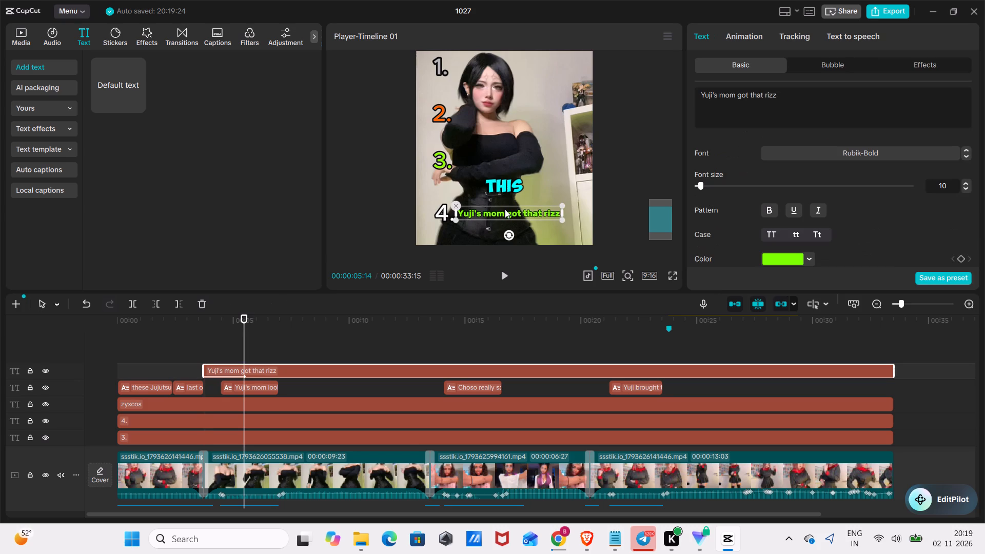
{"action": "left_click_drag", "start_coordinate": [505, 210], "coordinate": [495, 208]}
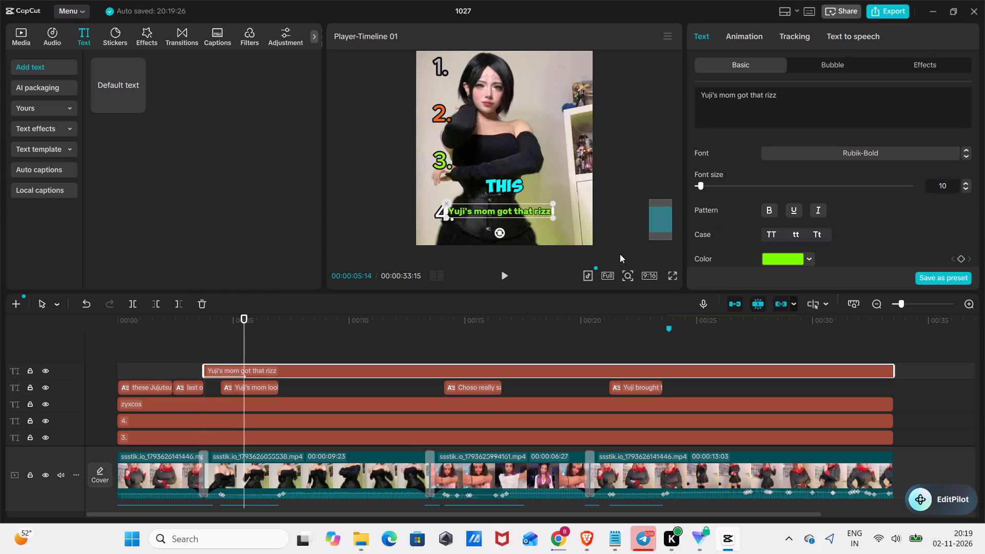
{"action": "left_click", "coordinate": [624, 273]}
{"action": "left_click", "coordinate": [626, 293]}
{"action": "scroll", "coordinate": [568, 138], "scroll_direction": "down", "scroll_amount": 4}
{"action": "left_click_drag", "start_coordinate": [506, 164], "coordinate": [518, 167]}
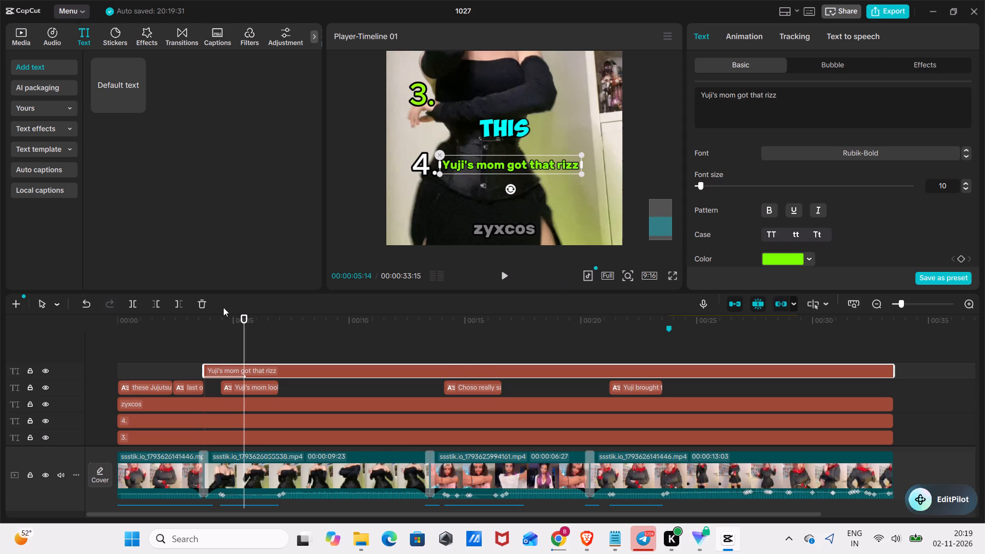
Split the "Yuji's mom got that rizz" text at 00:00:13:15, where the third clip begins.
{"action": "left_click_drag", "start_coordinate": [244, 326], "coordinate": [434, 377]}
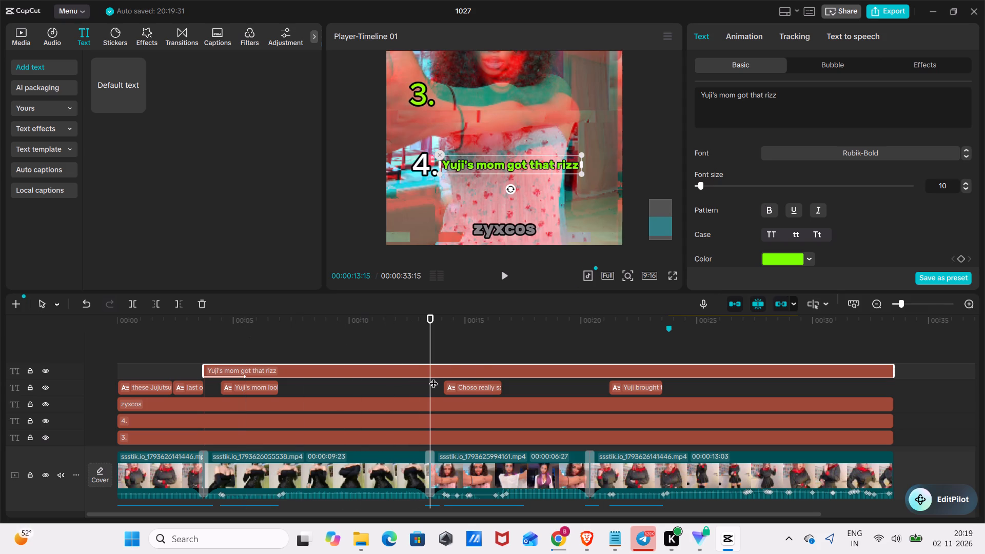
{"action": "left_click", "coordinate": [437, 365]}
{"action": "left_click", "coordinate": [134, 303]}
Duplicate the second part of the split text at the same time position and place the copy beside the number "3.".
{"action": "key", "text": "ctrl+c"}
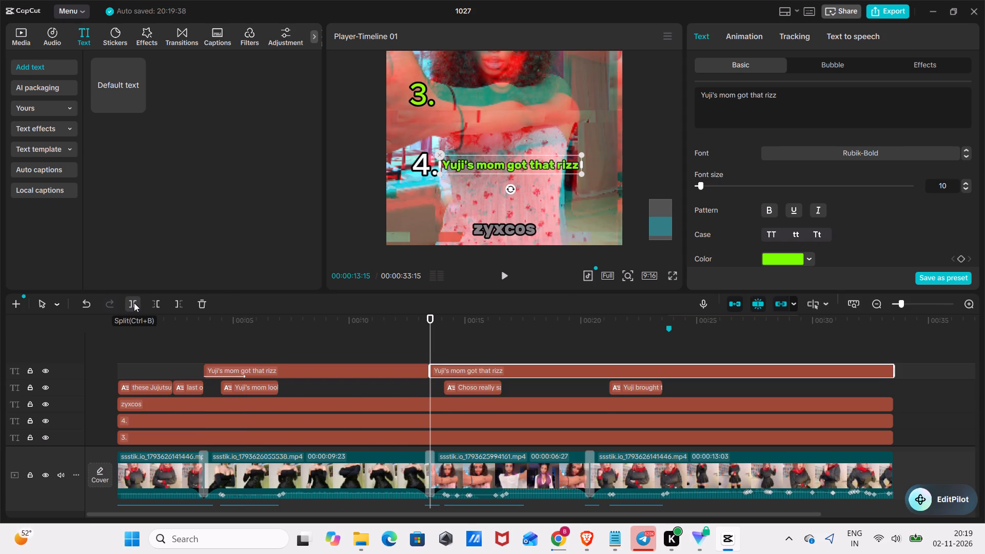
{"action": "key", "text": "ctrl+v"}
{"action": "left_click_drag", "start_coordinate": [525, 163], "coordinate": [518, 98]}
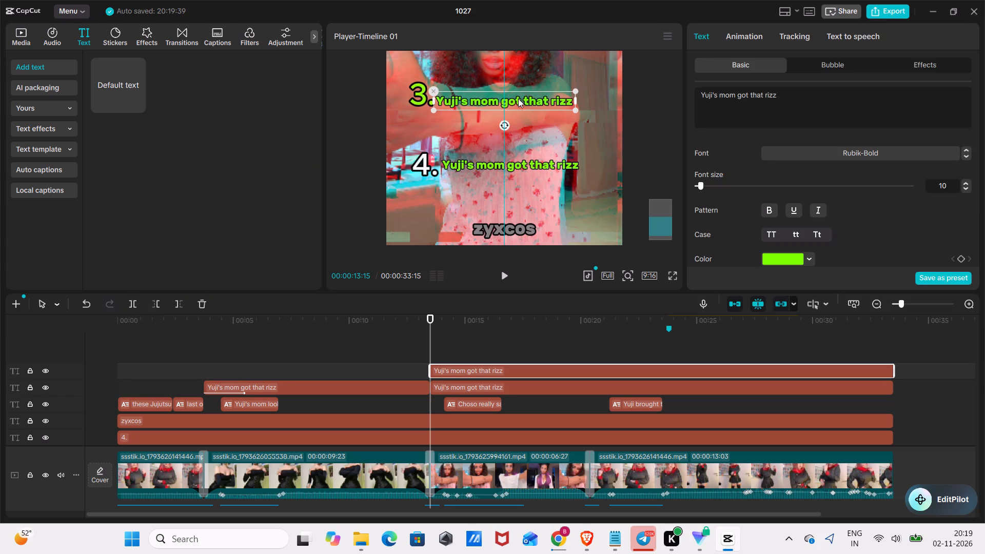
{"action": "left_click_drag", "start_coordinate": [518, 98], "coordinate": [519, 95]}
Replace the wording of the copied text beside "3." with "Bro is the ultimate big sis".
{"action": "left_click_drag", "start_coordinate": [817, 93], "coordinate": [654, 109]}
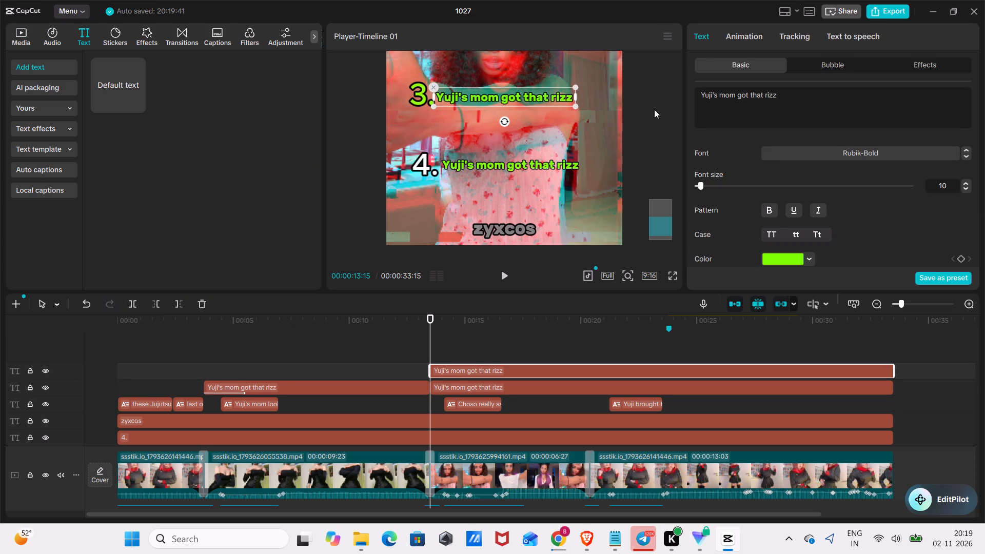
{"action": "left_click_drag", "start_coordinate": [654, 109], "coordinate": [696, 95]}
{"action": "key", "text": "BackSpace"}
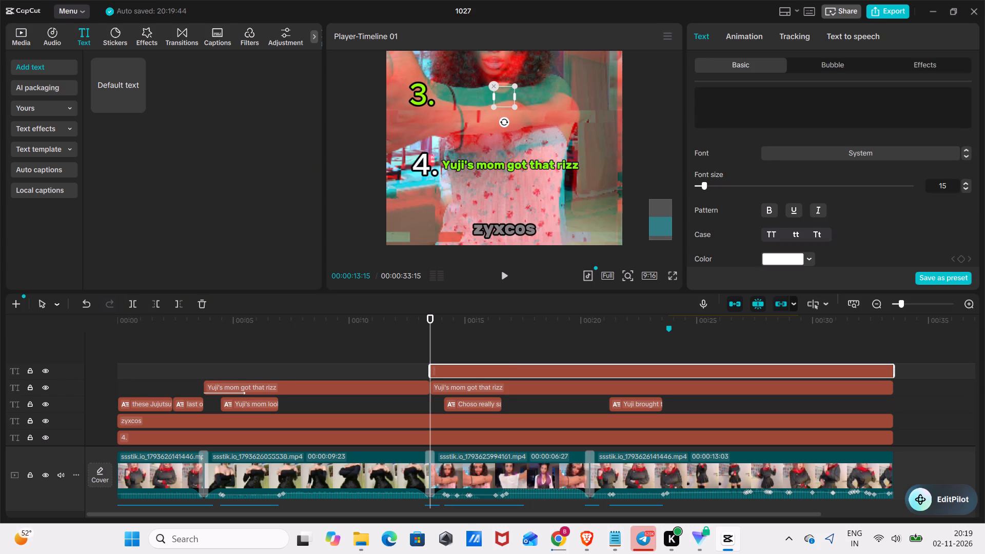
{"action": "type", "text": "ro"}
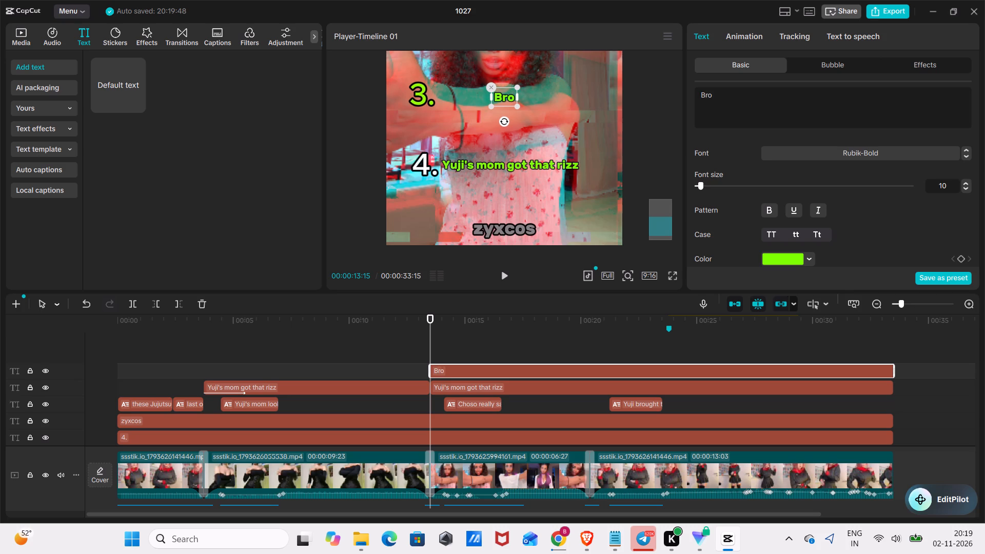
{"action": "key", "text": "space"}
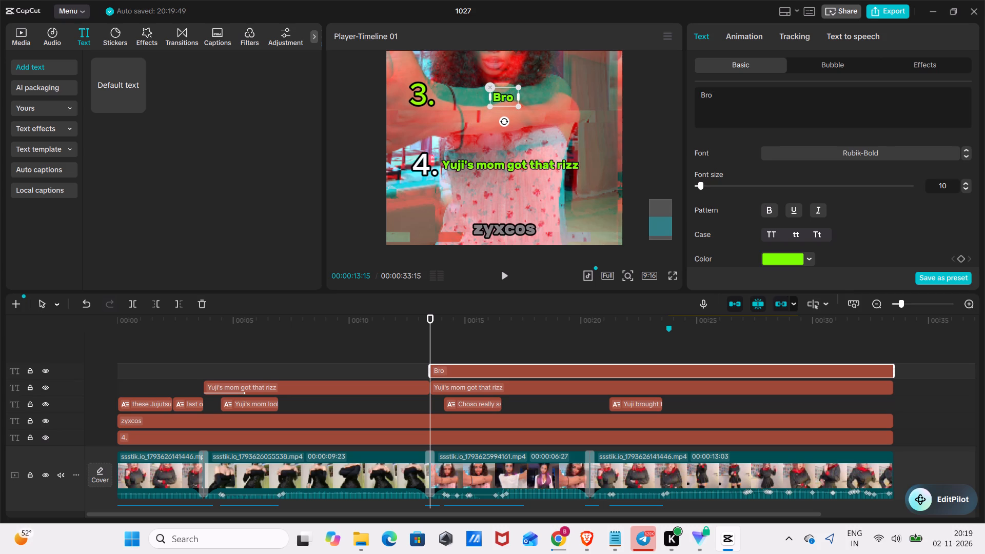
{"action": "type", "text": "is the"}
{"action": "key", "text": "space"}
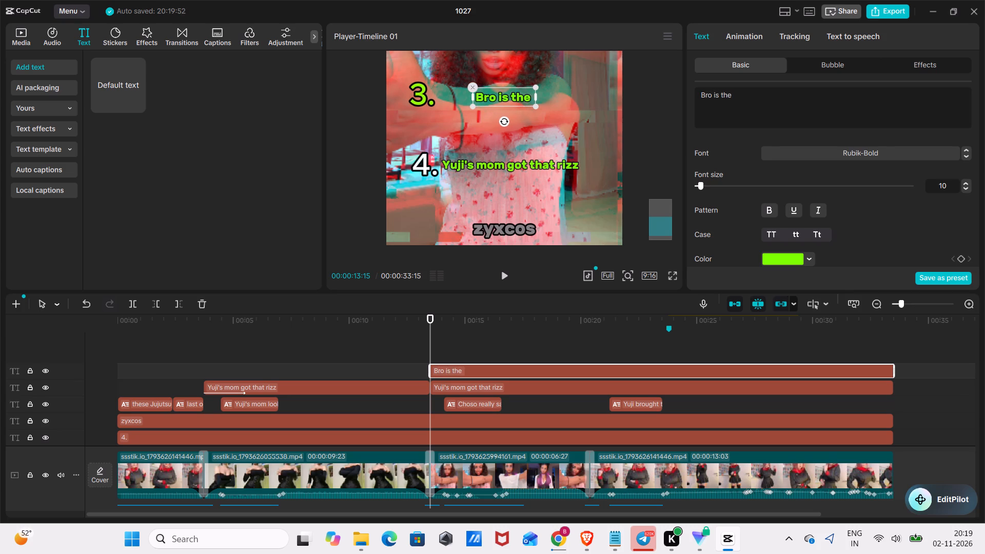
{"action": "key", "text": "u"}
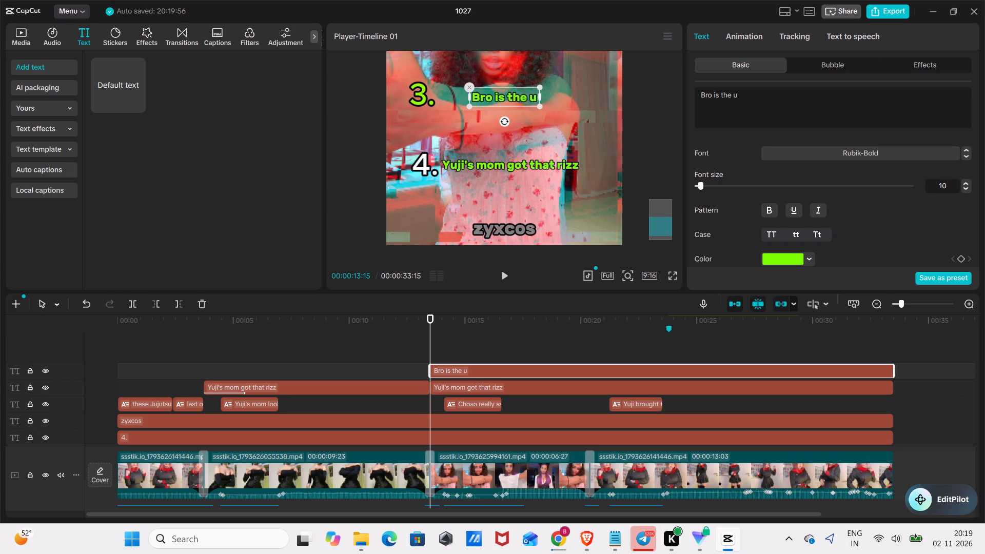
{"action": "type", "text": "lti"}
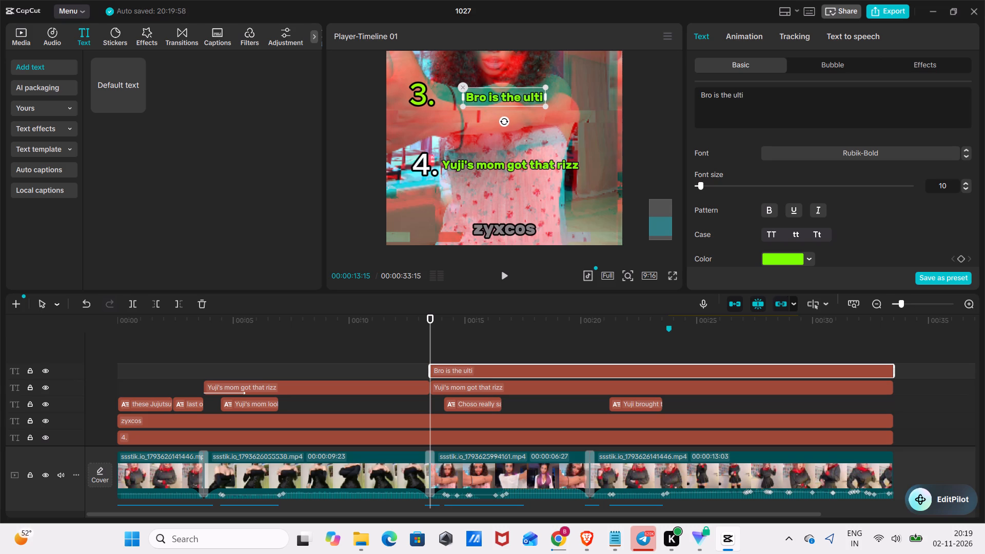
{"action": "type", "text": "mate"}
{"action": "key", "text": "space"}
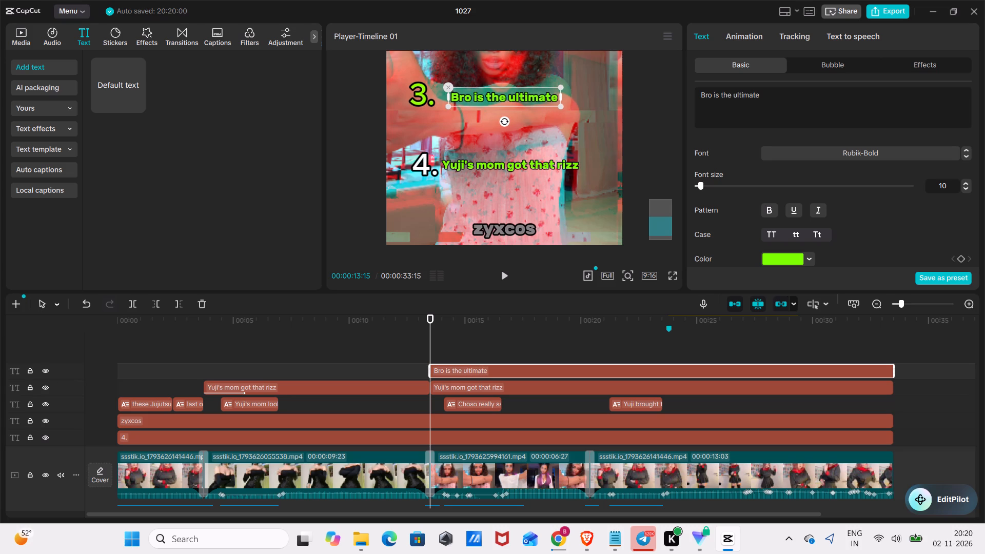
{"action": "type", "text": "big"}
{"action": "key", "text": "space"}
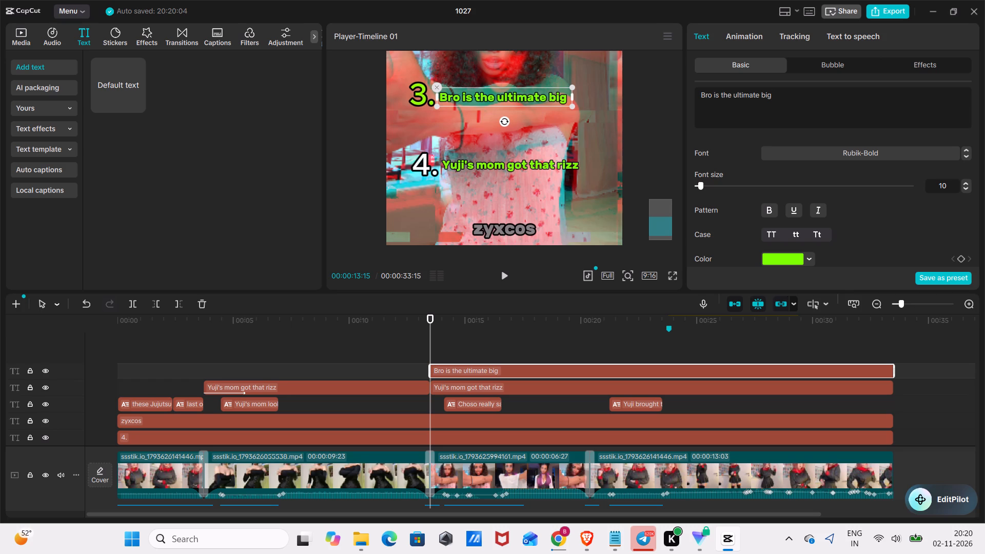
{"action": "type", "text": "sis"}
{"action": "key", "text": "space"}
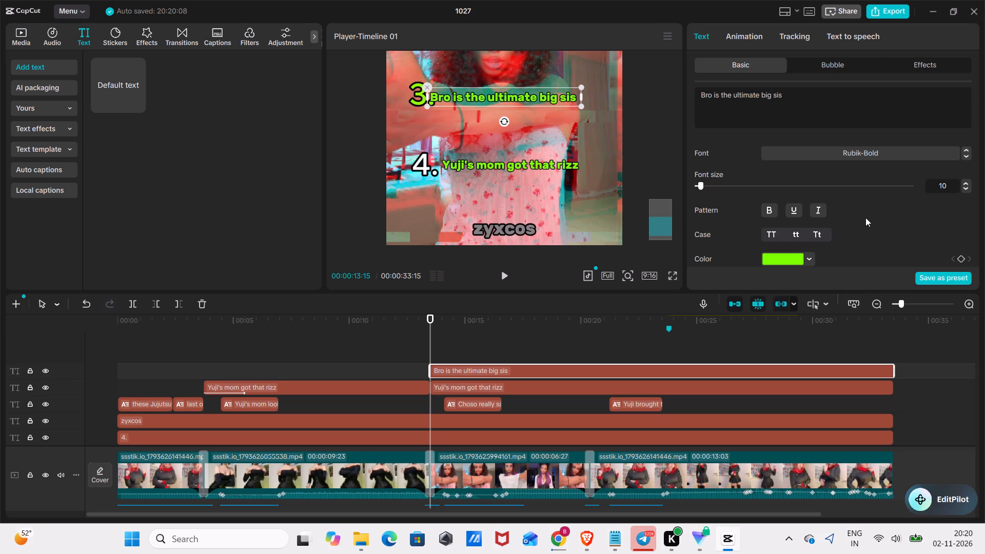
Change the "Bro is the ultimate big sis" text's fill colour to mint green 00FF96.
{"action": "left_click", "coordinate": [811, 260]}
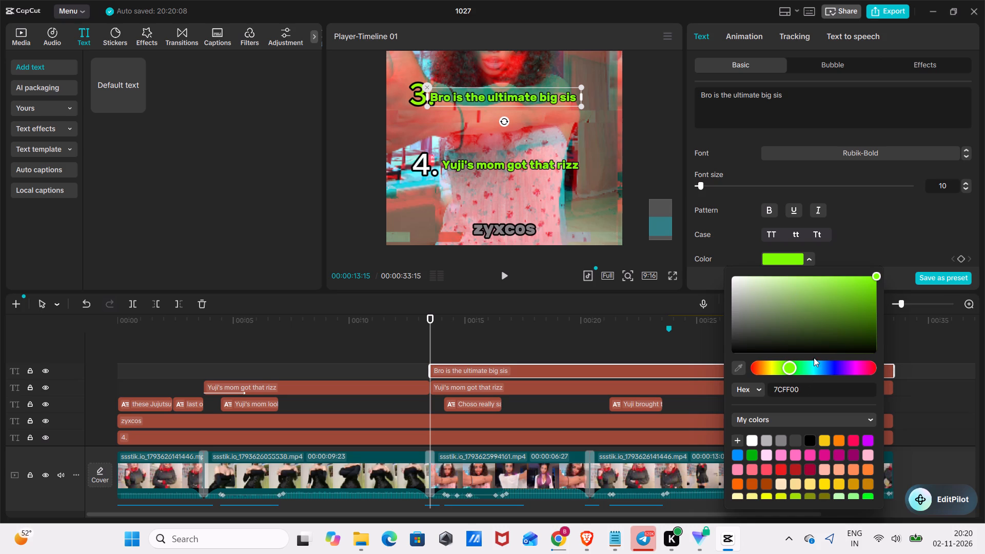
{"action": "left_click", "coordinate": [812, 370]}
{"action": "left_click", "coordinate": [813, 367]}
{"action": "left_click_drag", "start_coordinate": [873, 275], "coordinate": [924, 260]}
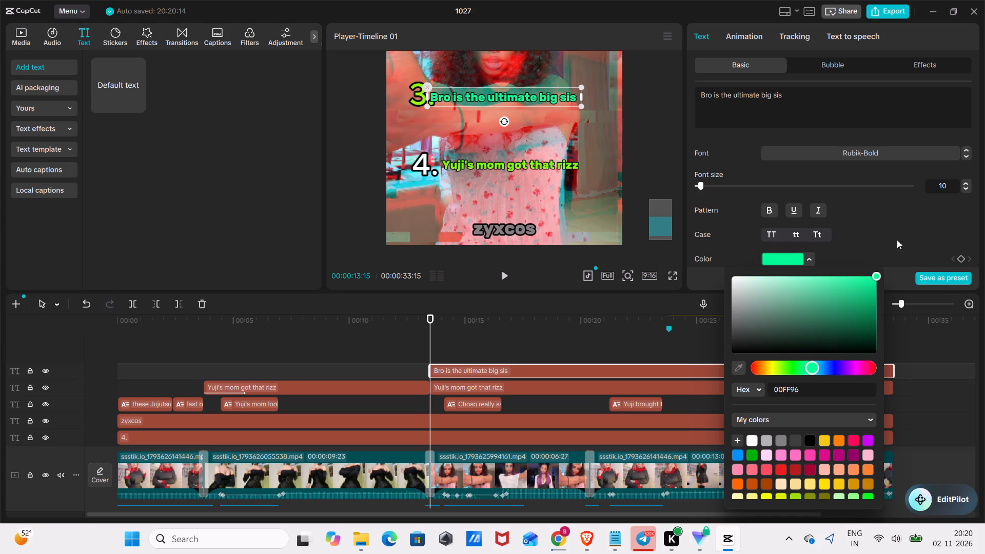
{"action": "left_click", "coordinate": [872, 111]}
{"action": "left_click", "coordinate": [754, 142]}
{"action": "left_click", "coordinate": [534, 116]}
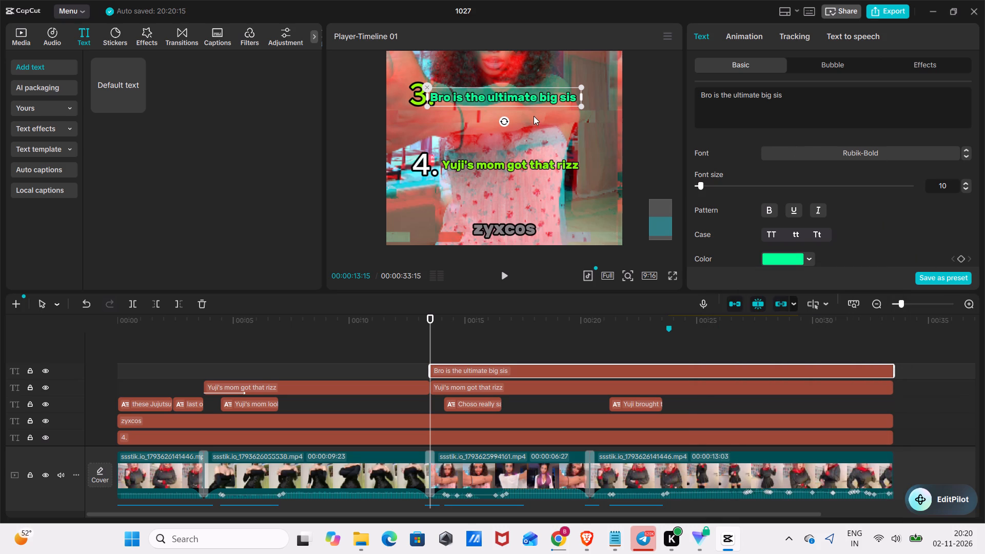
Apply the Typewriter entrance animation to the "Bro is the ultimate big sis" text with a duration of 1.5 s.
{"action": "left_click", "coordinate": [529, 97]}
{"action": "left_click", "coordinate": [530, 98]}
{"action": "left_click", "coordinate": [735, 33]}
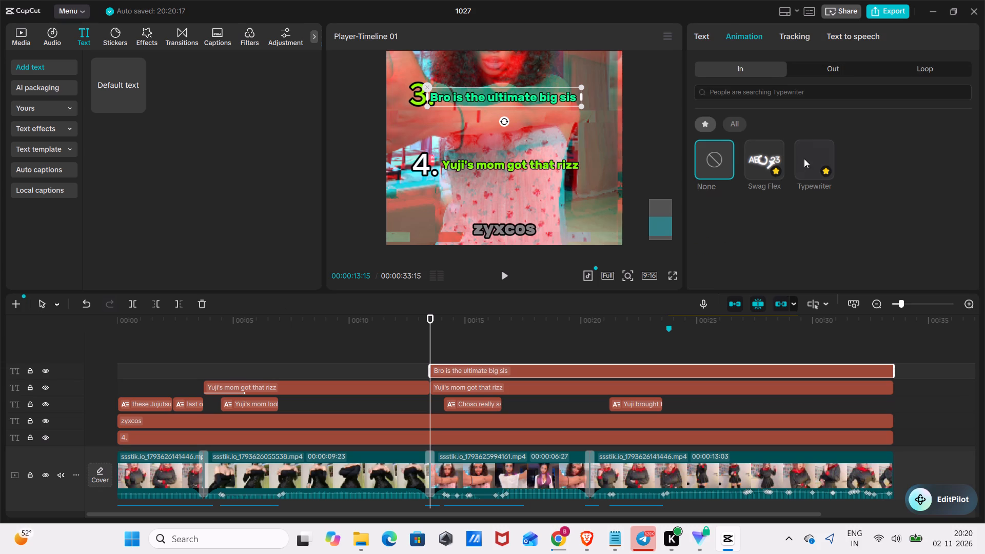
{"action": "left_click", "coordinate": [804, 159]}
{"action": "left_click", "coordinate": [799, 274]}
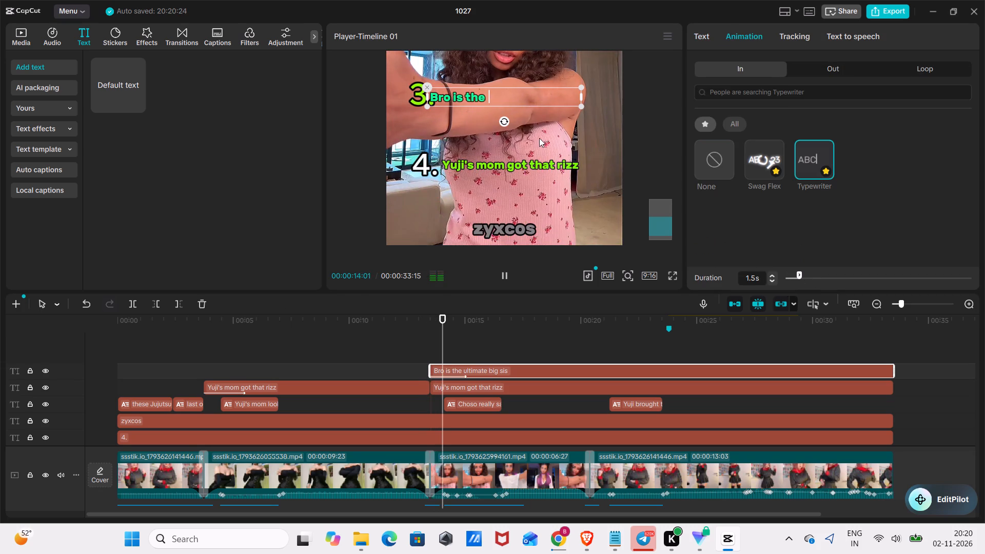
Shift the "Bro is the ultimate big sis" text slightly away from the number "3." and play back the result.
{"action": "left_click_drag", "start_coordinate": [482, 93], "coordinate": [488, 92]}
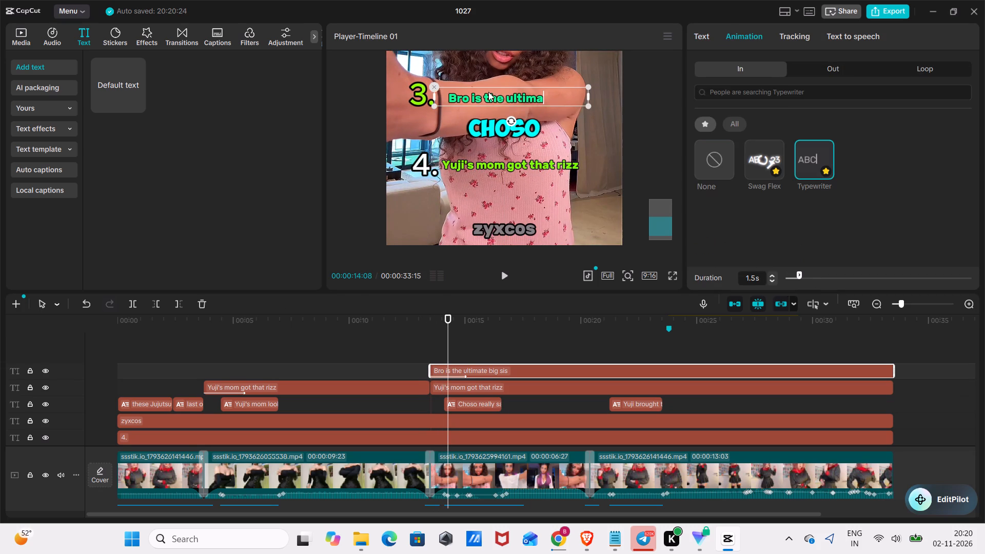
{"action": "left_click_drag", "start_coordinate": [488, 92], "coordinate": [489, 92]}
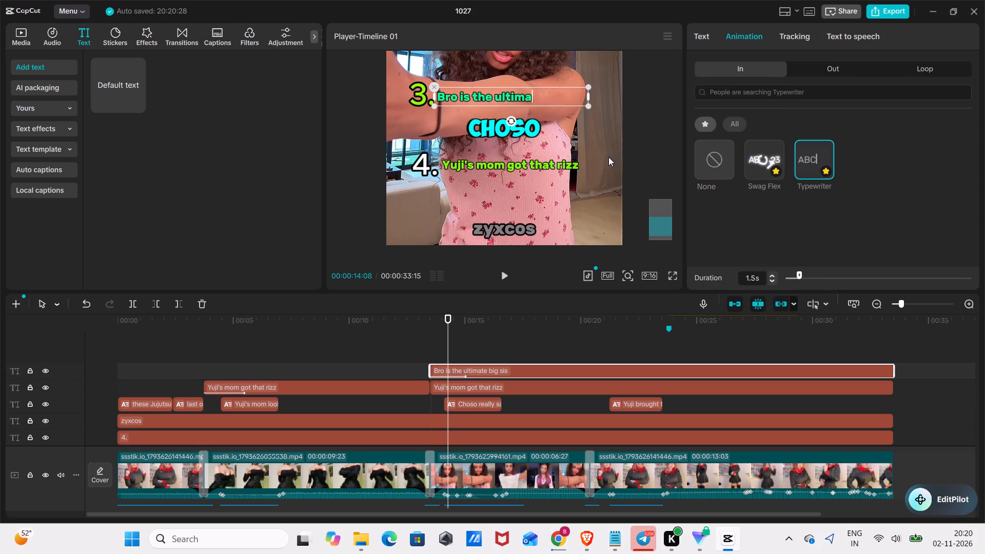
{"action": "left_click", "coordinate": [635, 137]}
{"action": "key", "text": "space"}
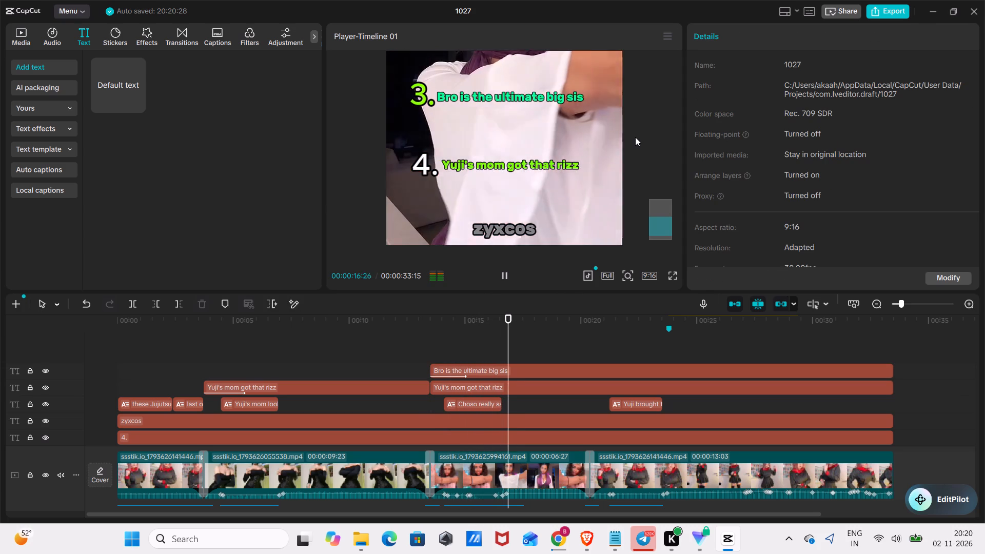
{"action": "key", "text": "space"}
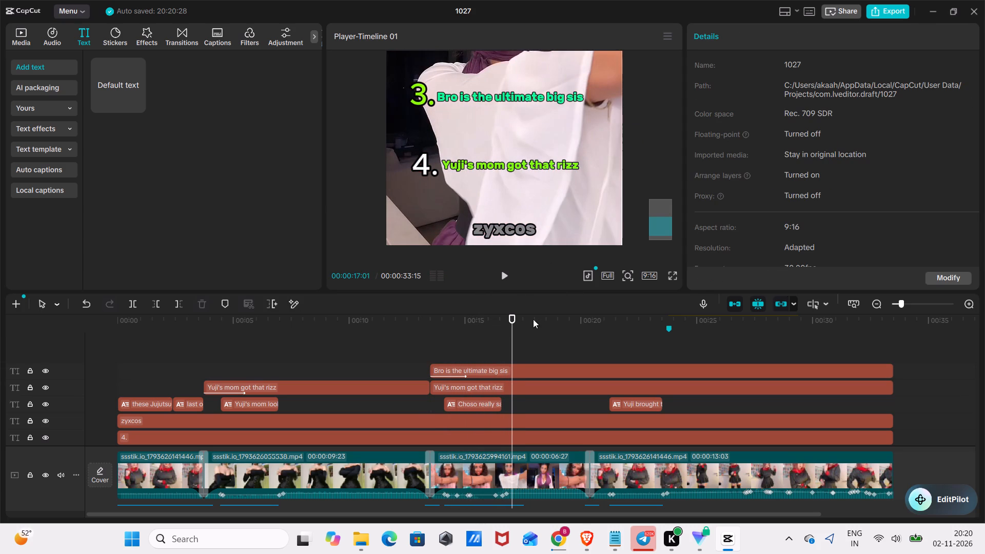
Split the "Bro is the ultimate big sis" text at 00:00:20:12, where the fourth clip begins.
{"action": "left_click_drag", "start_coordinate": [511, 321], "coordinate": [590, 345]}
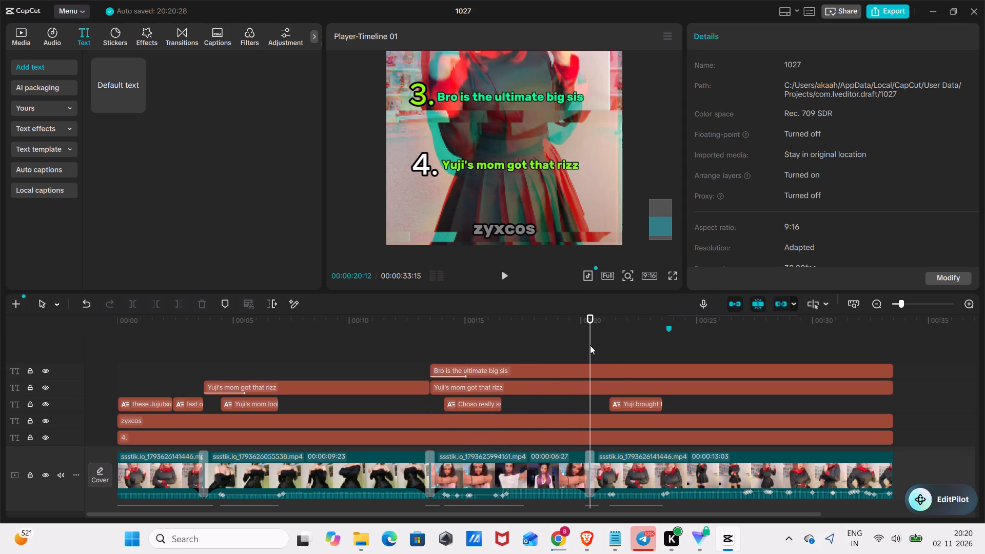
{"action": "left_click", "coordinate": [613, 372]}
{"action": "left_click", "coordinate": [137, 303]}
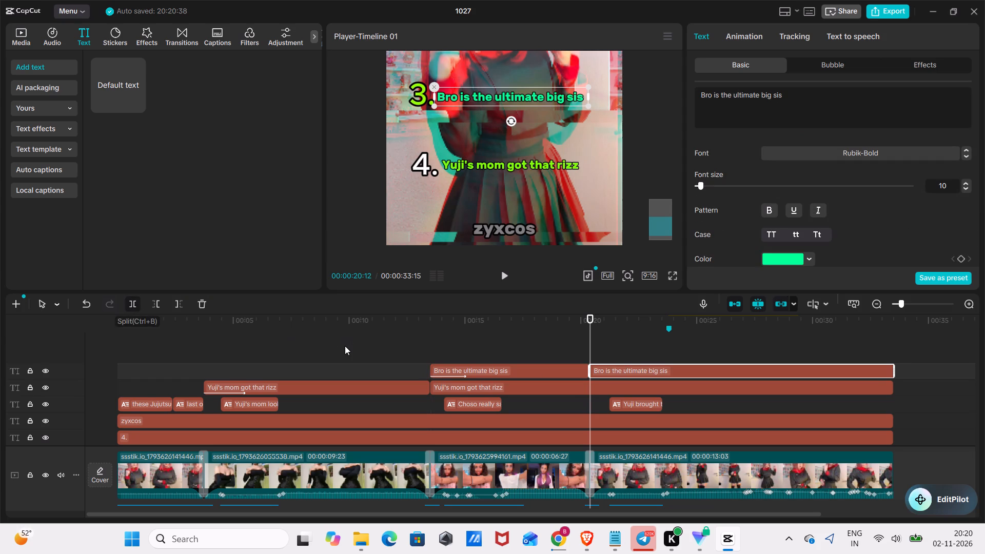
Duplicate the second part of the split text at the same time position and place the copy beside the number "2.".
{"action": "key", "text": "ctrl+c"}
{"action": "key", "text": "ctrl+v"}
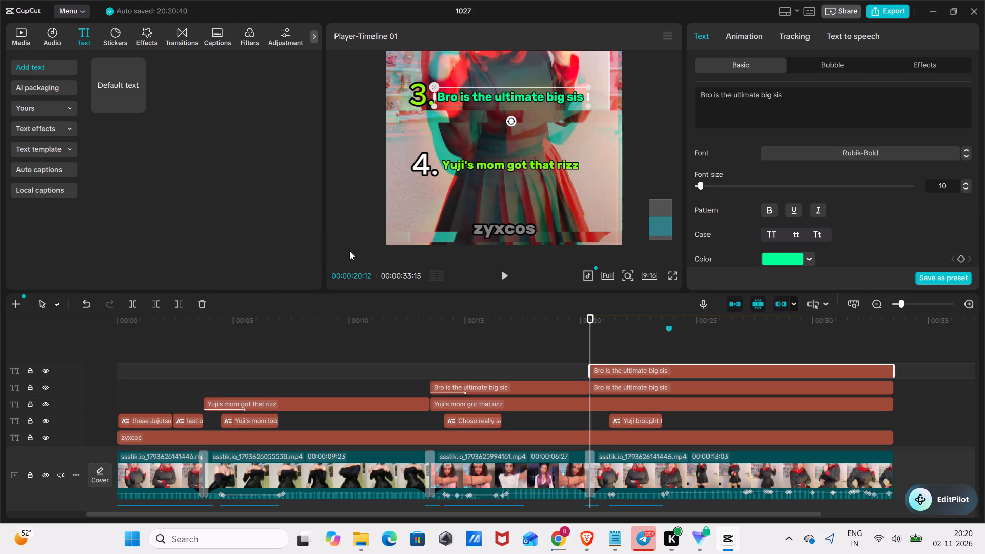
{"action": "scroll", "coordinate": [499, 115], "scroll_direction": "up", "scroll_amount": 3}
{"action": "left_click_drag", "start_coordinate": [498, 148], "coordinate": [495, 89]}
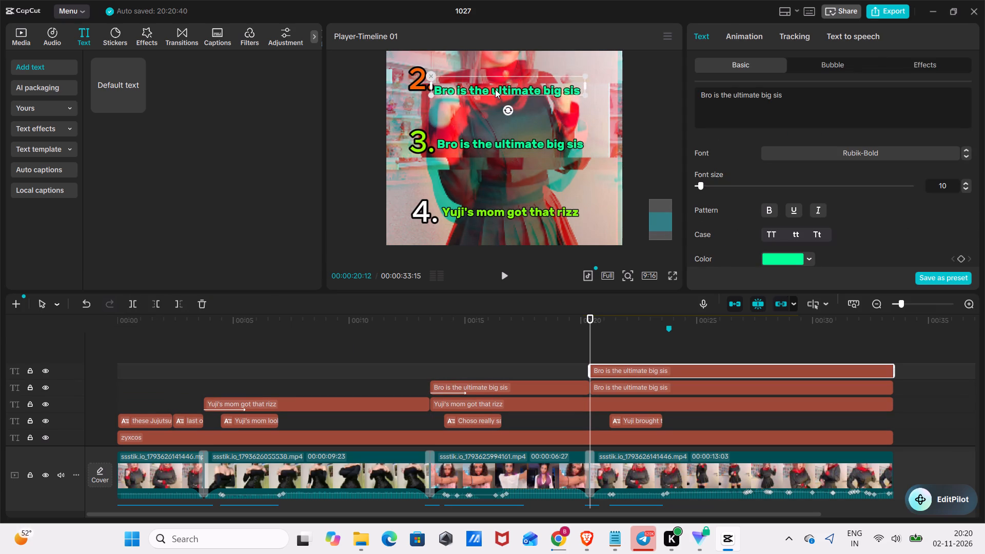
{"action": "left_click_drag", "start_coordinate": [495, 89], "coordinate": [498, 81]}
Replace the wording of the copied text beside "2." with "our sis... really him".
{"action": "left_click_drag", "start_coordinate": [824, 88], "coordinate": [794, 84]}
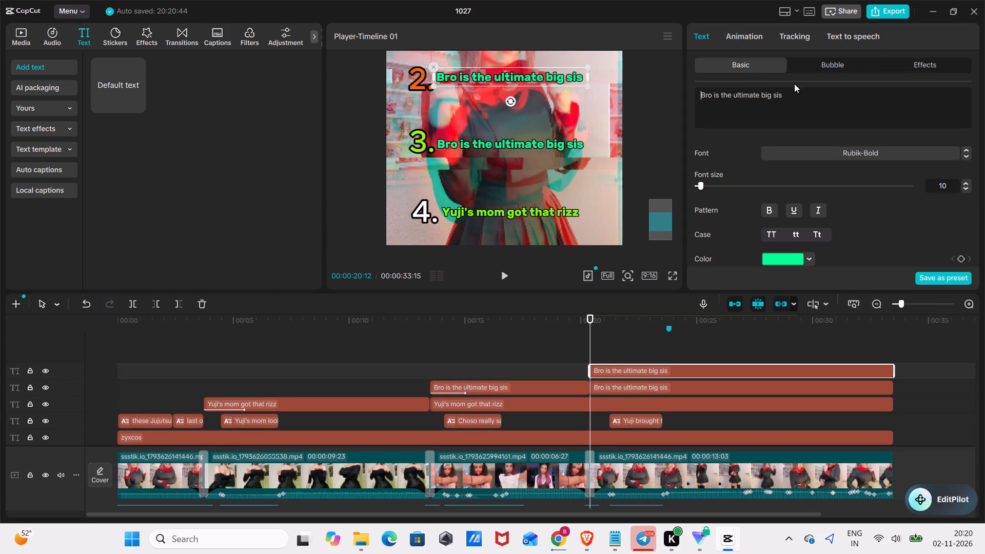
{"action": "left_click_drag", "start_coordinate": [794, 84], "coordinate": [646, 84]}
{"action": "left_click_drag", "start_coordinate": [804, 91], "coordinate": [645, 81]}
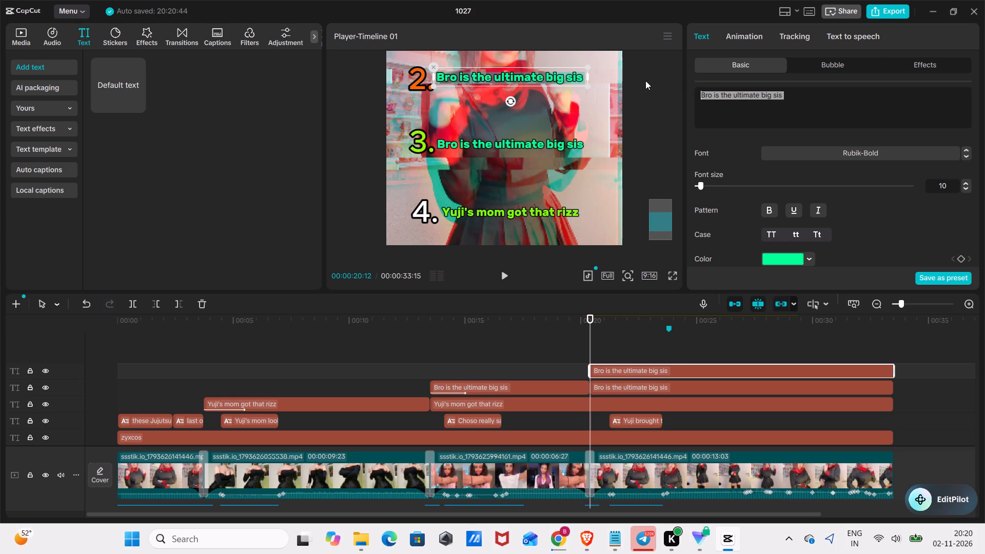
{"action": "key", "text": "BackSpace"}
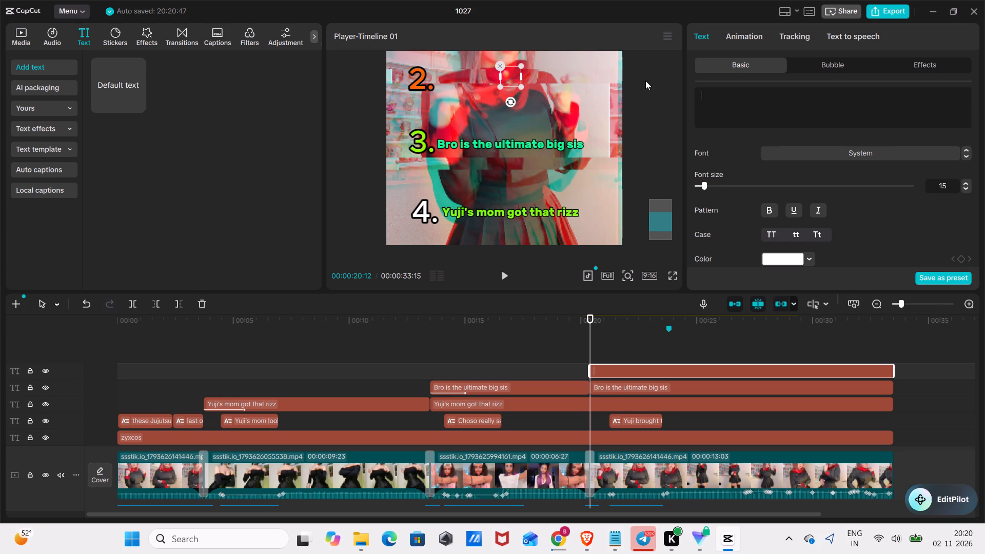
{"action": "type", "text": "our"}
{"action": "key", "text": "space"}
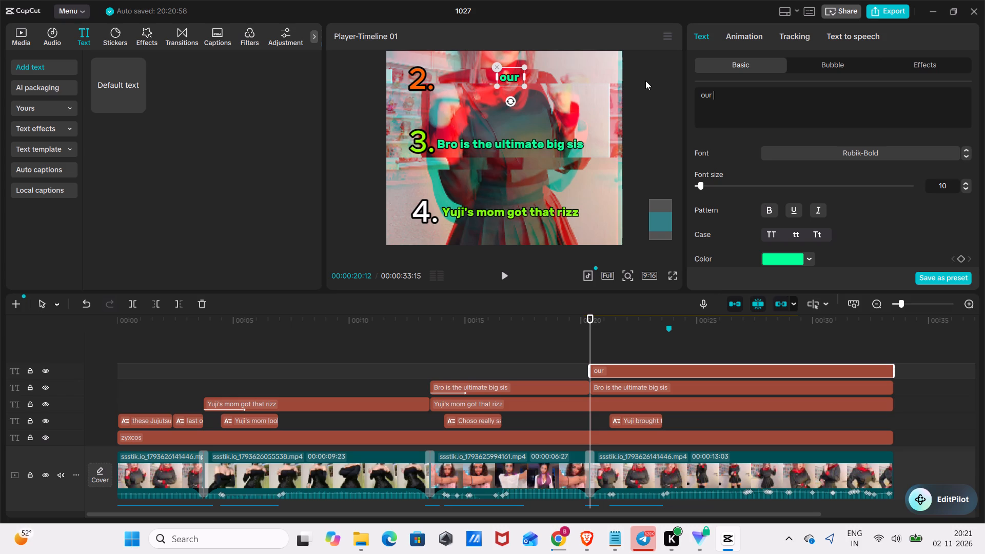
{"action": "type", "text": "ss"}
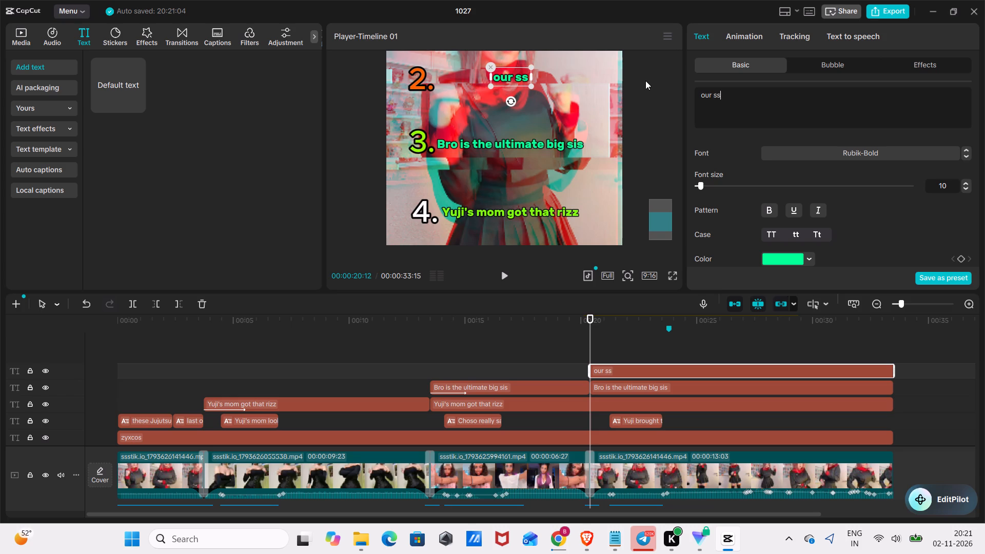
{"action": "key", "text": "BackSpace"}
{"action": "type", "text": "is..."}
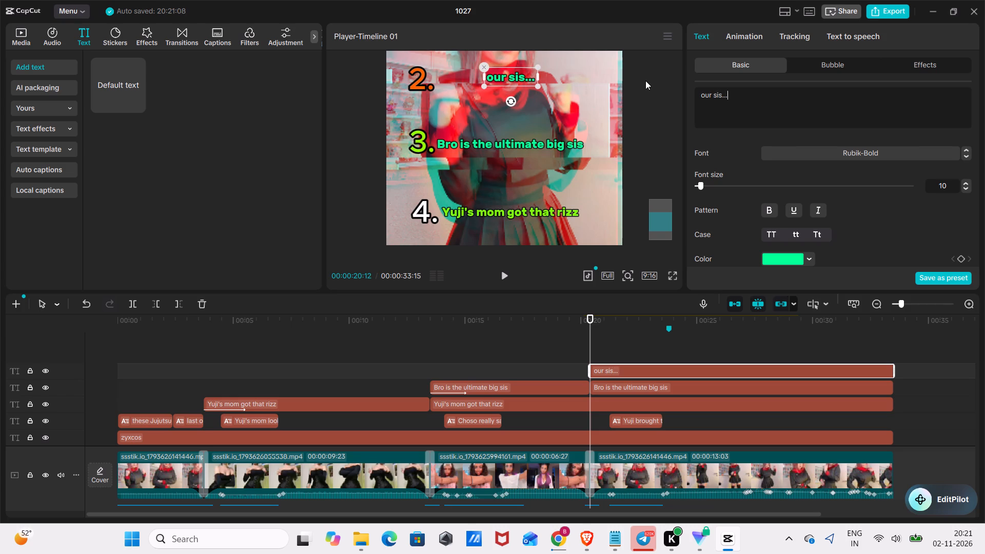
{"action": "key", "text": "space"}
{"action": "type", "text": "re"}
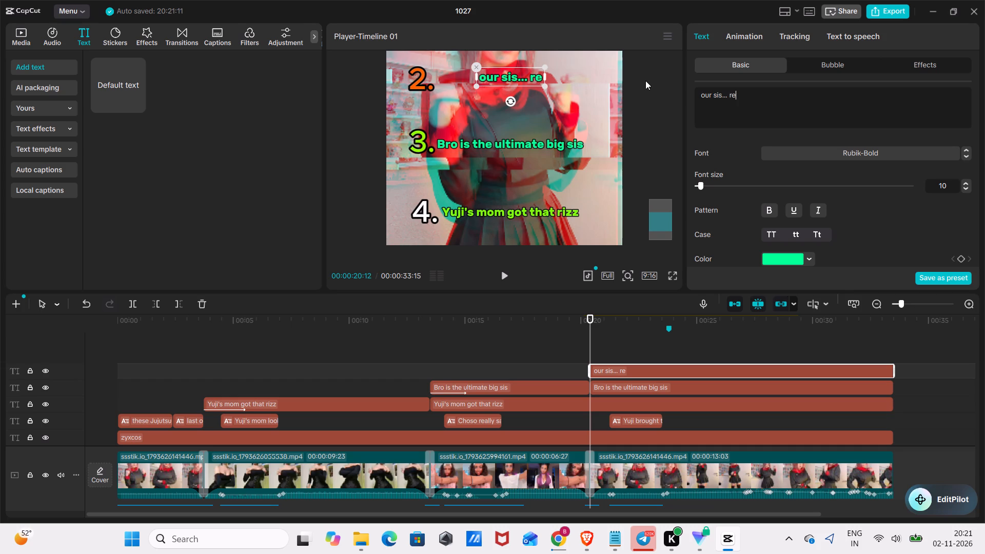
{"action": "type", "text": "ally"}
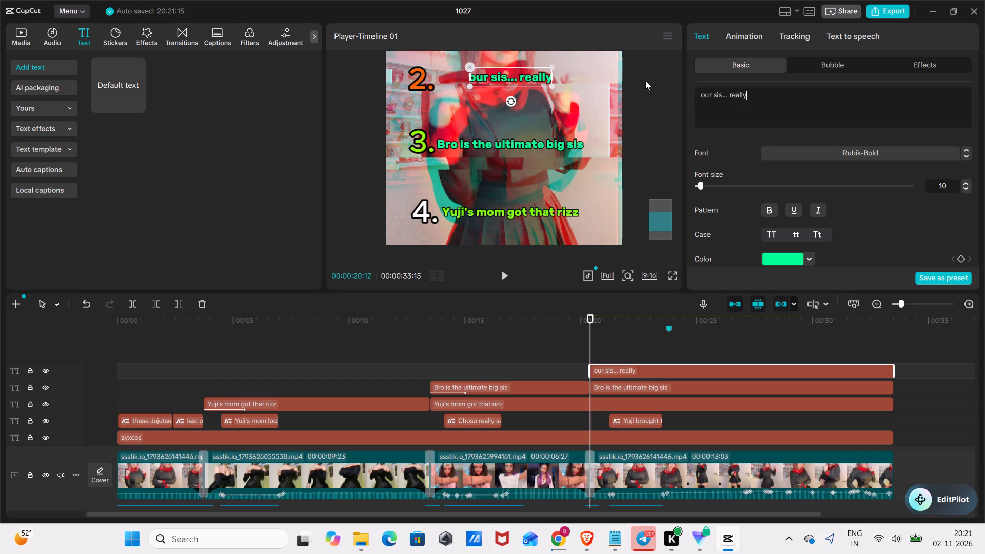
{"action": "key", "text": "space"}
{"action": "type", "text": "him"}
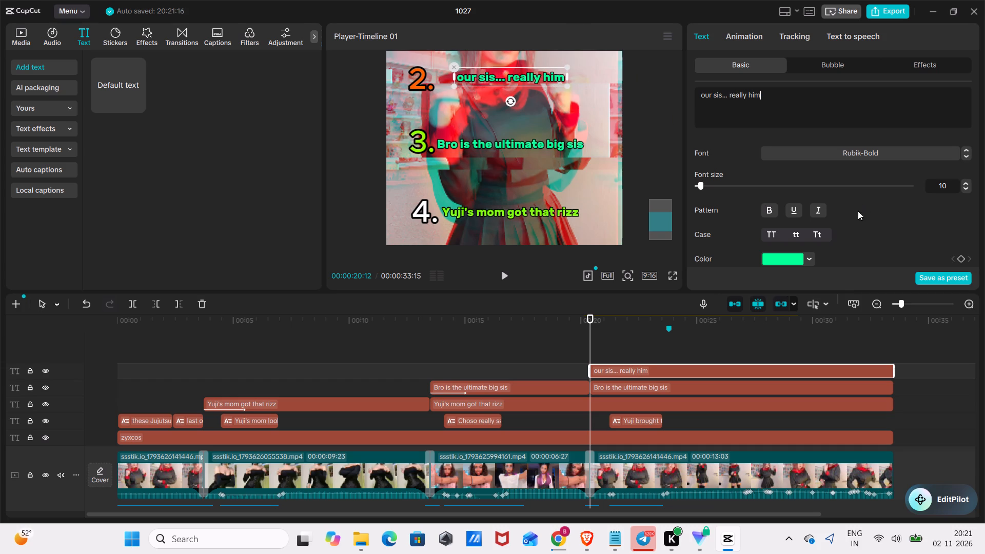
Change the "our sis... really him" text's fill colour to magenta FF00AC.
{"action": "left_click", "coordinate": [807, 256]}
{"action": "left_click_drag", "start_coordinate": [849, 368], "coordinate": [878, 370]}
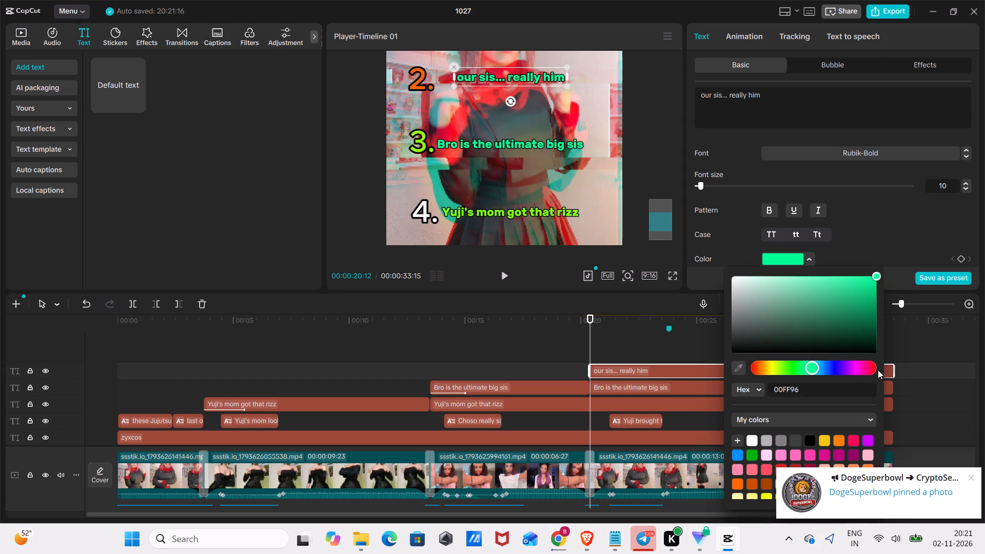
{"action": "left_click_drag", "start_coordinate": [878, 370], "coordinate": [879, 370]}
{"action": "left_click", "coordinate": [873, 369]}
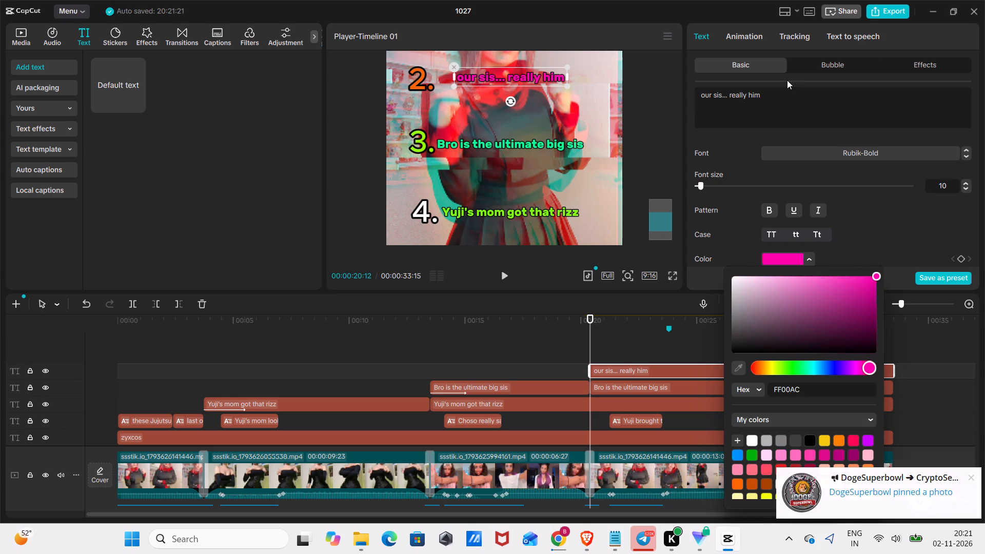
Apply the Typewriter entrance animation to the "our sis... really him" text with a duration of 1.2 s.
{"action": "left_click", "coordinate": [759, 35]}
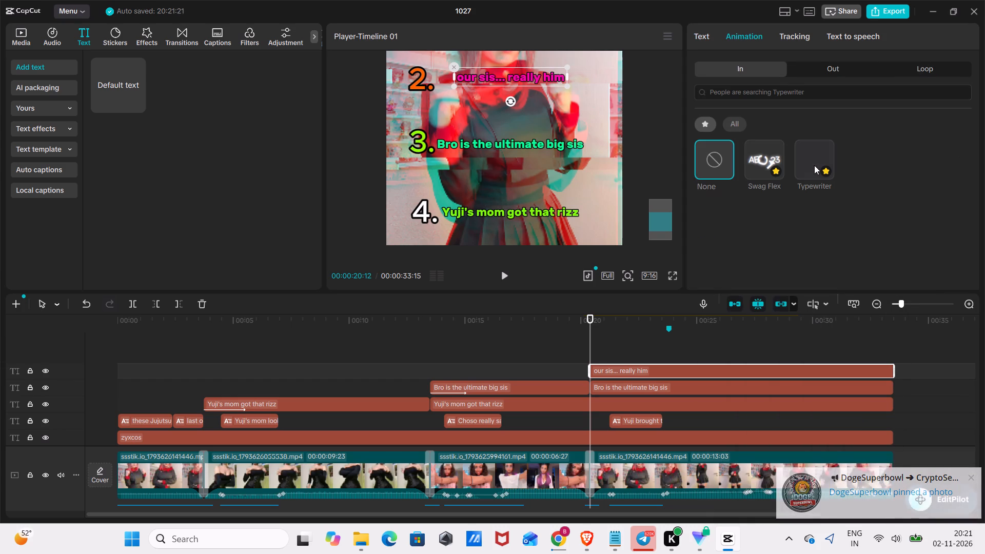
{"action": "left_click", "coordinate": [814, 165]}
{"action": "left_click", "coordinate": [803, 273]}
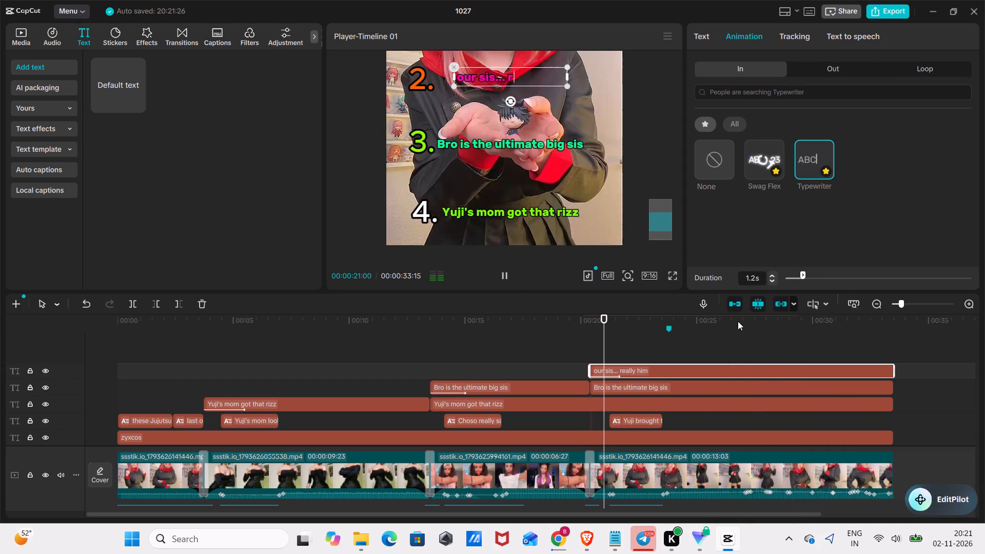
Set the stroke thickness of the "our sis... really him" text to 33.
{"action": "left_click", "coordinate": [702, 34]}
{"action": "scroll", "coordinate": [745, 199], "scroll_direction": "down", "scroll_amount": 9}
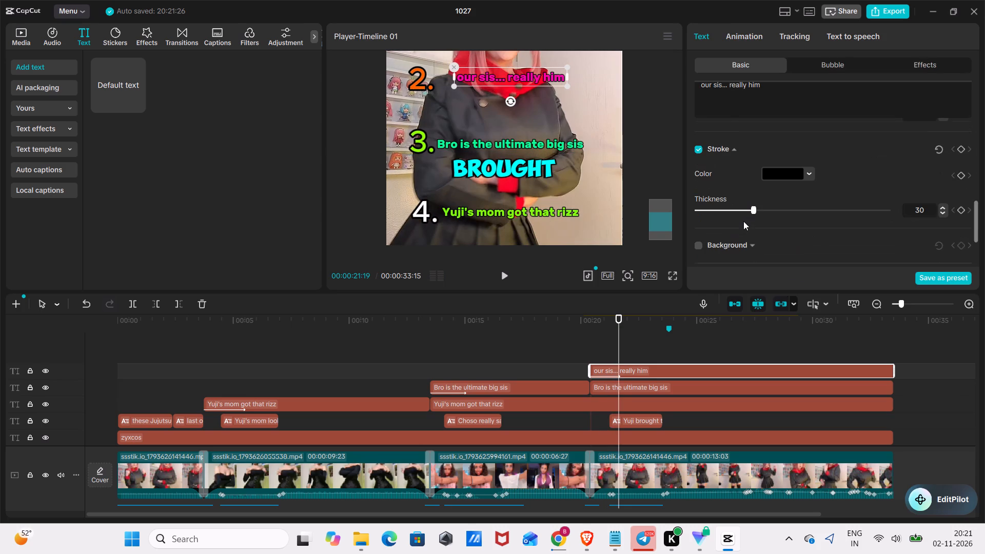
{"action": "left_click", "coordinate": [759, 207]}
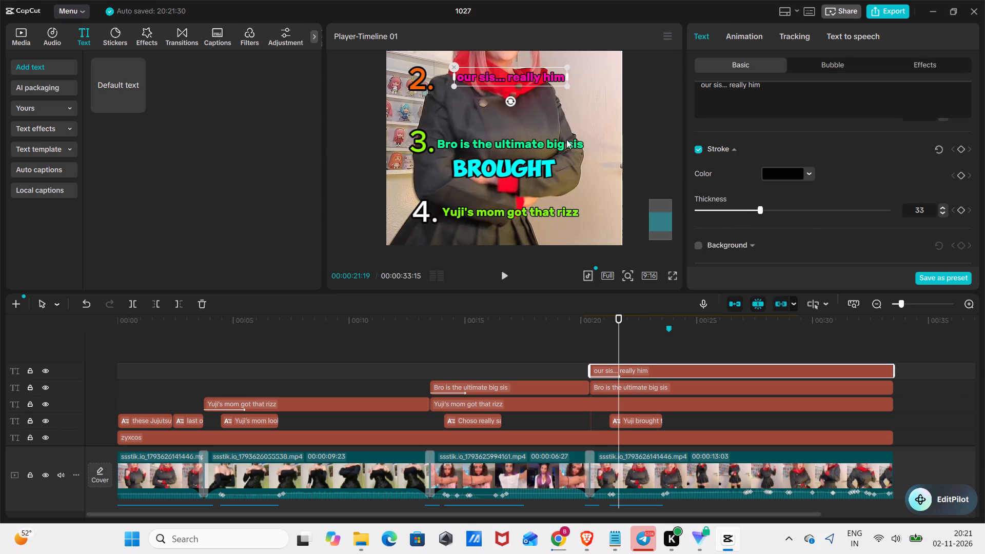
Move the "our sis... really him" text closer to the number "2." and level with it.
{"action": "left_click_drag", "start_coordinate": [507, 74], "coordinate": [491, 75]}
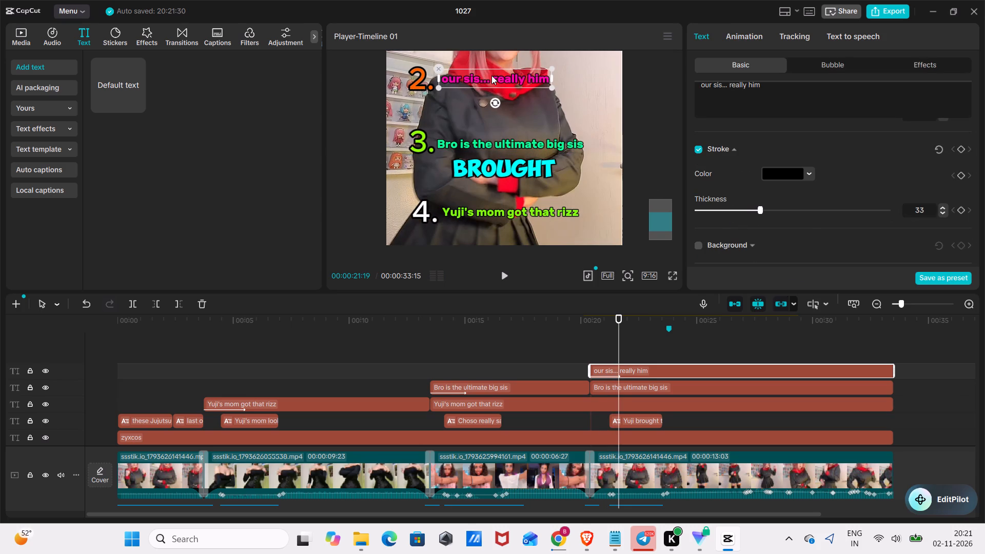
{"action": "left_click_drag", "start_coordinate": [491, 75], "coordinate": [490, 75]}
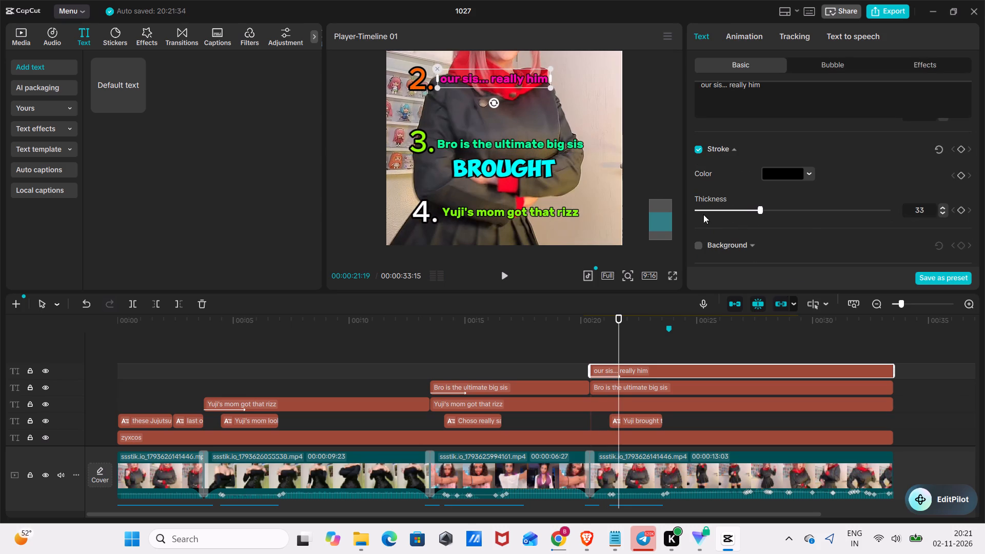
Add a default text at 00:00:03:29, at the start of the second clip.
{"action": "left_click_drag", "start_coordinate": [616, 320], "coordinate": [568, 329]}
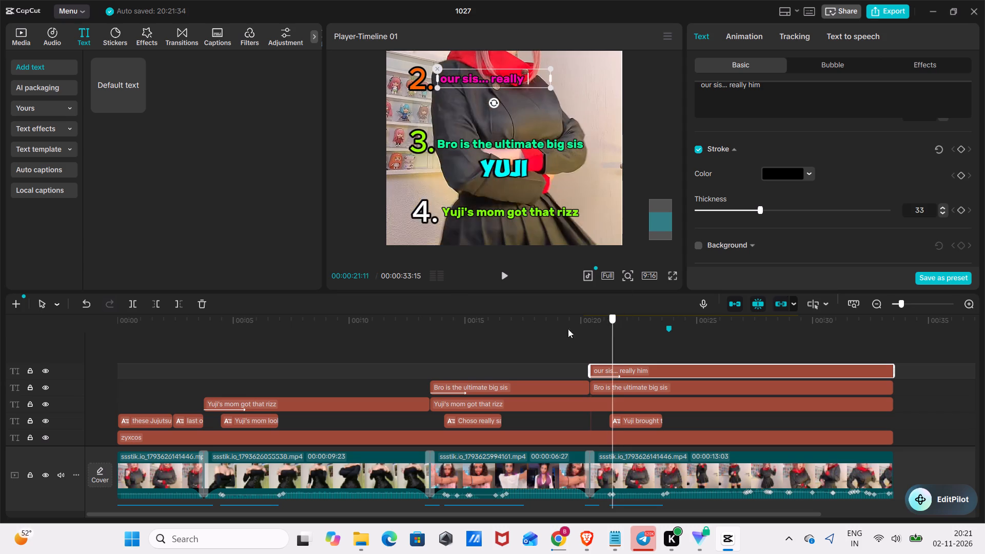
{"action": "left_click_drag", "start_coordinate": [568, 329], "coordinate": [208, 416]}
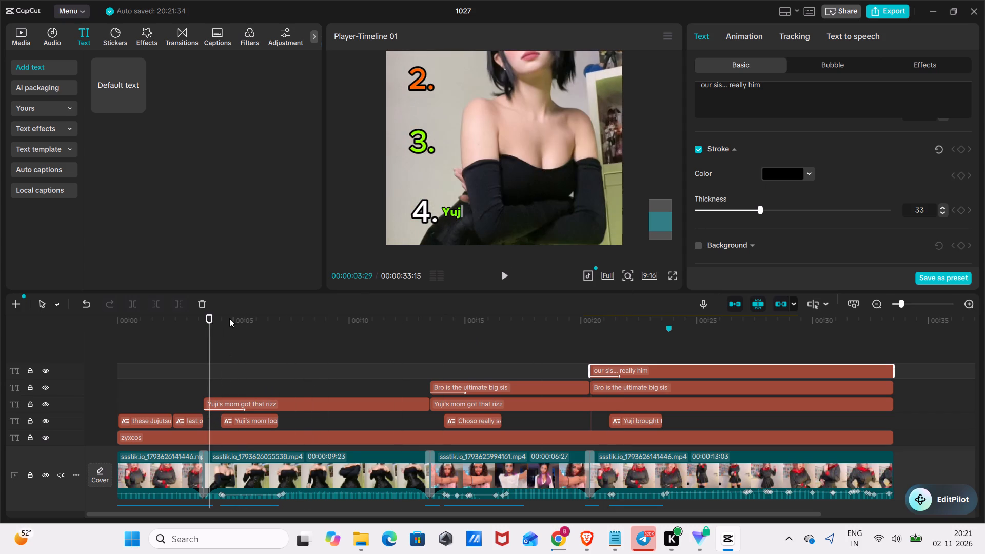
{"action": "scroll", "coordinate": [231, 313], "scroll_direction": "up", "scroll_amount": 3}
{"action": "left_click", "coordinate": [896, 305]}
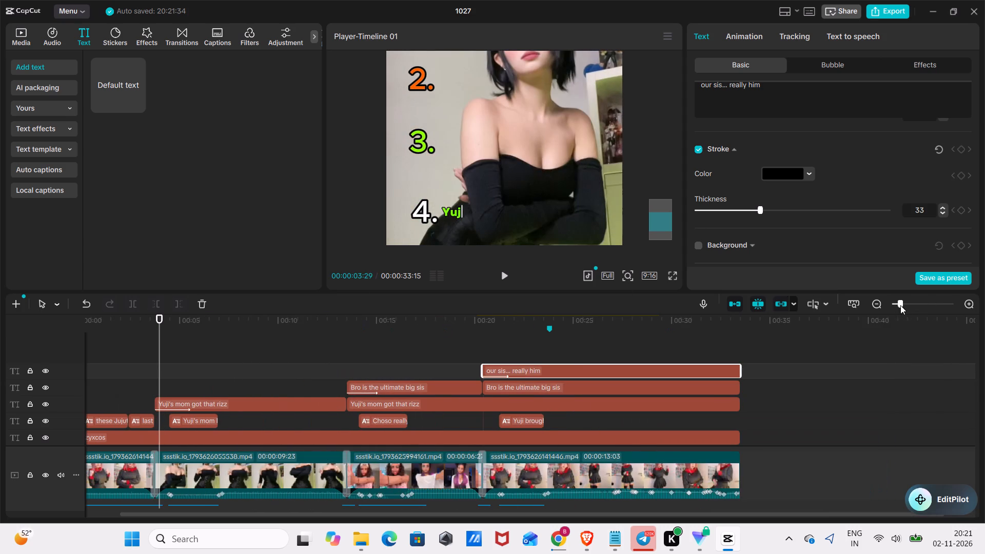
{"action": "left_click", "coordinate": [916, 307]}
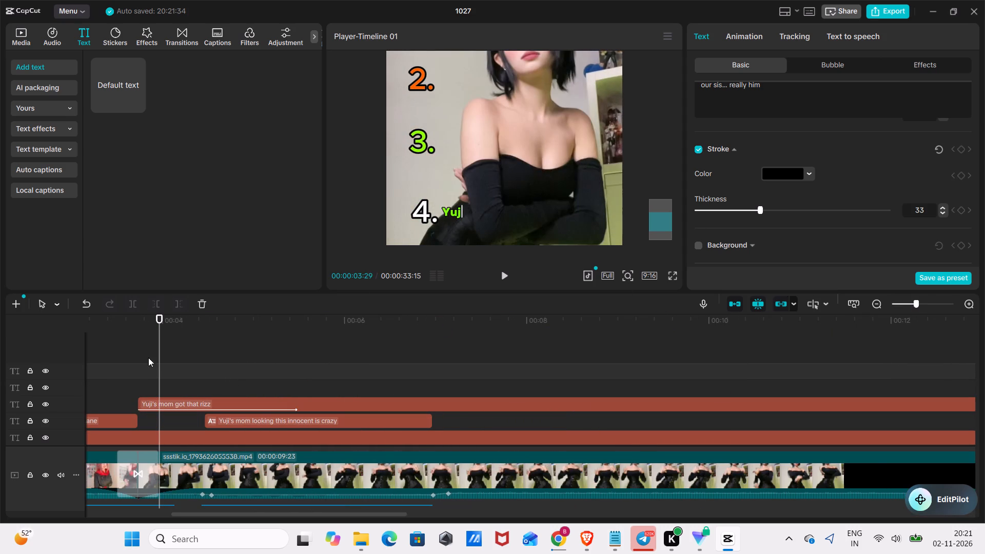
{"action": "left_click", "coordinate": [136, 104]}
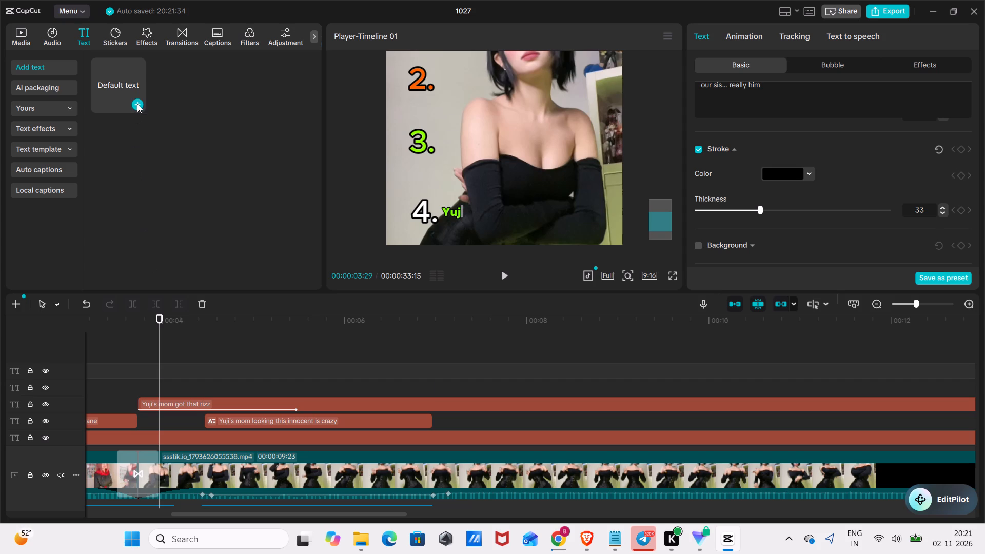
{"action": "left_click", "coordinate": [771, 71]}
{"action": "left_click_drag", "start_coordinate": [755, 88], "coordinate": [605, 81]}
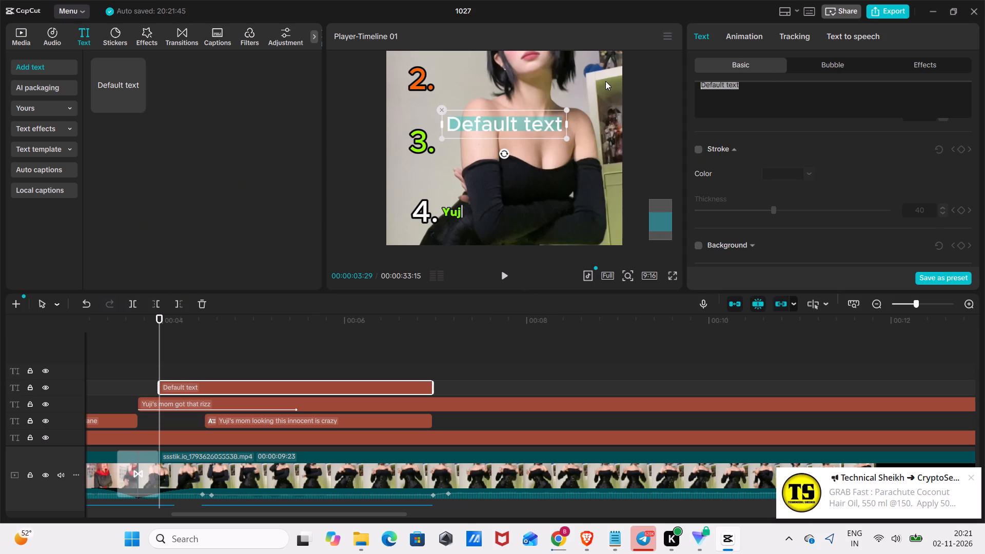
{"action": "left_click_drag", "start_coordinate": [605, 81], "coordinate": [604, 81]}
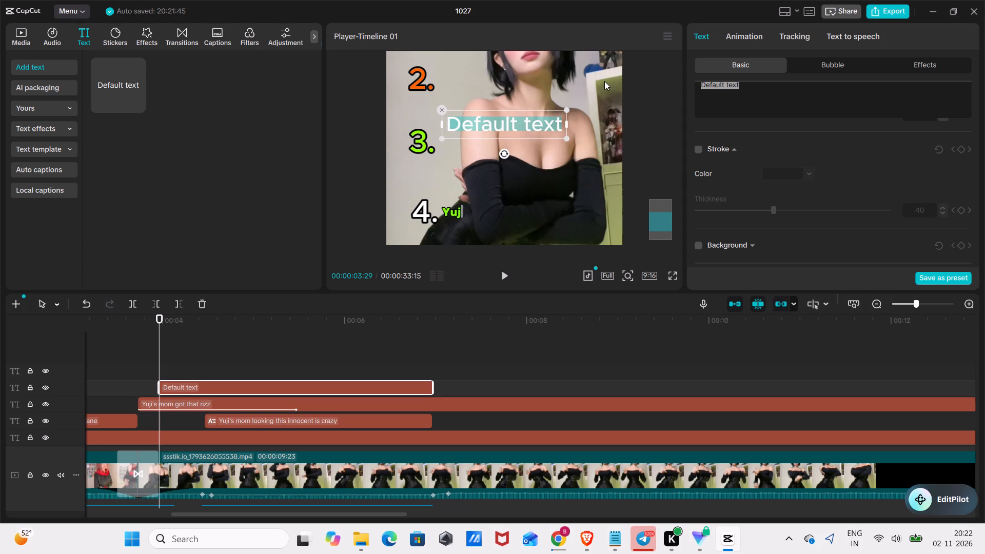
{"action": "key", "text": "BackSpace"}
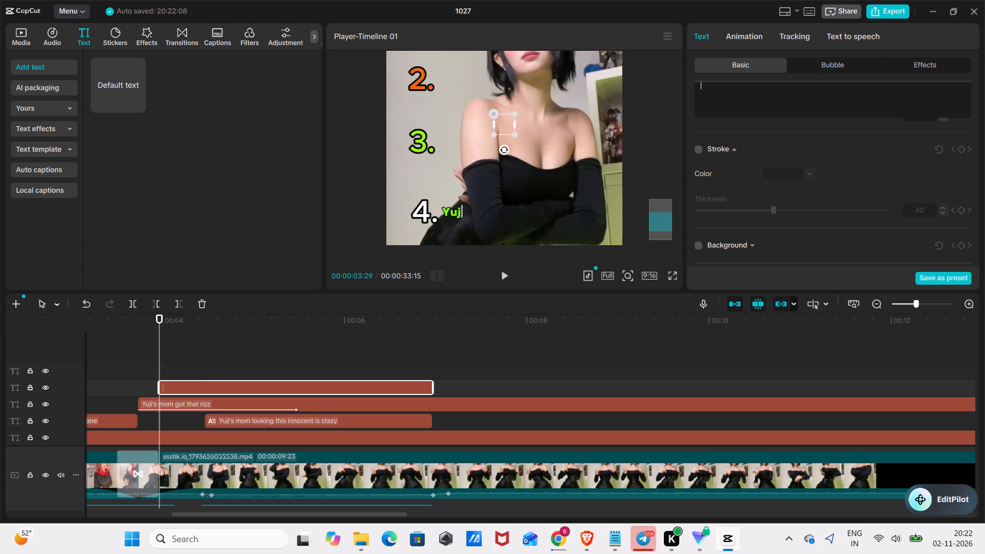
{"action": "key", "text": "shift+at"}
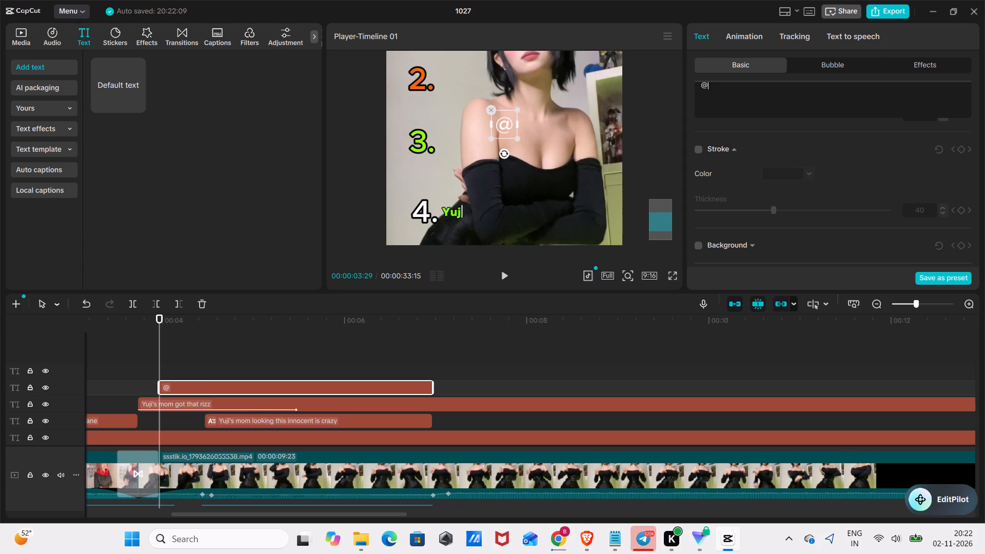
{"action": "key", "text": "space"}
{"action": "type", "text": "ca"}
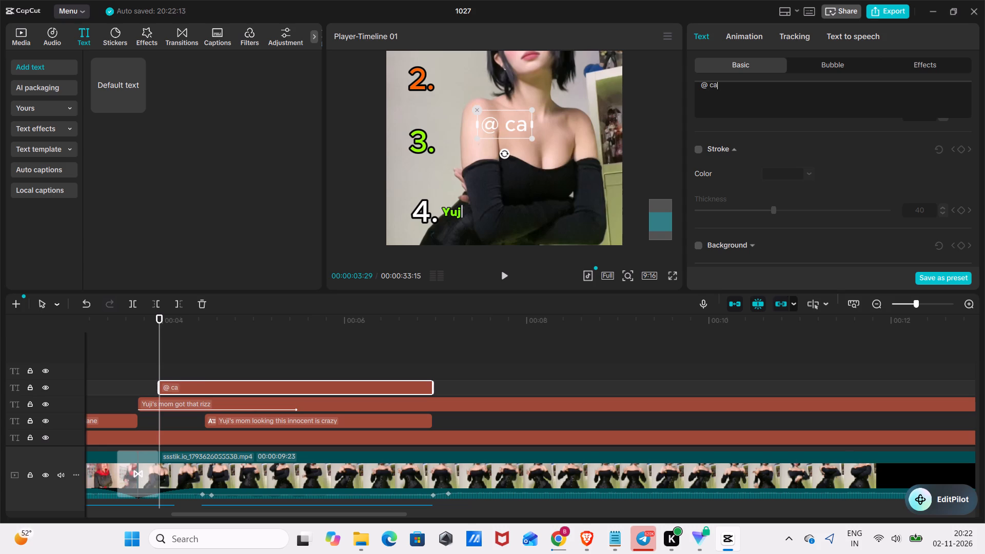
{"action": "key", "text": "r"}
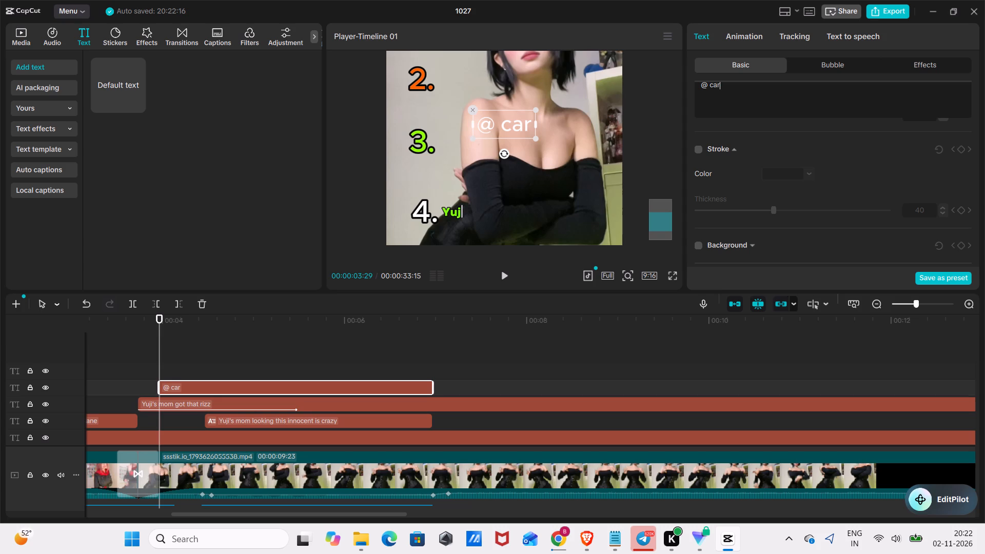
{"action": "type", "text": "oli"}
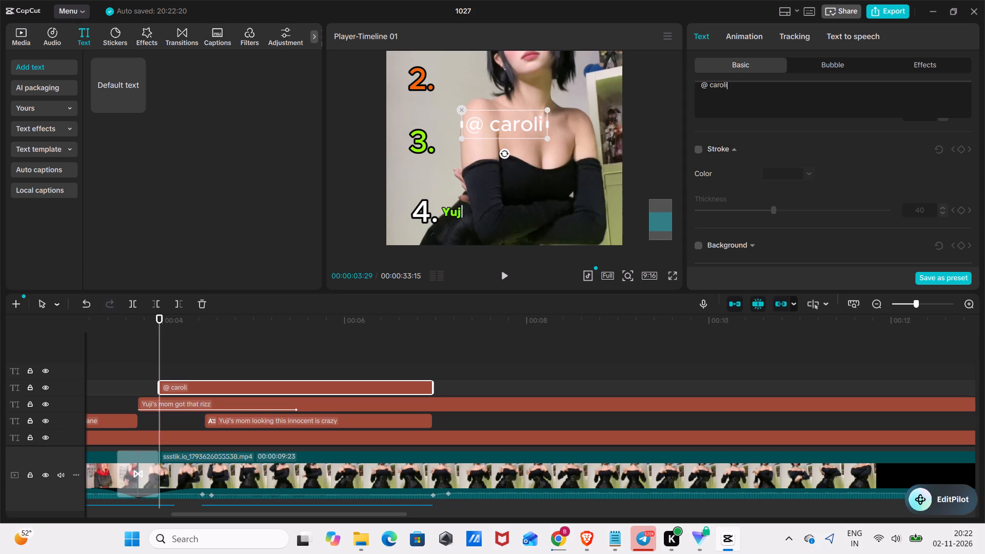
{"action": "type", "text": "ne_"}
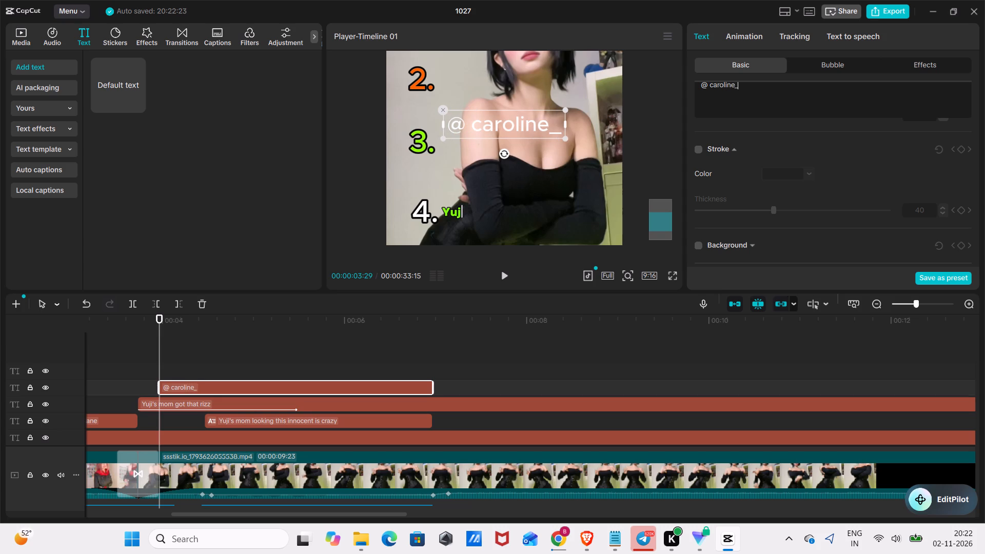
{"action": "type", "text": "xd"}
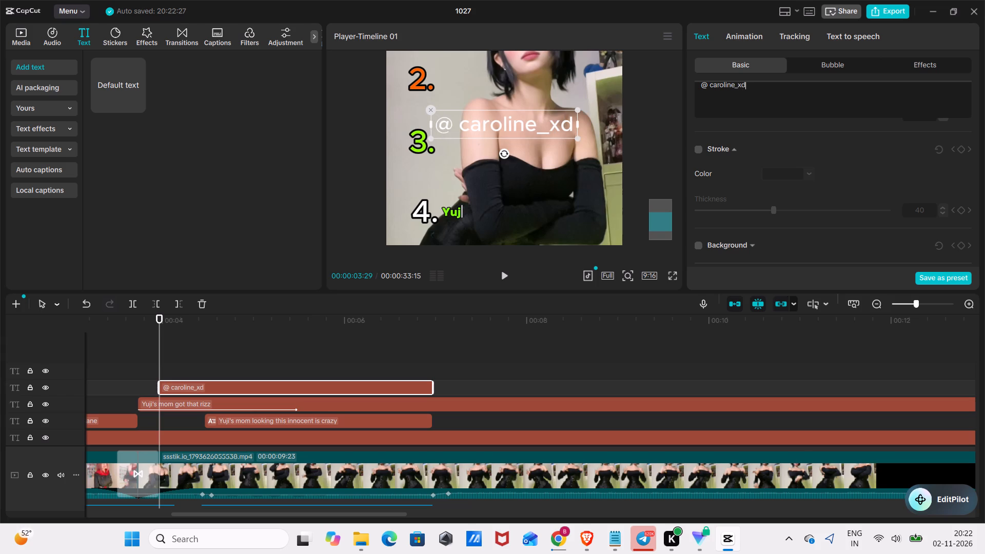
{"action": "key", "text": "c"}
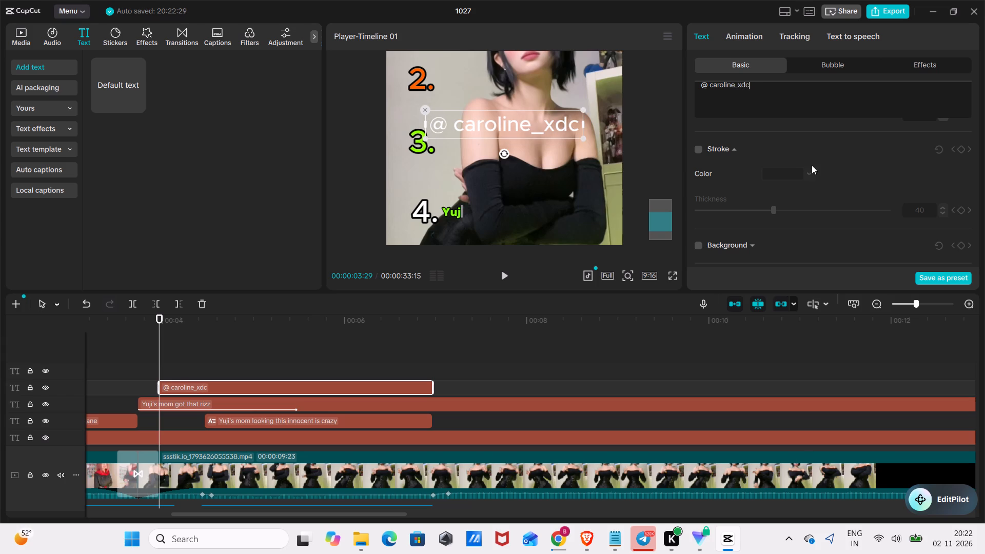
{"action": "scroll", "coordinate": [812, 165], "scroll_direction": "up", "scroll_amount": 4}
{"action": "scroll", "coordinate": [805, 168], "scroll_direction": "down", "scroll_amount": 3}
{"action": "left_click", "coordinate": [698, 209]}
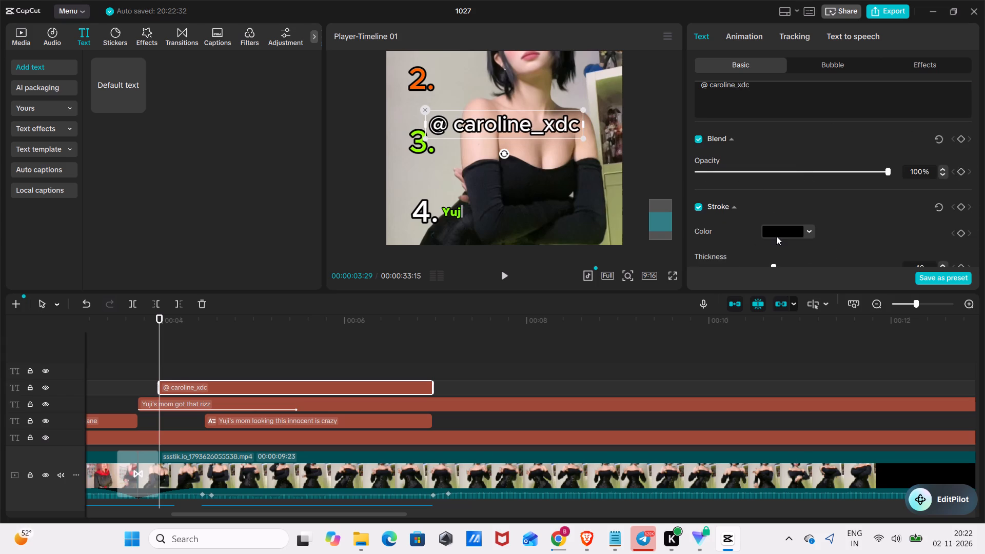
{"action": "scroll", "coordinate": [777, 236], "scroll_direction": "down", "scroll_amount": 2}
{"action": "left_click", "coordinate": [765, 152]}
{"action": "left_click_drag", "start_coordinate": [763, 152], "coordinate": [750, 158]}
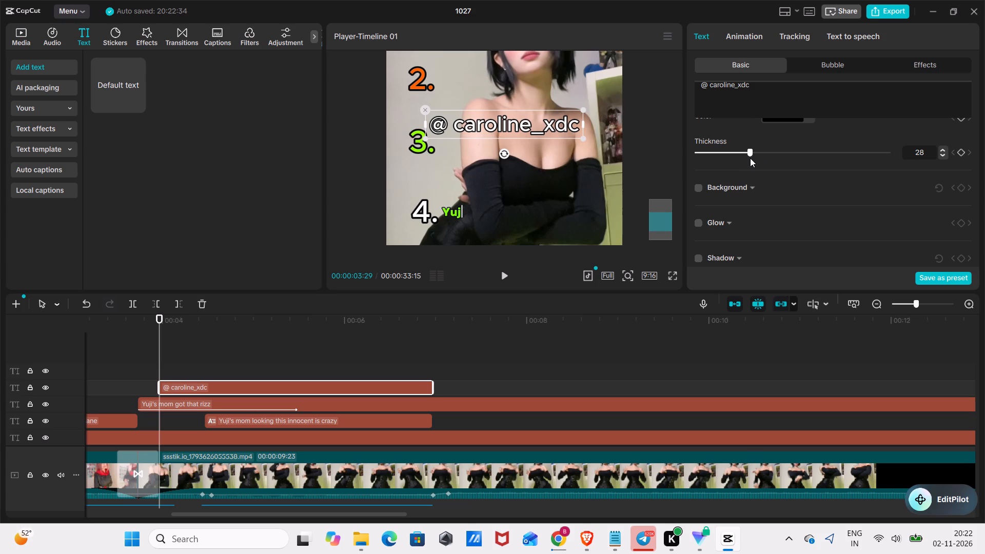
{"action": "left_click", "coordinate": [752, 158]}
{"action": "scroll", "coordinate": [758, 168], "scroll_direction": "up", "scroll_amount": 4}
{"action": "scroll", "coordinate": [854, 179], "scroll_direction": "up", "scroll_amount": 2}
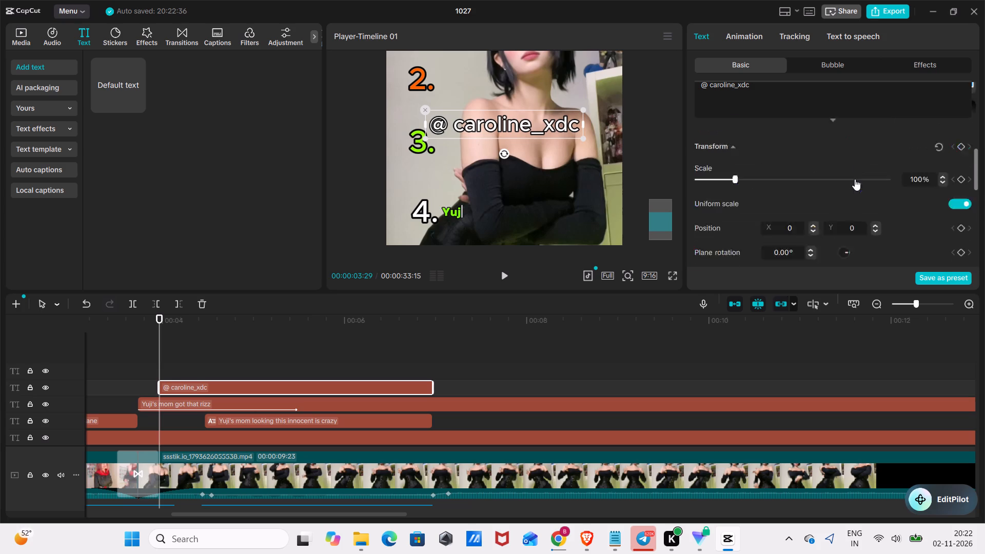
{"action": "scroll", "coordinate": [855, 179], "scroll_direction": "up", "scroll_amount": 3}
{"action": "left_click", "coordinate": [810, 202]}
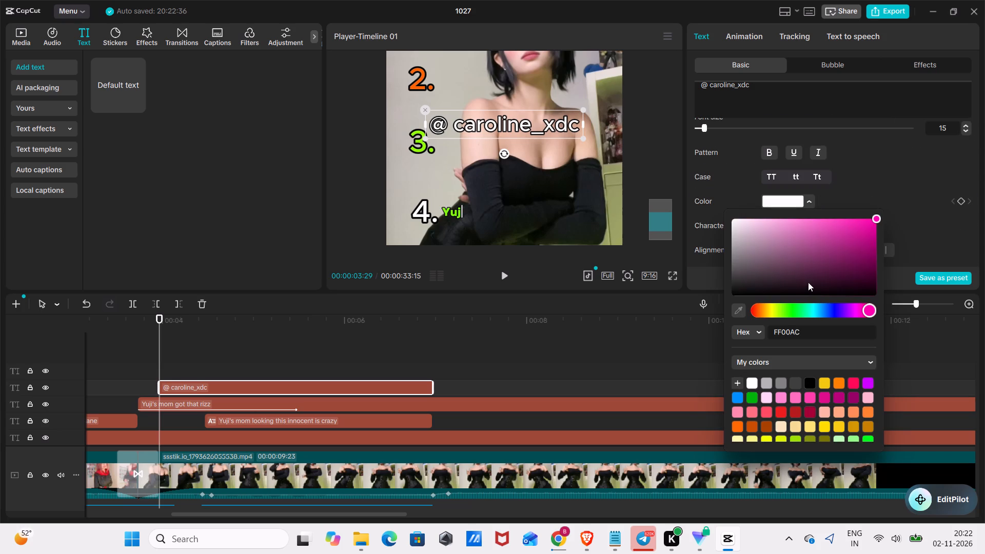
{"action": "left_click", "coordinate": [782, 312]}
{"action": "left_click_drag", "start_coordinate": [782, 312], "coordinate": [789, 314]}
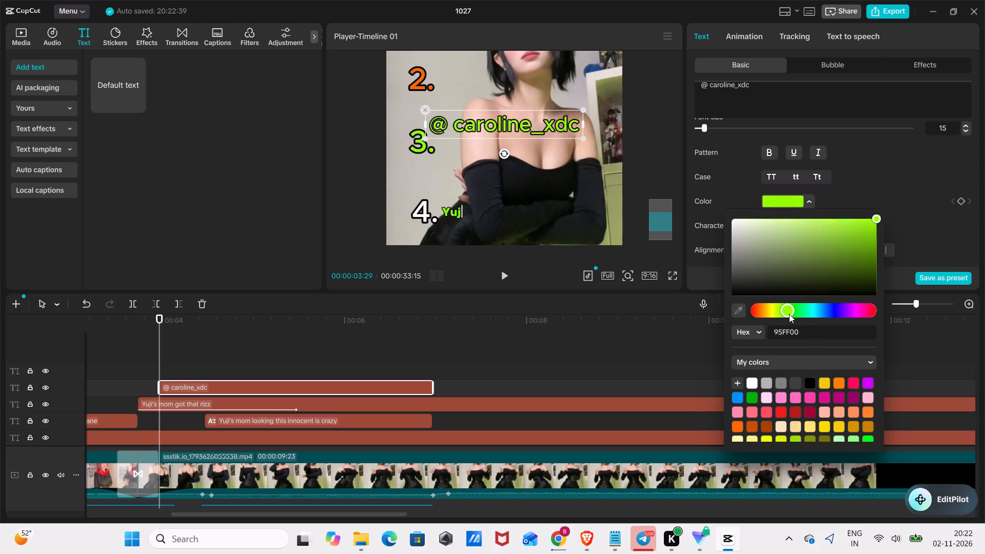
{"action": "left_click_drag", "start_coordinate": [789, 314], "coordinate": [807, 316]}
{"action": "left_click", "coordinate": [859, 184]}
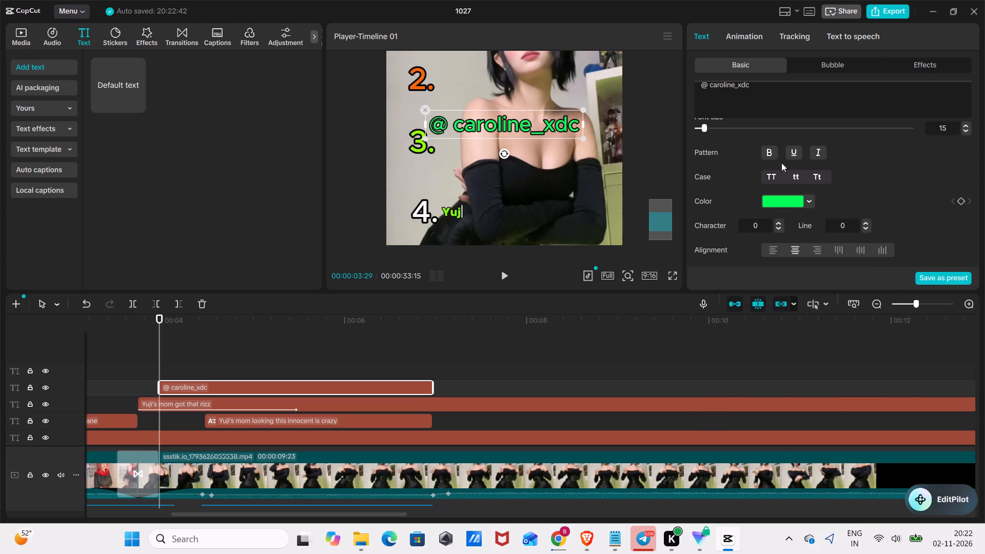
{"action": "left_click", "coordinate": [747, 37]}
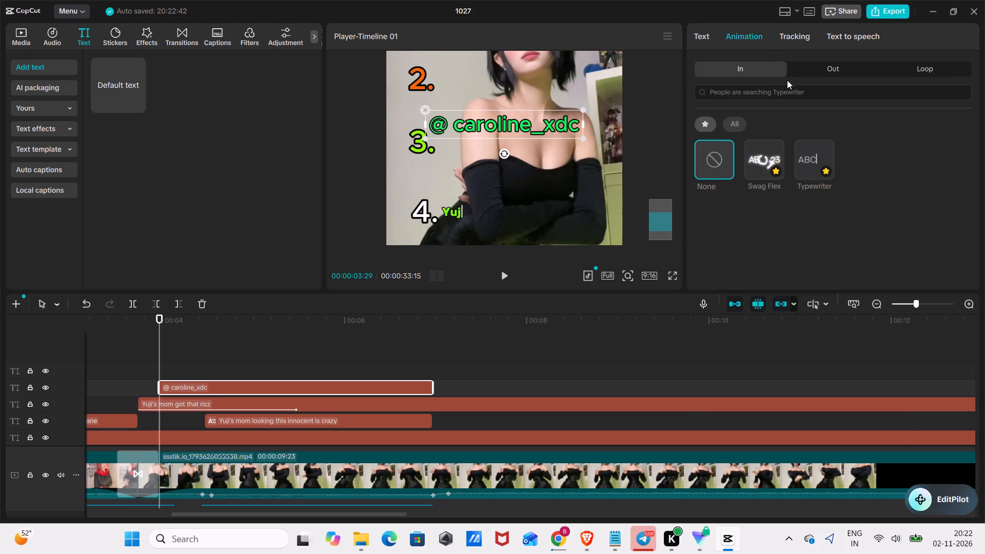
{"action": "left_click", "coordinate": [766, 172]}
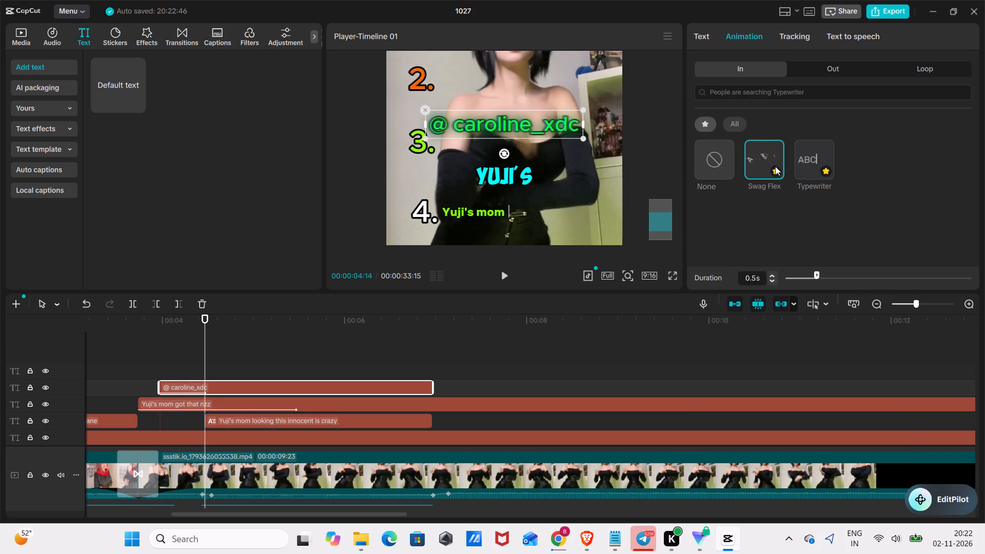
{"action": "left_click_drag", "start_coordinate": [203, 321], "coordinate": [174, 344]}
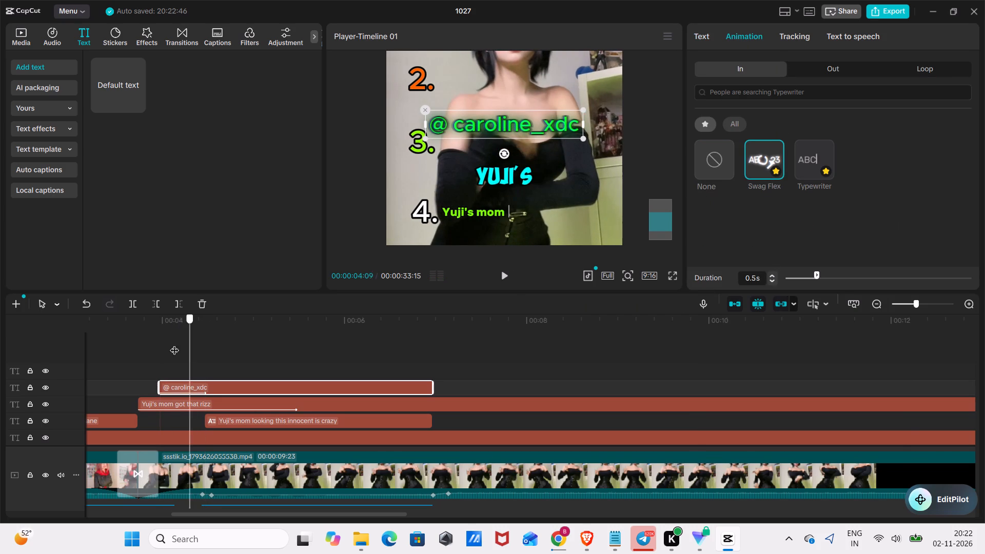
{"action": "left_click_drag", "start_coordinate": [174, 344], "coordinate": [153, 353]}
{"action": "key", "text": "space"}
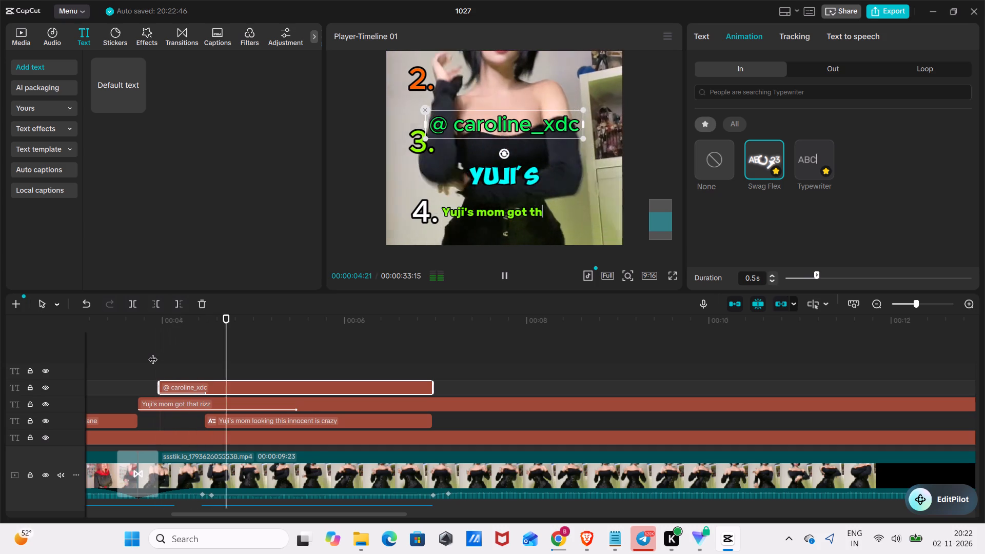
{"action": "key", "text": "space"}
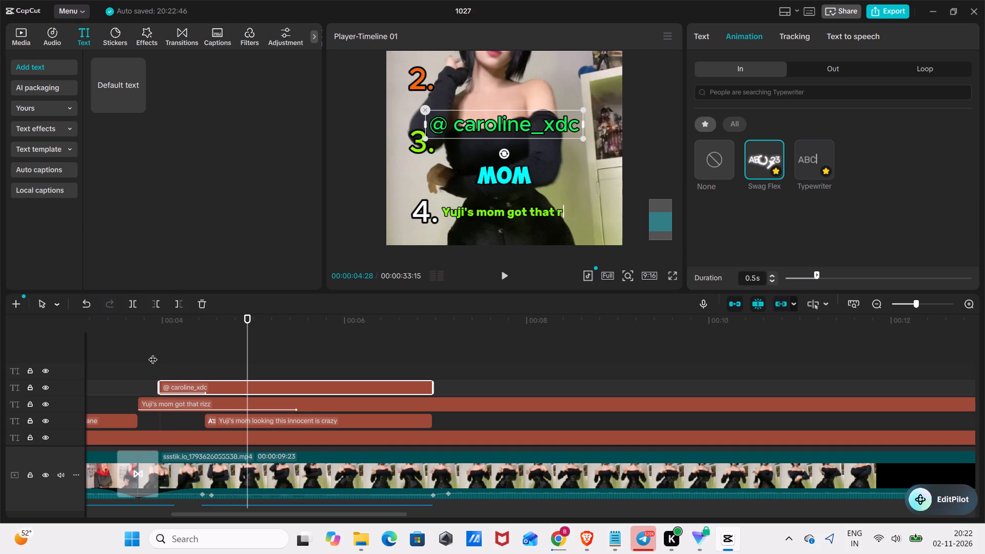
{"action": "left_click", "coordinate": [704, 32]}
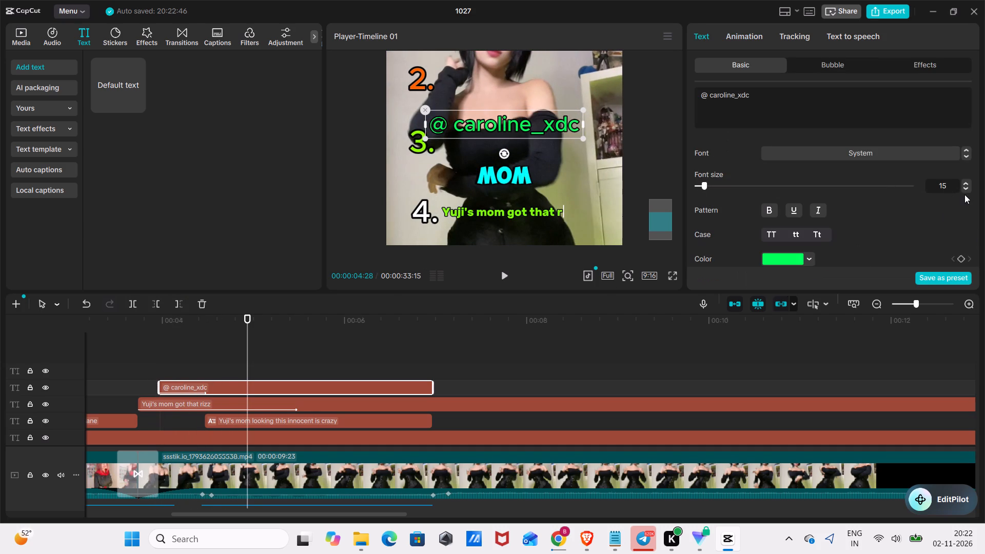
{"action": "triple_click", "coordinate": [967, 190]}
{"action": "left_click", "coordinate": [967, 190]}
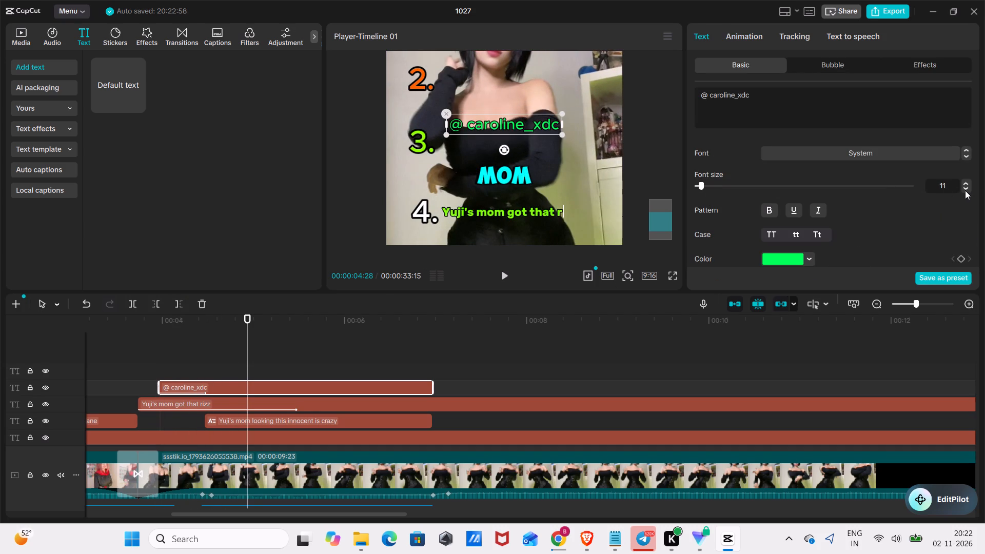
{"action": "left_click", "coordinate": [965, 190]}
{"action": "left_click_drag", "start_coordinate": [540, 124], "coordinate": [530, 161]}
{"action": "scroll", "coordinate": [531, 161], "scroll_direction": "down", "scroll_amount": 6}
{"action": "left_click_drag", "start_coordinate": [530, 161], "coordinate": [541, 208]}
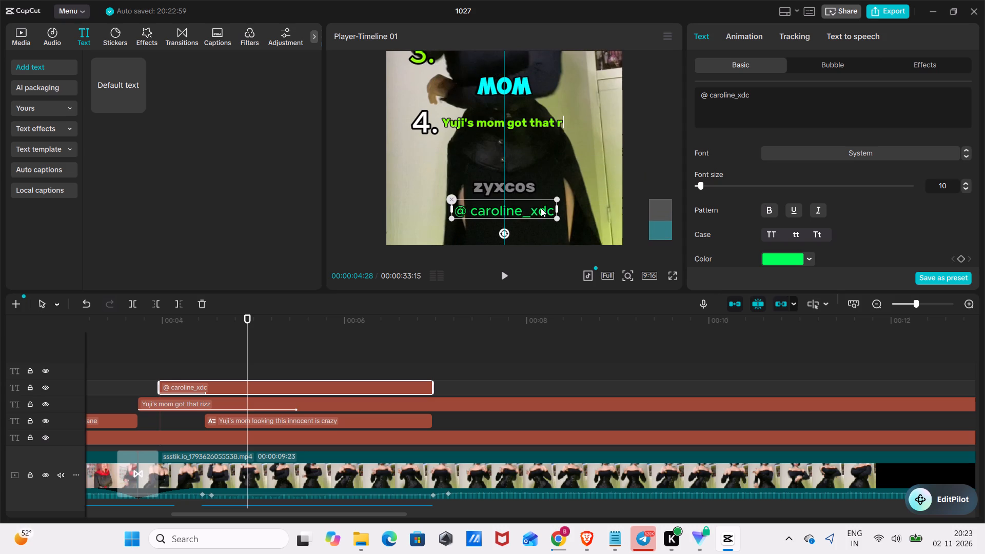
{"action": "left_click_drag", "start_coordinate": [541, 208], "coordinate": [541, 205]}
{"action": "left_click_drag", "start_coordinate": [432, 384], "coordinate": [563, 393]}
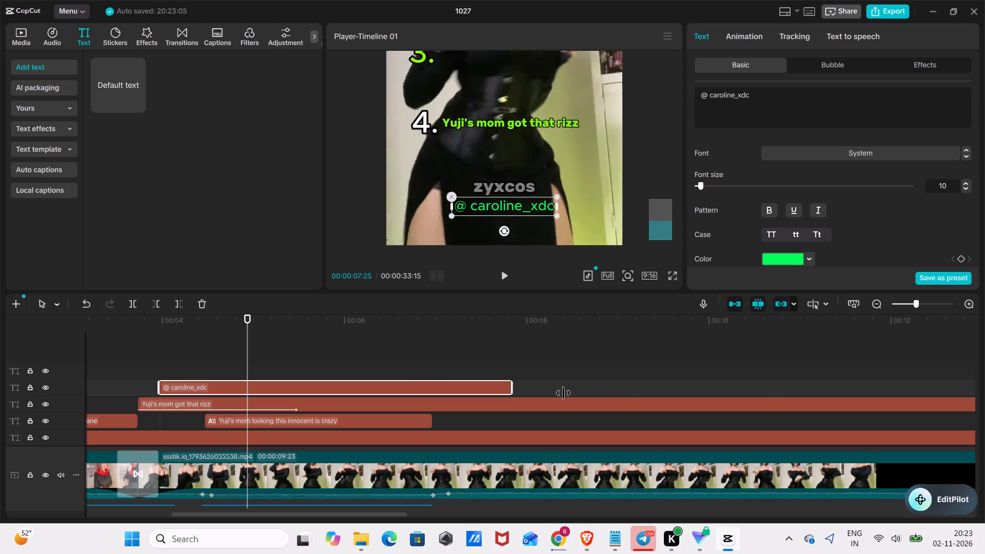
{"action": "left_click_drag", "start_coordinate": [563, 393], "coordinate": [777, 479]}
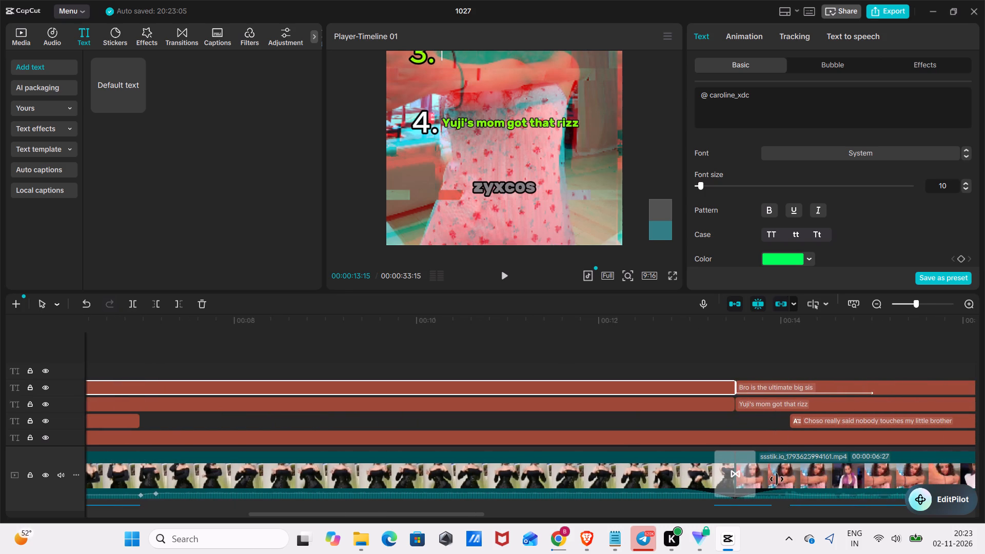
{"action": "left_click_drag", "start_coordinate": [777, 479], "coordinate": [709, 486]}
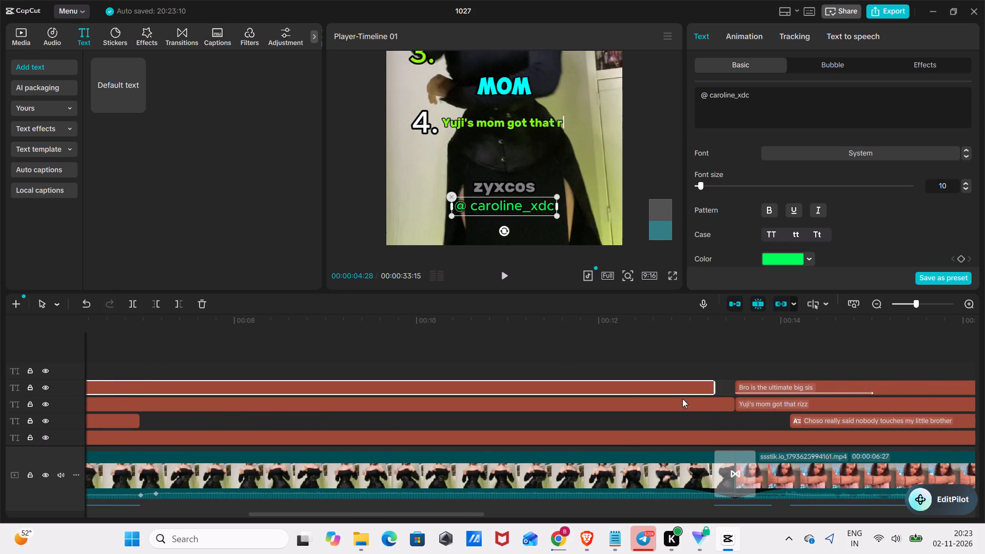
{"action": "left_click", "coordinate": [683, 388]}
{"action": "key", "text": "ctrl+c"}
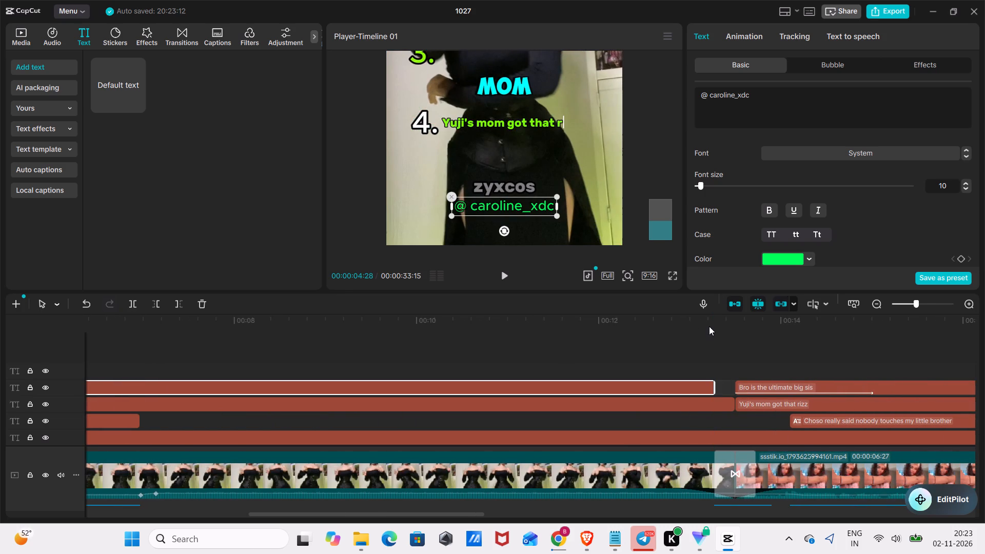
{"action": "left_click", "coordinate": [709, 326]}
{"action": "left_click_drag", "start_coordinate": [709, 326], "coordinate": [750, 353]}
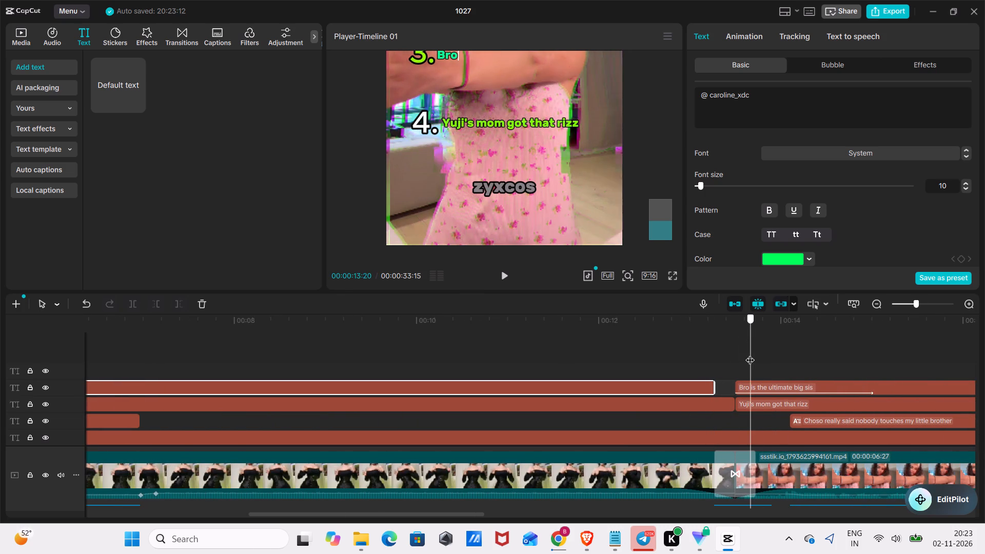
{"action": "left_click_drag", "start_coordinate": [750, 353], "coordinate": [757, 354]}
{"action": "scroll", "coordinate": [758, 356], "scroll_direction": "up", "scroll_amount": 5}
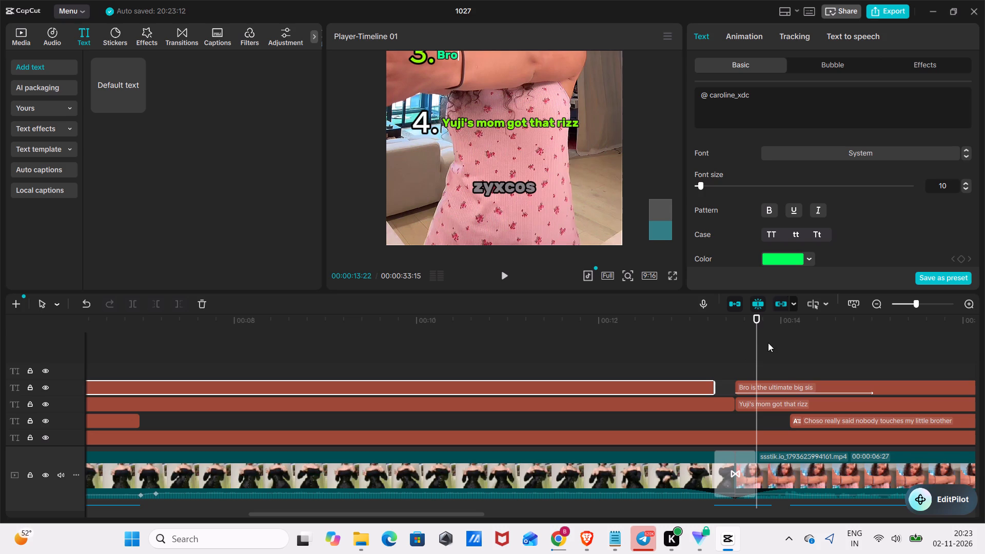
{"action": "key", "text": "ctrl+v"}
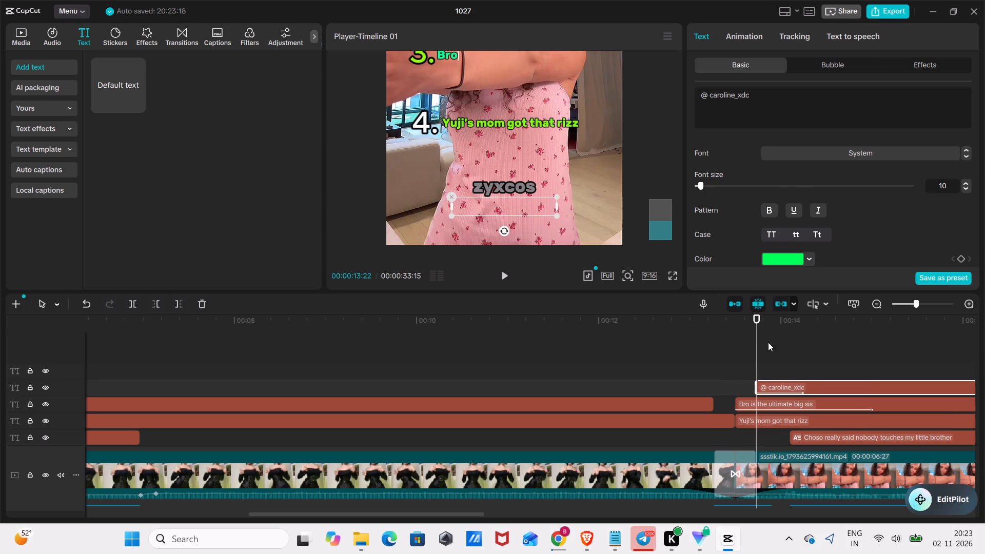
{"action": "left_click_drag", "start_coordinate": [804, 383], "coordinate": [797, 358]}
{"action": "left_click_drag", "start_coordinate": [797, 364], "coordinate": [799, 348]}
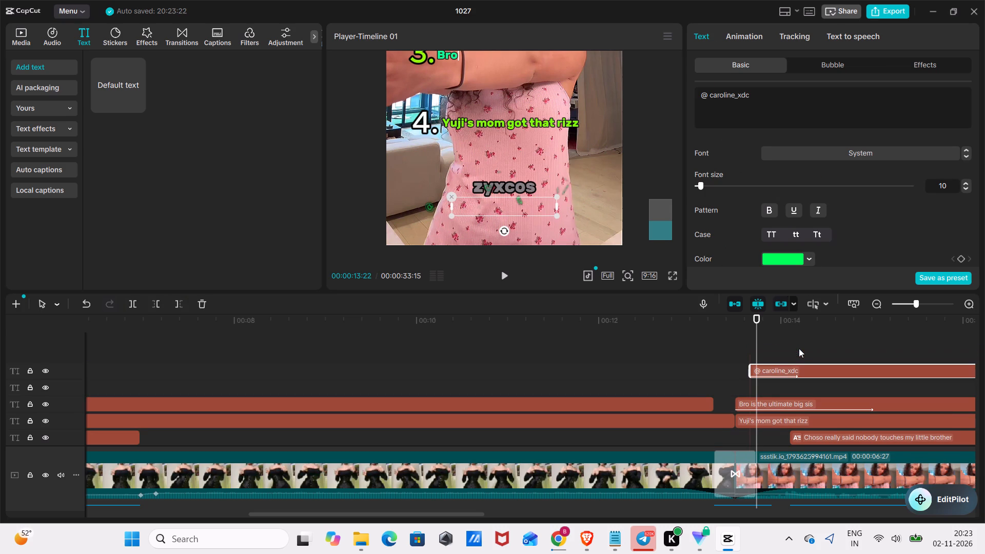
{"action": "left_click_drag", "start_coordinate": [797, 366], "coordinate": [798, 333]}
{"action": "left_click_drag", "start_coordinate": [784, 367], "coordinate": [785, 367]}
{"action": "left_click_drag", "start_coordinate": [785, 367], "coordinate": [791, 370]}
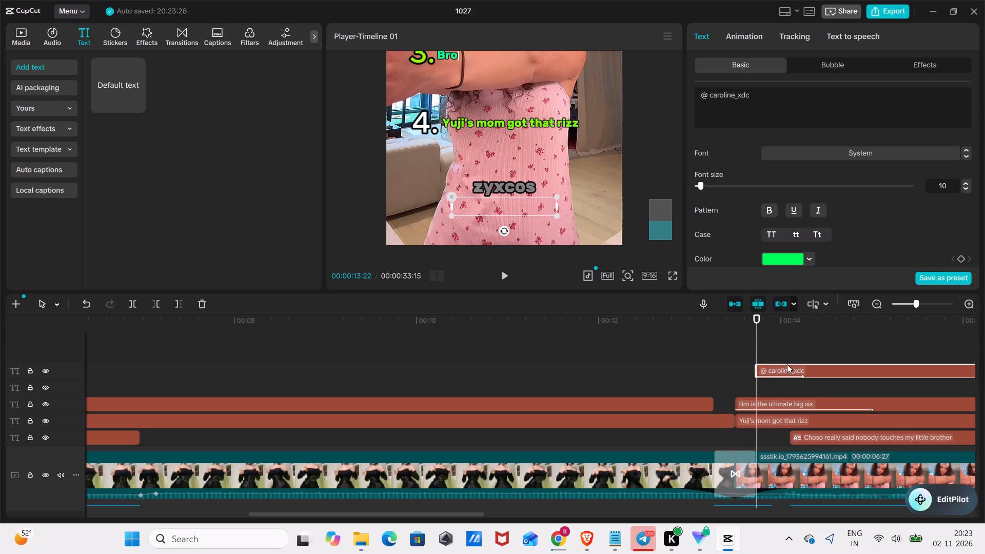
{"action": "left_click_drag", "start_coordinate": [757, 323], "coordinate": [984, 398]}
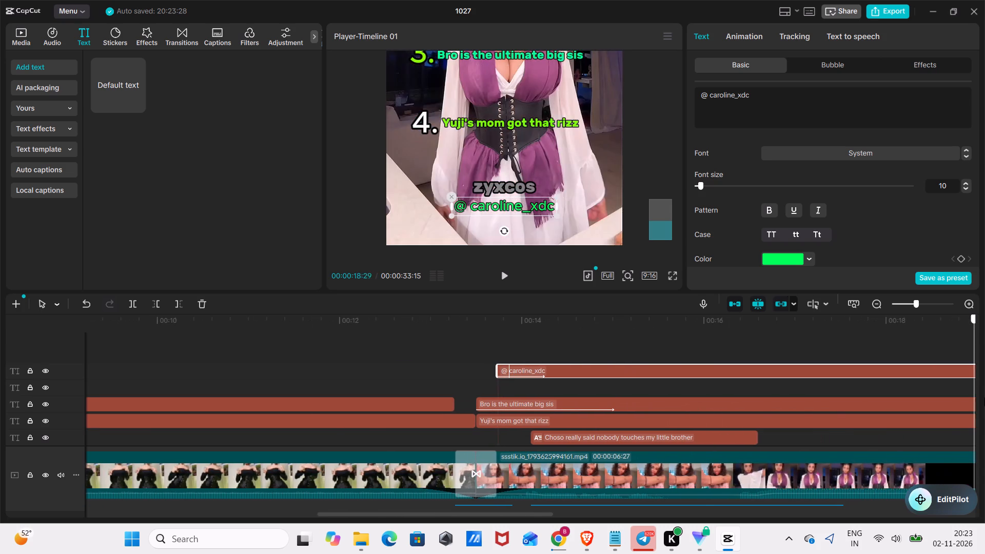
{"action": "left_click_drag", "start_coordinate": [984, 398], "coordinate": [876, 426]}
{"action": "left_click", "coordinate": [864, 376]}
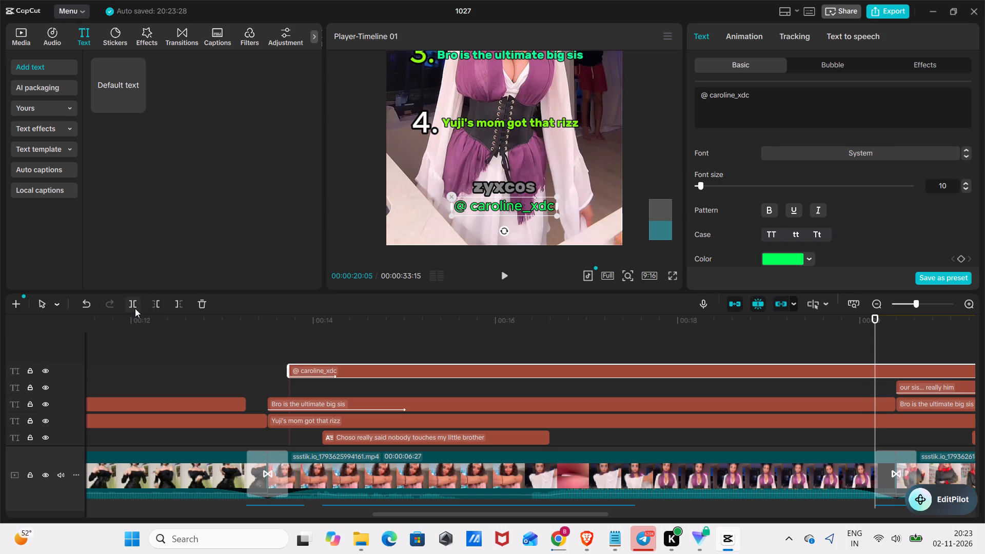
{"action": "left_click", "coordinate": [135, 308]}
{"action": "left_click", "coordinate": [204, 306]}
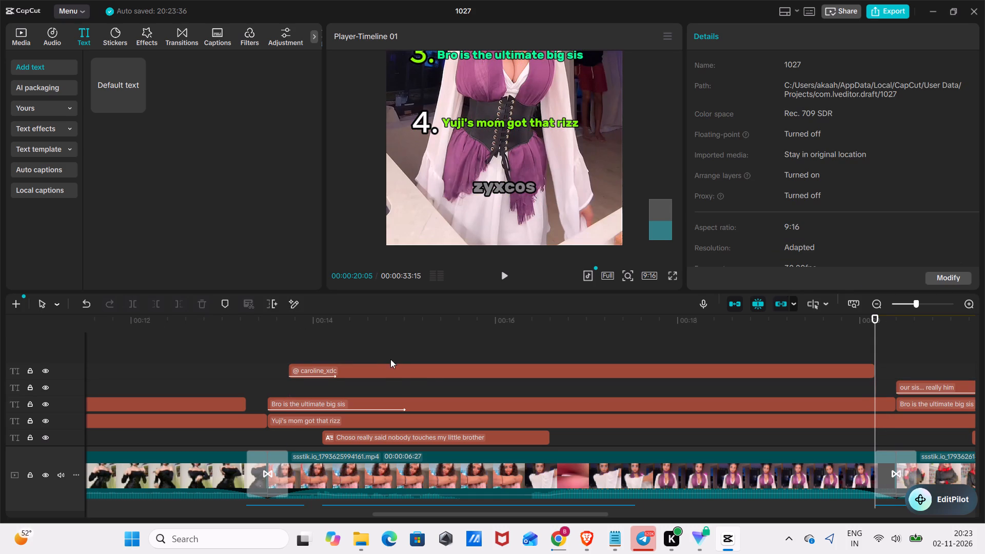
{"action": "left_click", "coordinate": [407, 379]}
{"action": "left_click", "coordinate": [432, 377]}
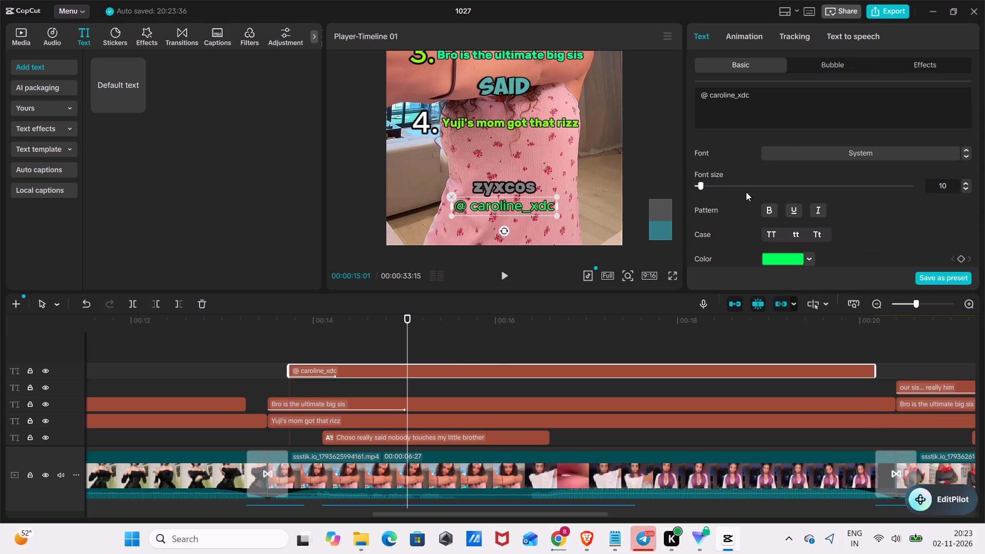
{"action": "left_click", "coordinate": [796, 92]}
{"action": "key", "text": "BackSpace"}
{"action": "key", "text": "BackSpace"}
{"action": "key", "text": "BackSpace"}
{"action": "key", "text": "BackSpace"}
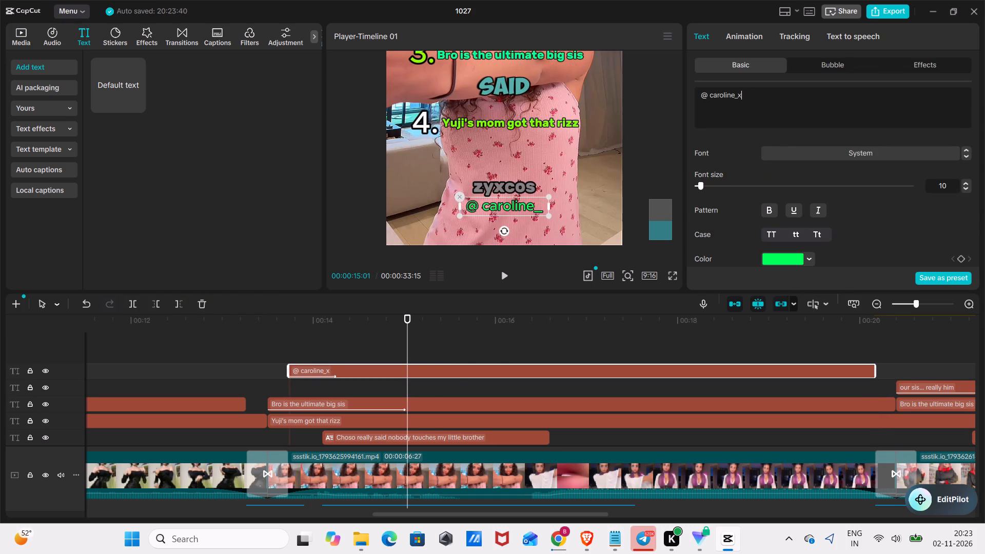
{"action": "key", "text": "BackSpace"}
{"action": "key", "text": "BackSpace"}
{"action": "key", "text": "BackSpace"}
{"action": "key", "text": "BackSpace"}
{"action": "key", "text": "BackSpace"}
{"action": "key", "text": "BackSpace"}
{"action": "key", "text": "BackSpace"}
{"action": "key", "text": "BackSpace"}
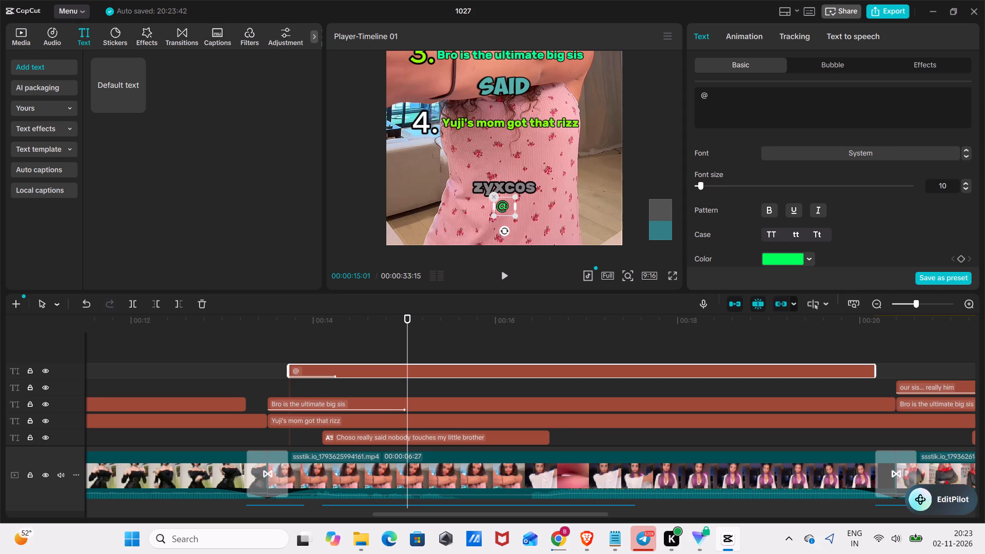
{"action": "key", "text": "i"}
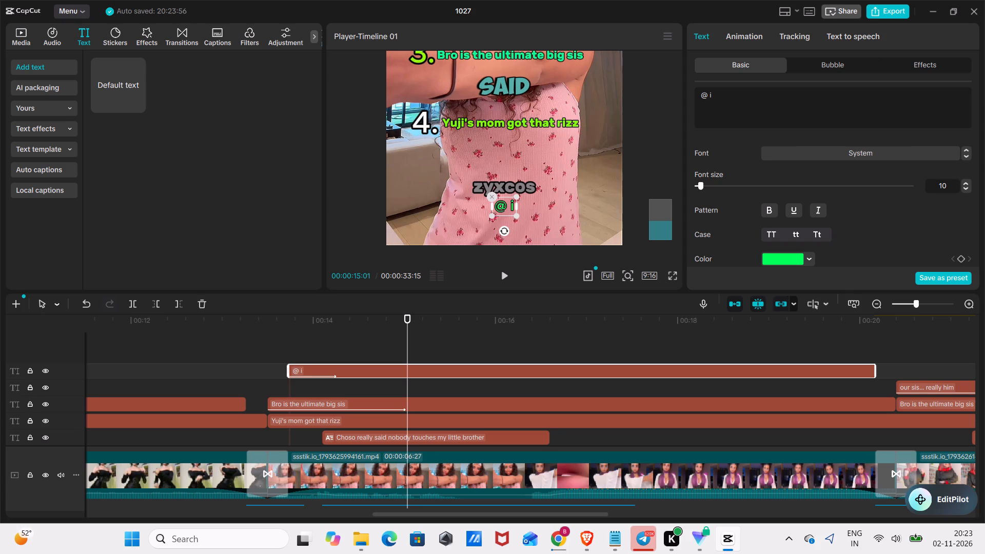
{"action": "type", "text": "ta"}
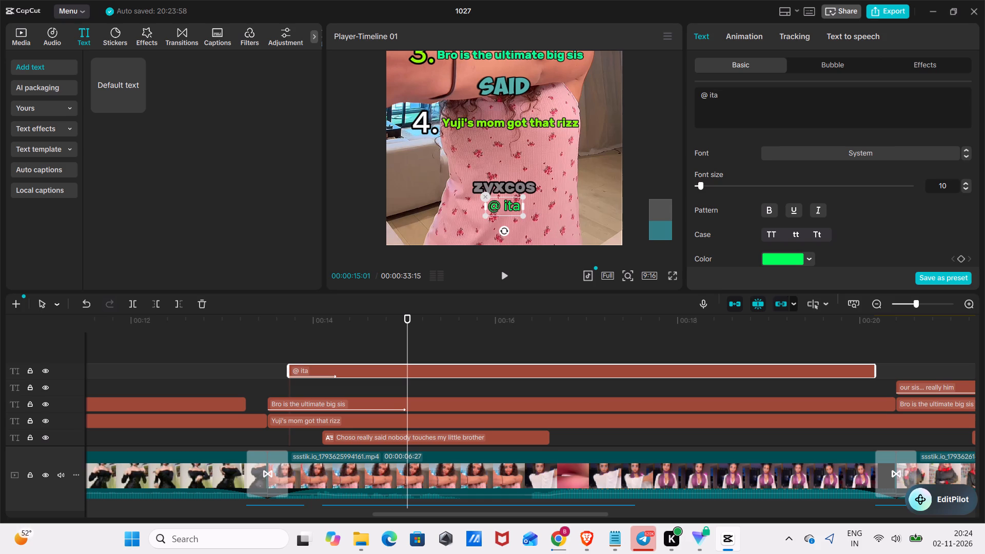
{"action": "type", "text": "in"}
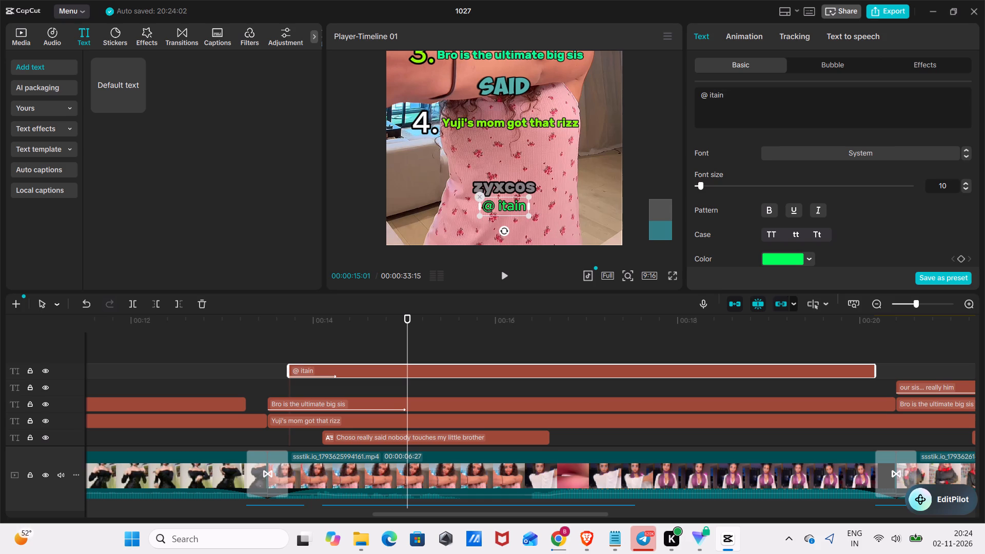
{"action": "key", "text": "t"}
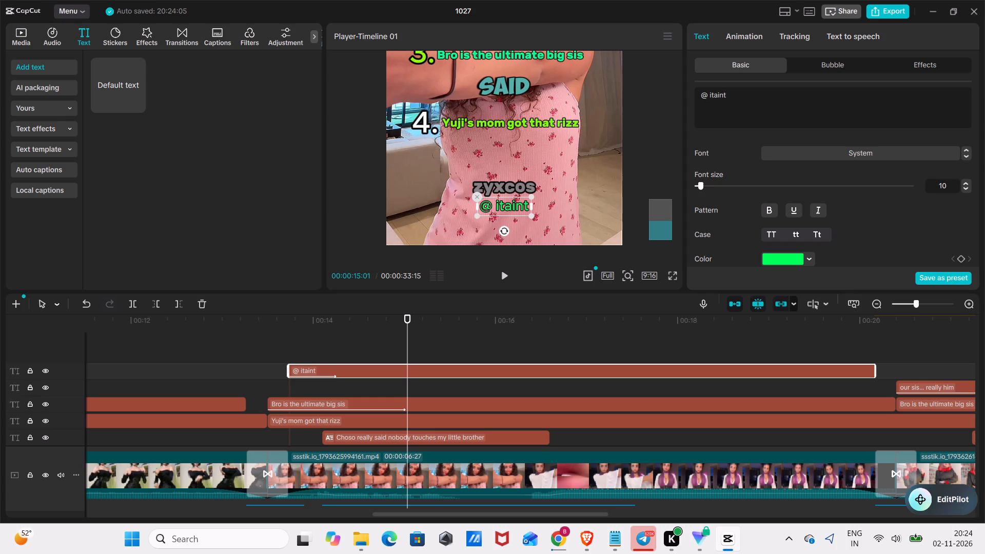
{"action": "type", "text": "bee"}
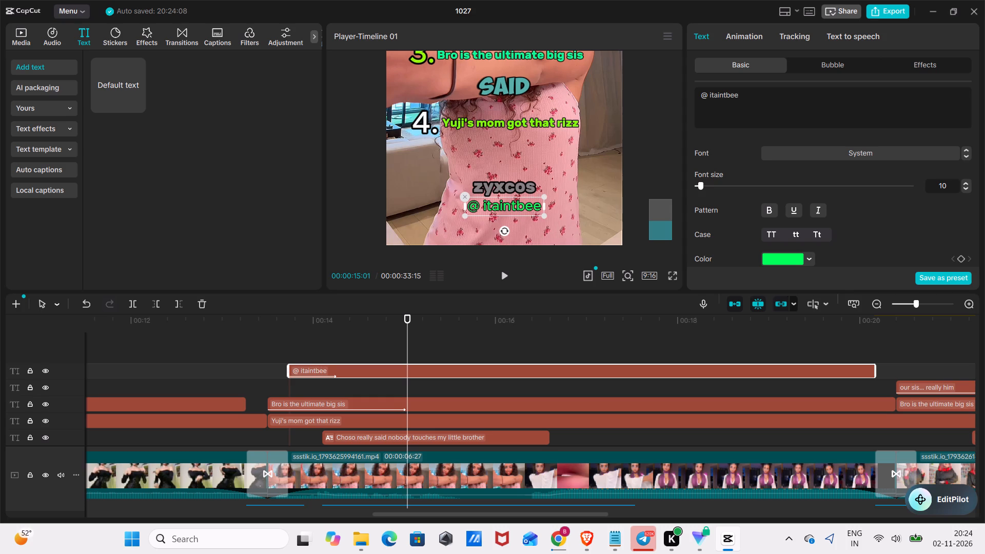
Set the "@ itaintbee" font size to 12 and nudge the text slightly down, keeping it horizontally centered below the watermark.
{"action": "left_click", "coordinate": [965, 181]}
{"action": "left_click", "coordinate": [965, 181]}
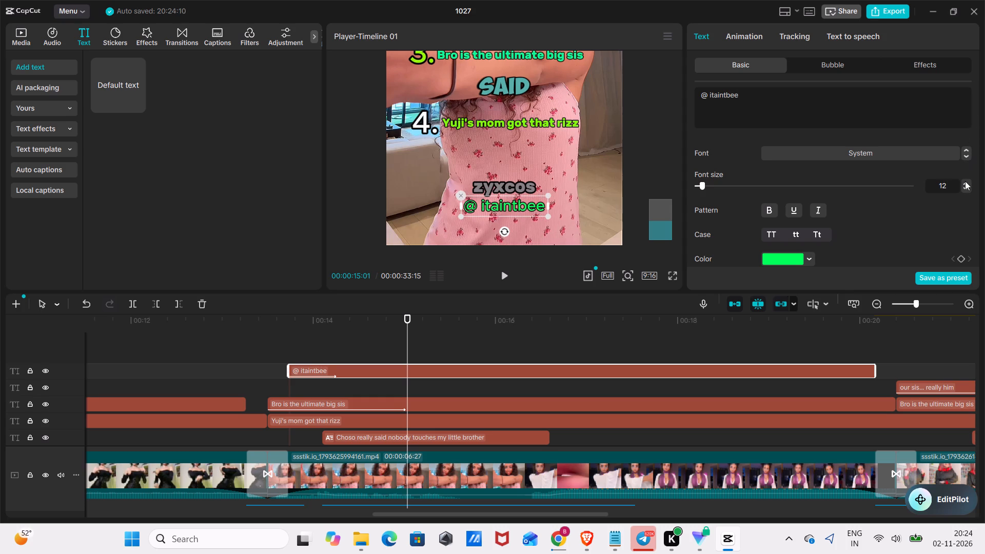
{"action": "left_click", "coordinate": [516, 204]}
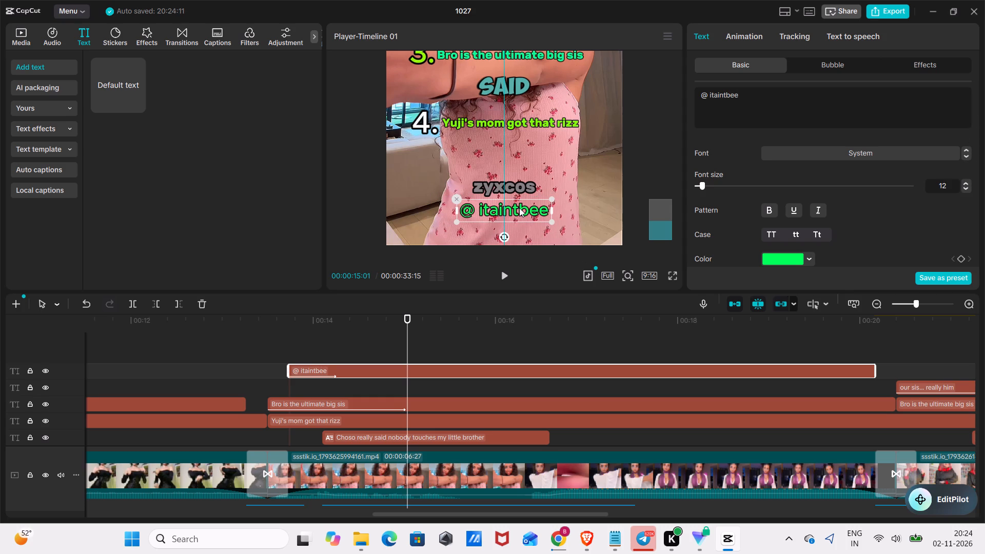
{"action": "left_click_drag", "start_coordinate": [408, 328], "coordinate": [984, 449]}
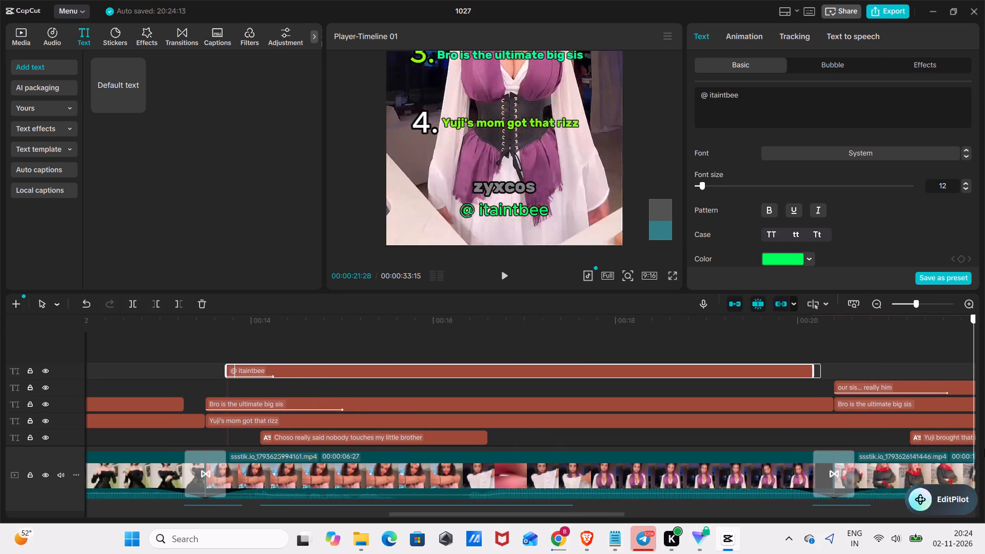
{"action": "left_click_drag", "start_coordinate": [984, 449], "coordinate": [710, 530]}
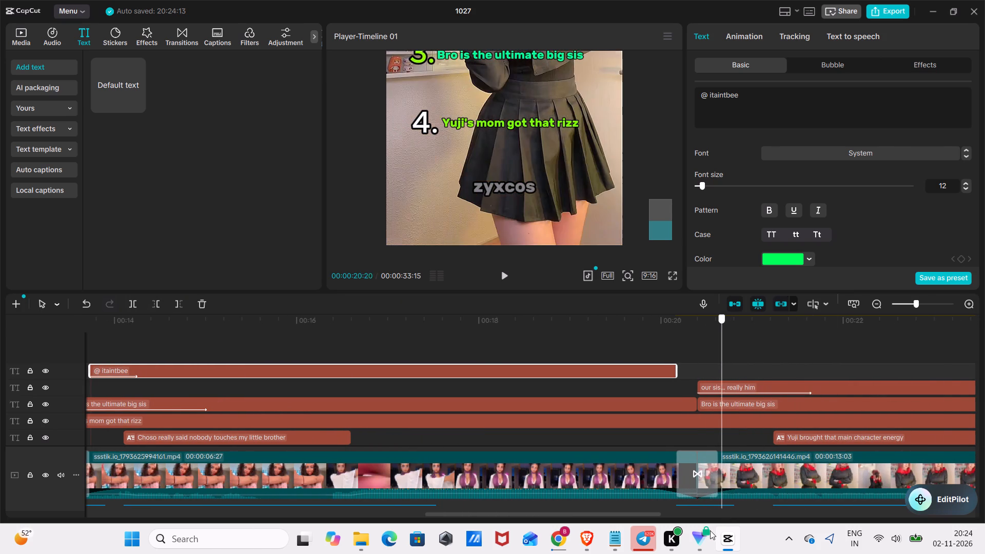
{"action": "left_click_drag", "start_coordinate": [710, 530], "coordinate": [716, 530]}
{"action": "key", "text": "ctrl+v"}
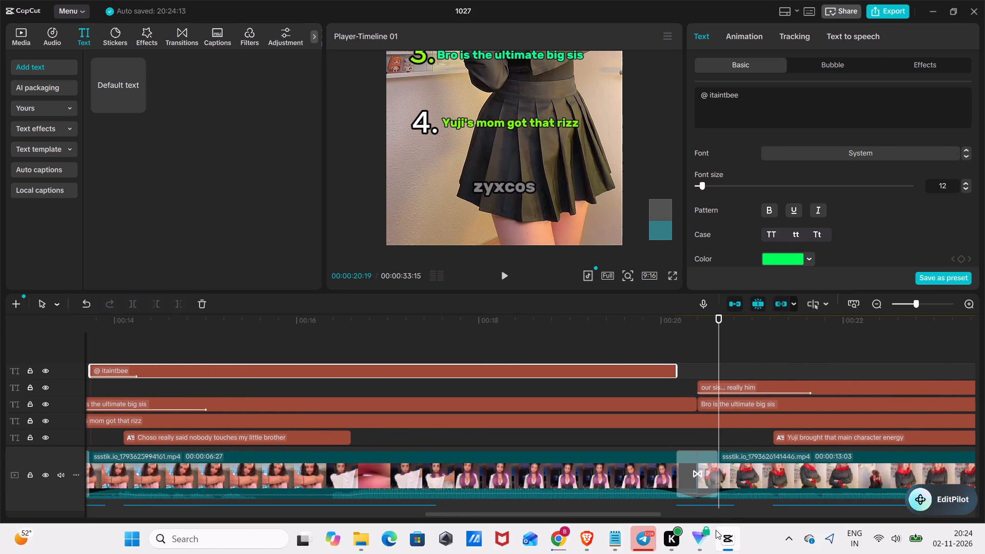
{"action": "left_click_drag", "start_coordinate": [765, 409], "coordinate": [765, 372]}
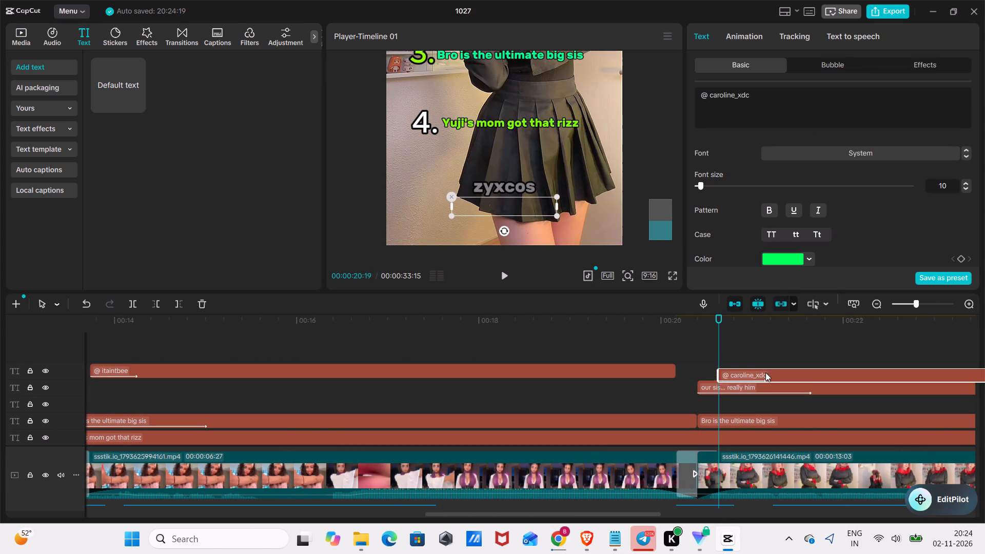
{"action": "left_click_drag", "start_coordinate": [765, 372], "coordinate": [765, 370]}
{"action": "left_click_drag", "start_coordinate": [718, 319], "coordinate": [984, 377]}
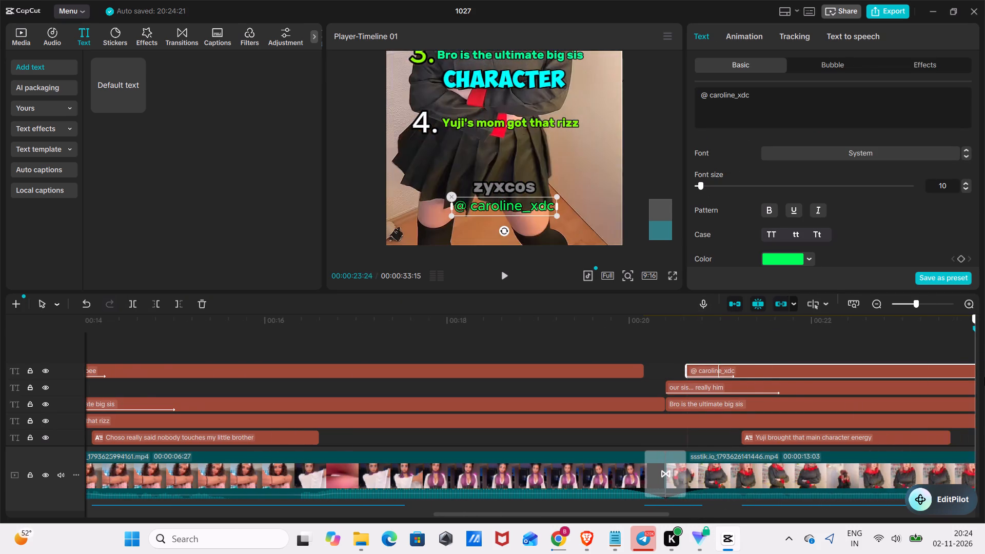
{"action": "left_click_drag", "start_coordinate": [984, 377], "coordinate": [984, 383]}
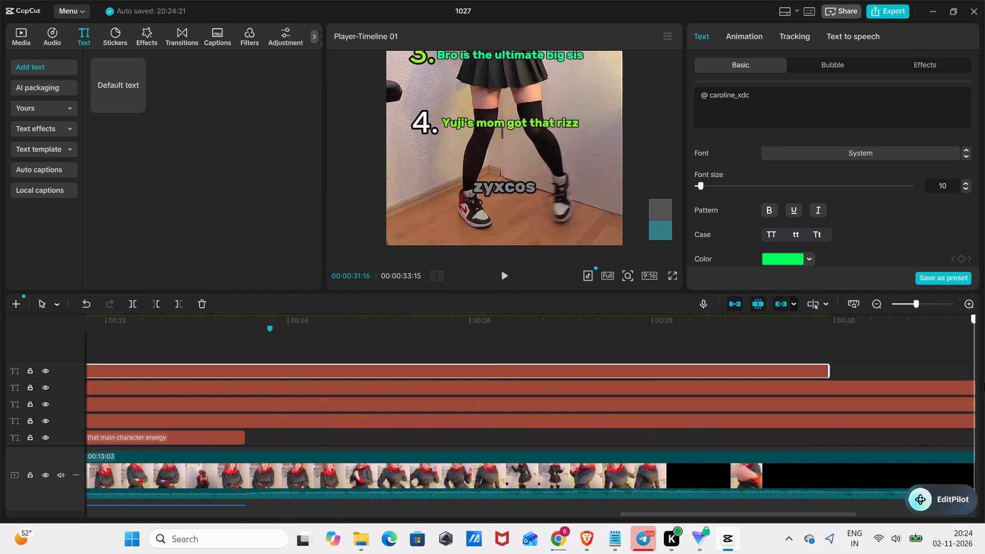
{"action": "left_click_drag", "start_coordinate": [984, 383], "coordinate": [984, 382]}
{"action": "left_click", "coordinate": [905, 303]}
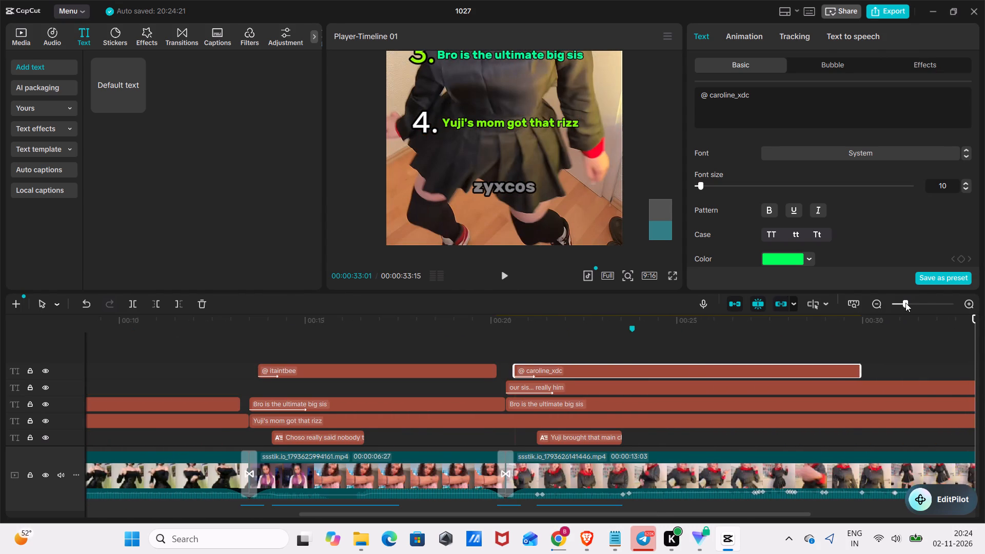
{"action": "left_click_drag", "start_coordinate": [902, 305], "coordinate": [894, 317]}
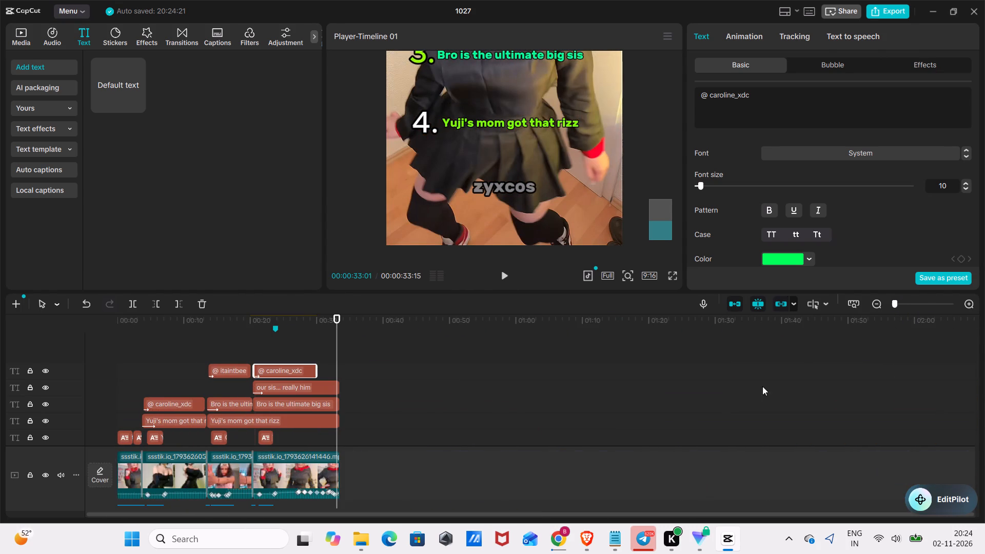
{"action": "left_click", "coordinate": [898, 301]}
{"action": "left_click_drag", "start_coordinate": [531, 368], "coordinate": [532, 368]}
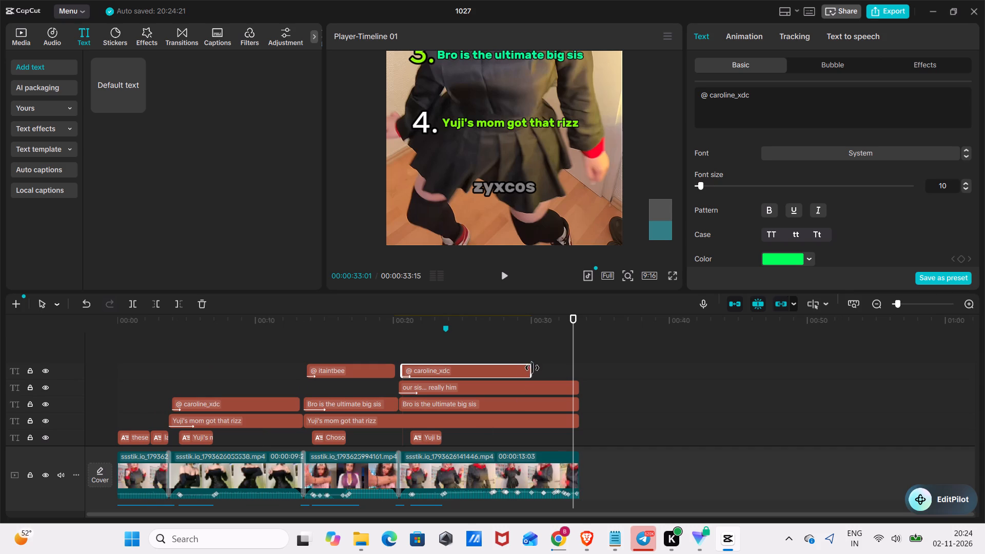
{"action": "left_click_drag", "start_coordinate": [532, 368], "coordinate": [579, 370]}
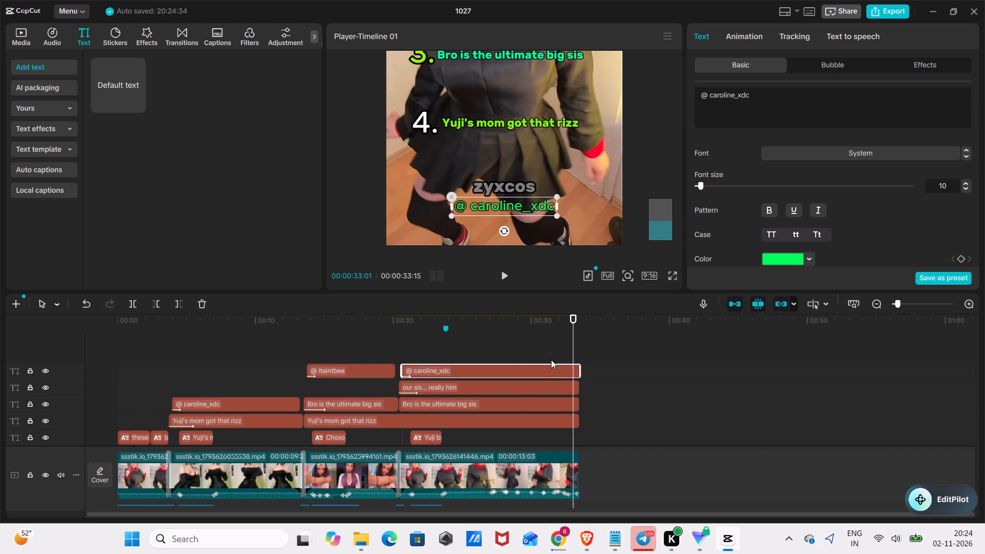
{"action": "left_click", "coordinate": [767, 114]}
{"action": "key", "text": "BackSpace"}
{"action": "key", "text": "BackSpace"}
{"action": "key", "text": "BackSpace"}
{"action": "key", "text": "BackSpace"}
{"action": "key", "text": "BackSpace"}
{"action": "key", "text": "BackSpace"}
{"action": "key", "text": "BackSpace"}
{"action": "key", "text": "BackSpace"}
{"action": "key", "text": "BackSpace"}
{"action": "key", "text": "BackSpace"}
{"action": "key", "text": "BackSpace"}
{"action": "key", "text": "BackSpace"}
{"action": "key", "text": "BackSpace"}
{"action": "key", "text": "BackSpace"}
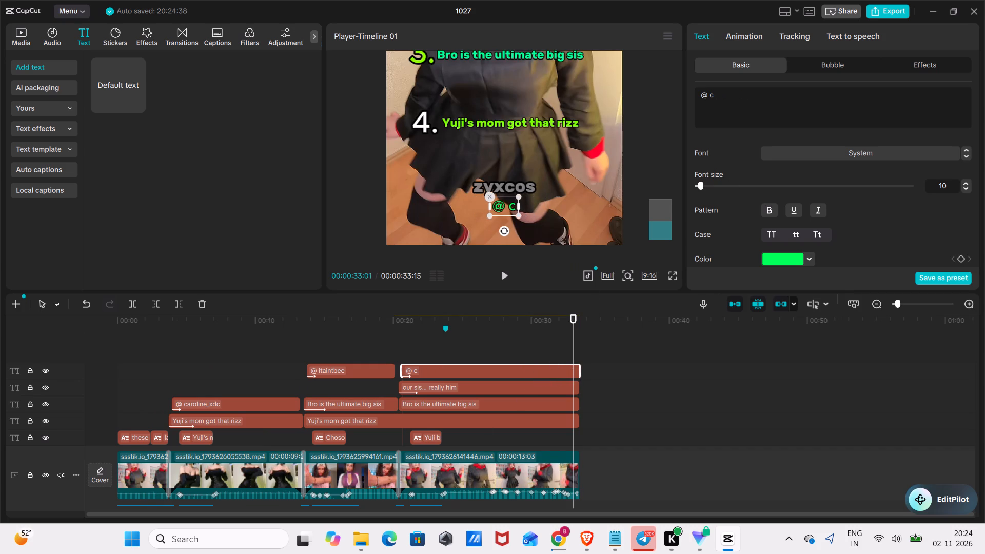
{"action": "key", "text": "BackSpace"}
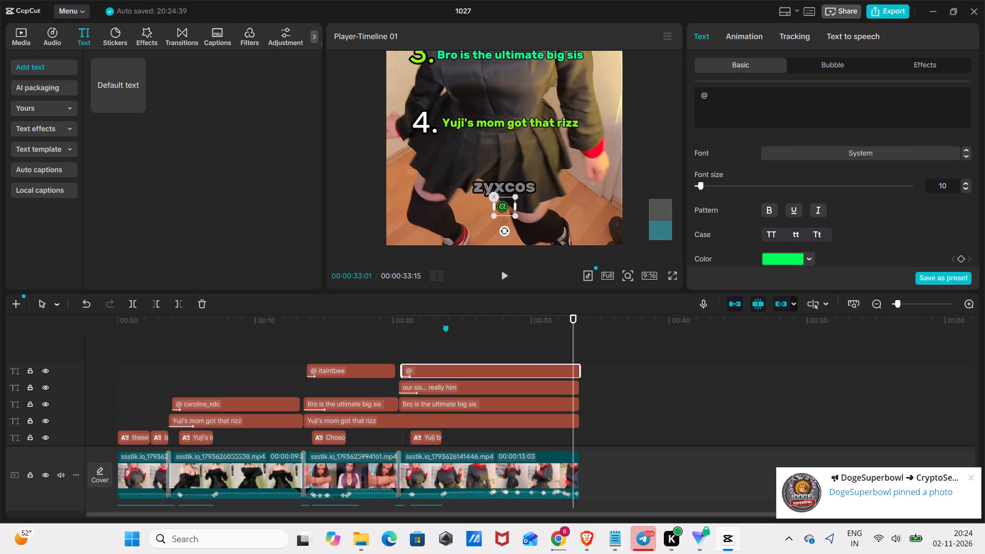
{"action": "key", "text": "u"}
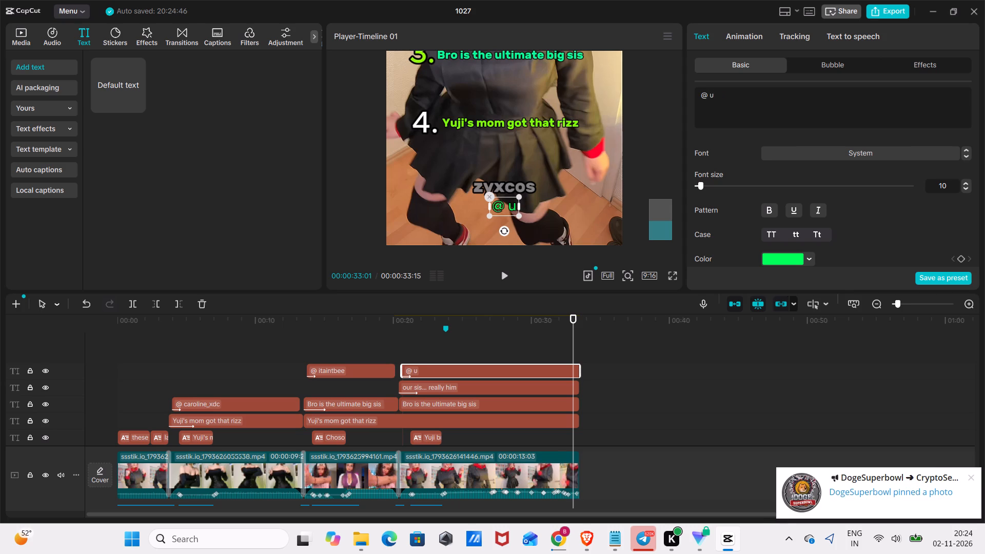
{"action": "key", "text": "p"}
{"action": "type", "text": "mi"}
{"action": "type", "text": "naa"}
{"action": "key", "text": "shift+greater"}
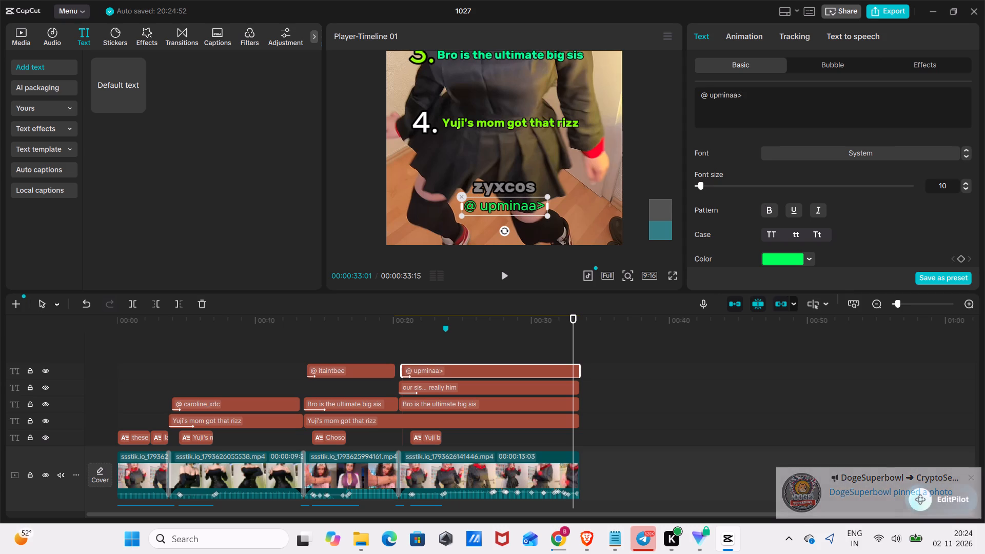
{"action": "key", "text": "BackSpace"}
{"action": "key", "text": "period"}
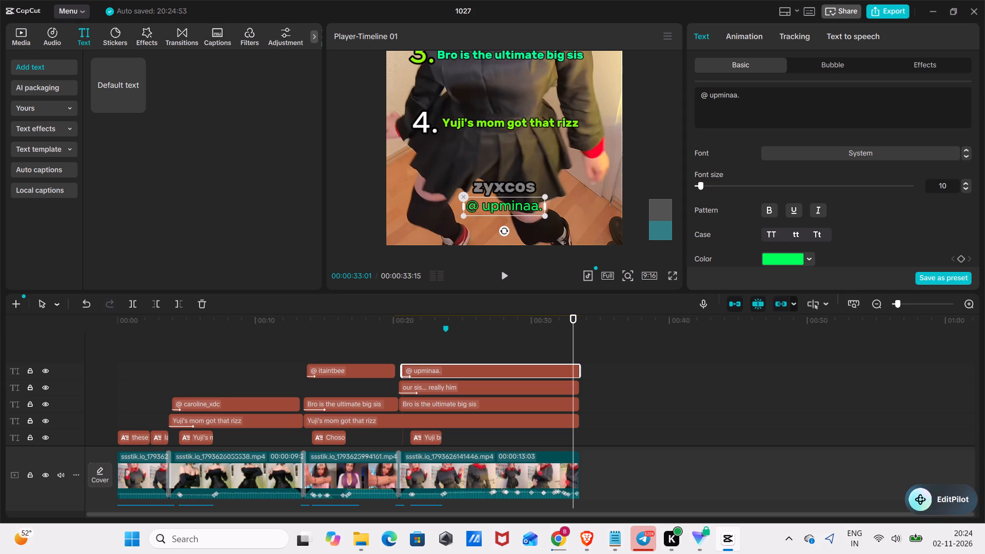
{"action": "type", "text": "cos"}
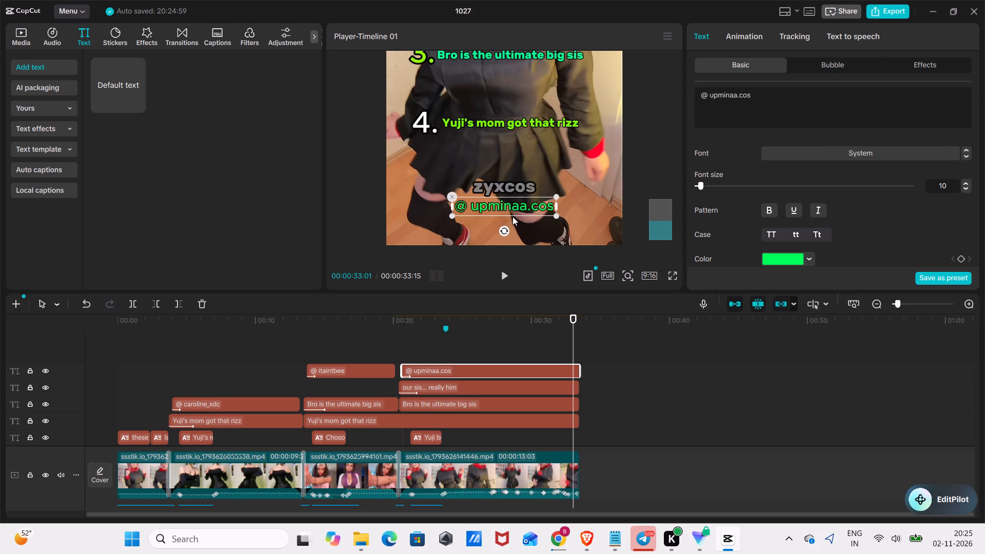
{"action": "left_click_drag", "start_coordinate": [516, 205], "coordinate": [506, 205]}
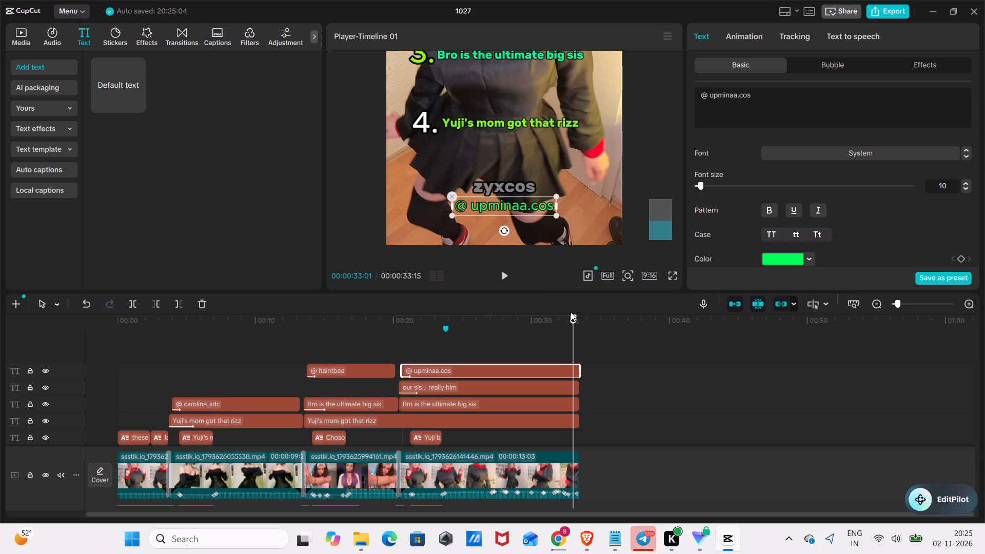
Return the playhead to 00:00:00:00 and pause the song playing in Brave.
{"action": "left_click_drag", "start_coordinate": [575, 330], "coordinate": [0, 439]}
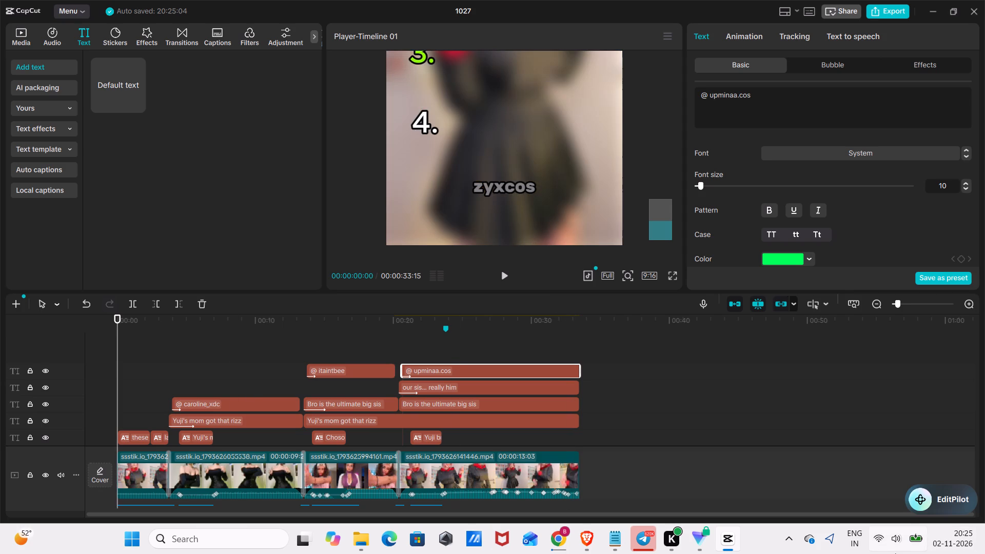
{"action": "left_click", "coordinate": [889, 546]}
{"action": "left_click", "coordinate": [892, 530]}
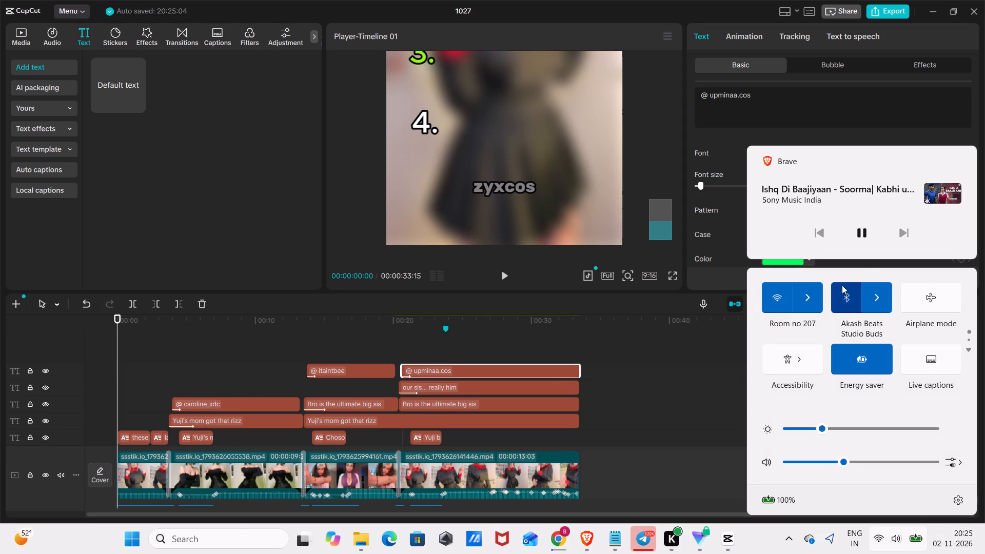
{"action": "left_click", "coordinate": [860, 233]}
{"action": "left_click", "coordinate": [670, 271]}
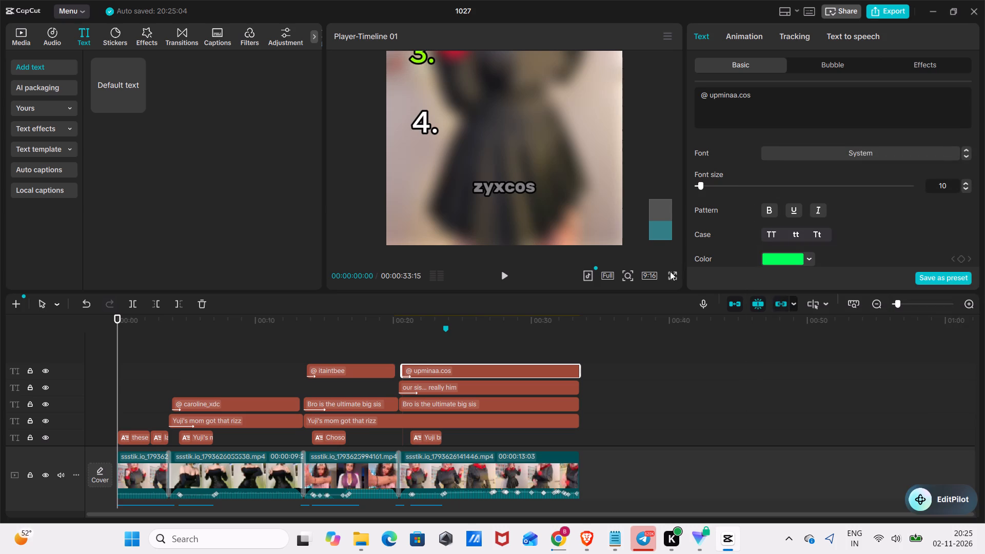
Play the video full screen from the beginning to review the finished edit.
{"action": "left_click", "coordinate": [672, 280]}
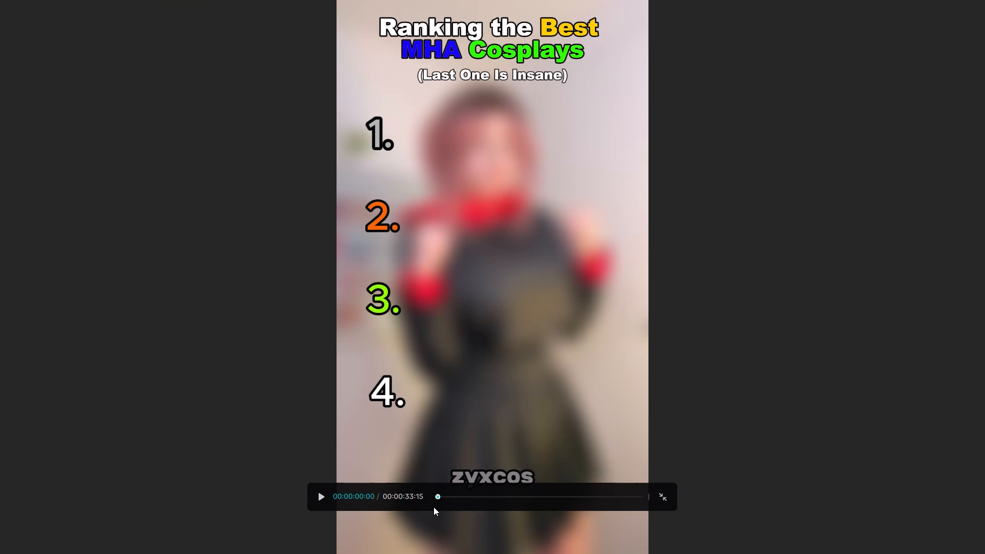
{"action": "key", "text": "space"}
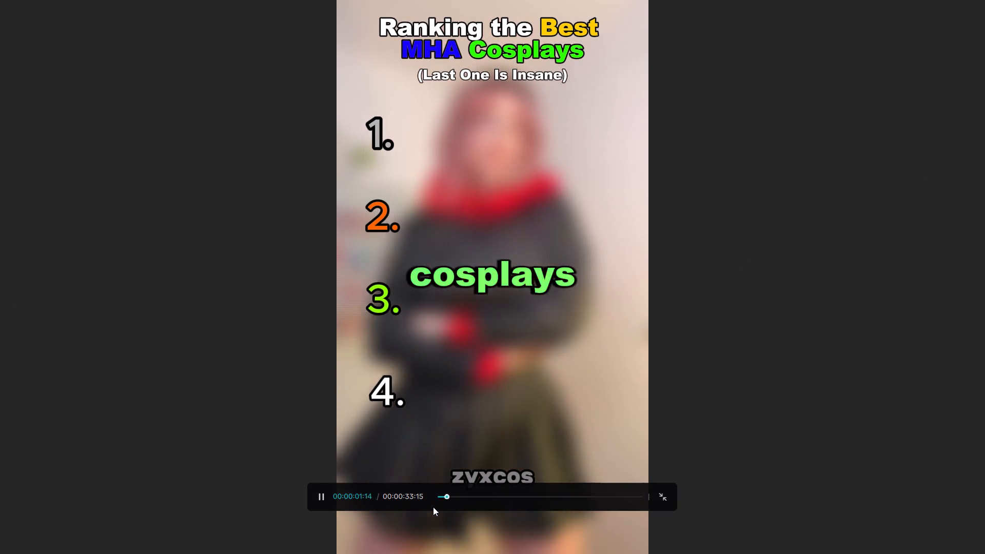
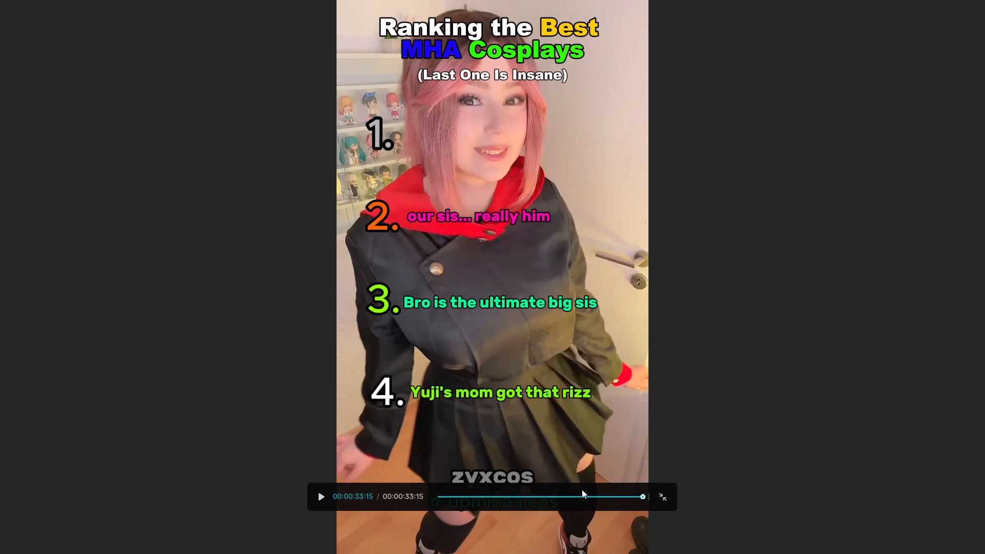
Search the stickers for "circle" and add the plain red circle outline at 00:00:19:23, near the end of the third clip.
{"action": "left_click", "coordinate": [658, 499]}
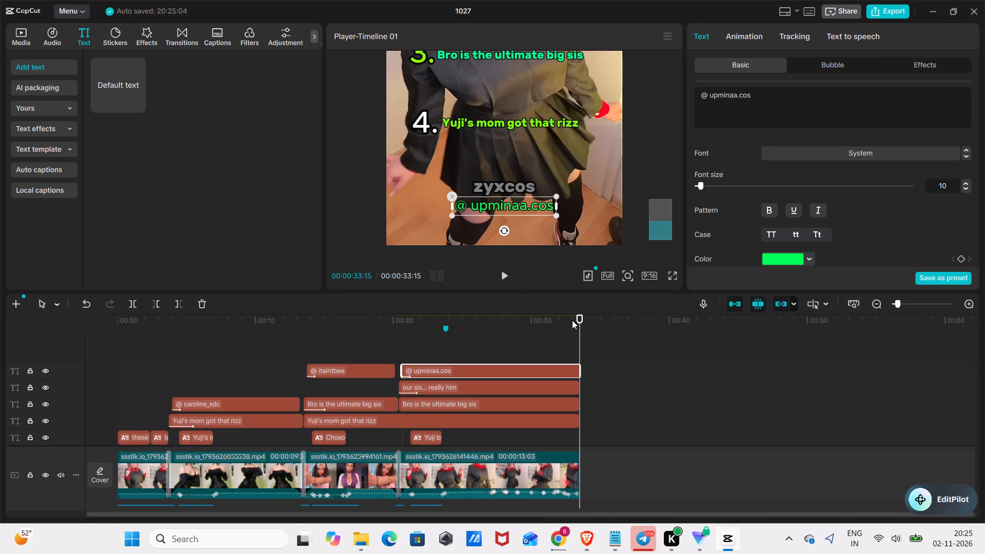
{"action": "left_click_drag", "start_coordinate": [575, 322], "coordinate": [367, 413]}
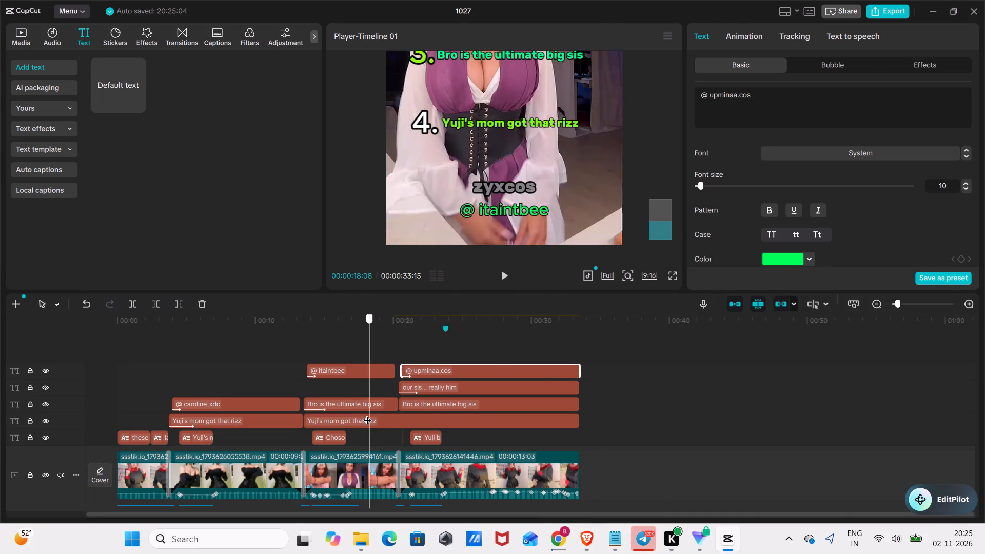
{"action": "left_click_drag", "start_coordinate": [367, 413], "coordinate": [397, 416]}
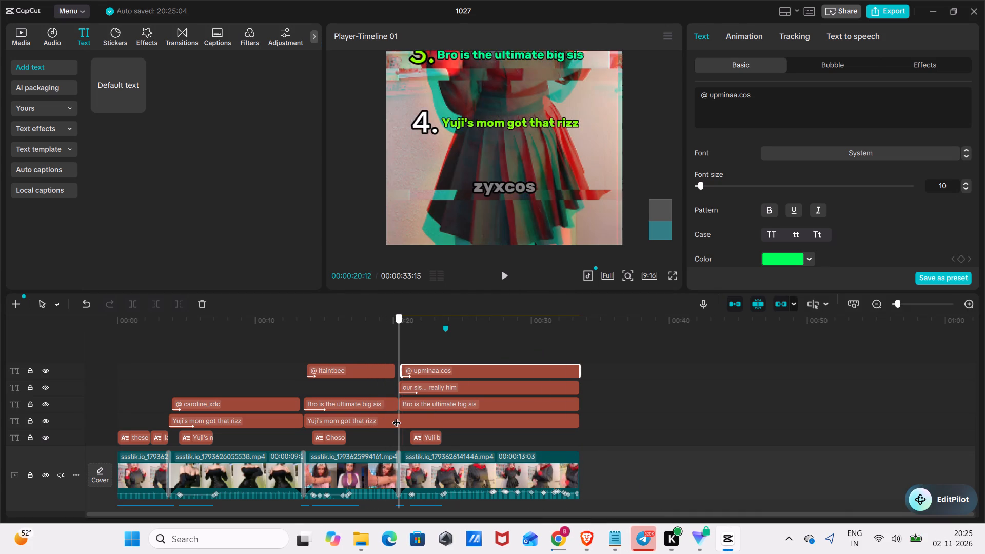
{"action": "left_click_drag", "start_coordinate": [397, 416], "coordinate": [390, 419]}
{"action": "scroll", "coordinate": [535, 209], "scroll_direction": "up", "scroll_amount": 1}
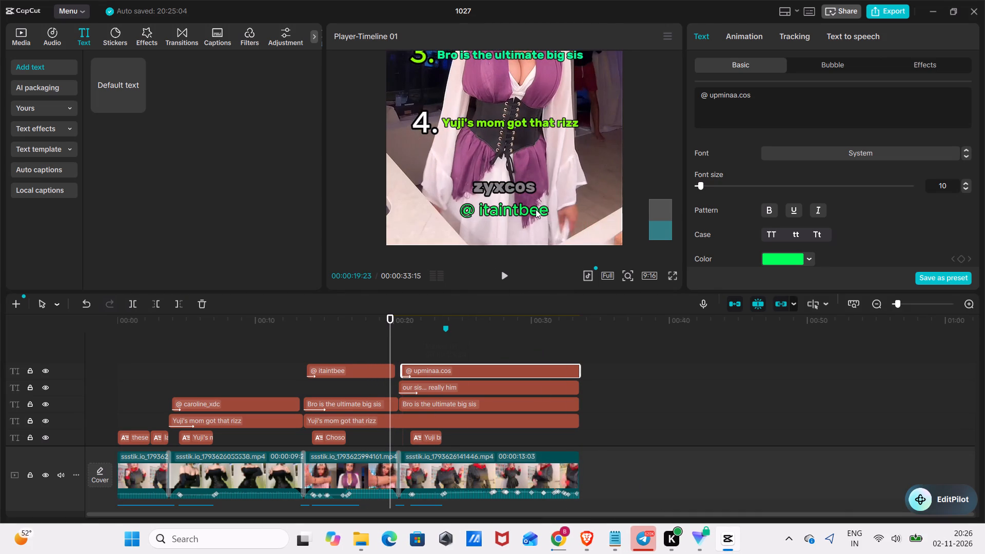
{"action": "scroll", "coordinate": [536, 209], "scroll_direction": "up", "scroll_amount": 6}
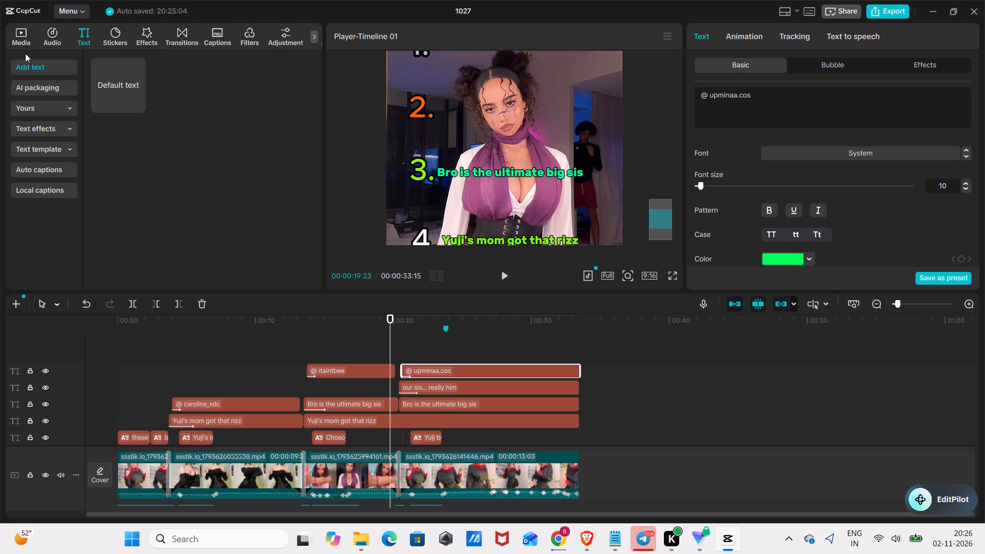
{"action": "left_click", "coordinate": [24, 41]}
{"action": "left_click", "coordinate": [111, 38]}
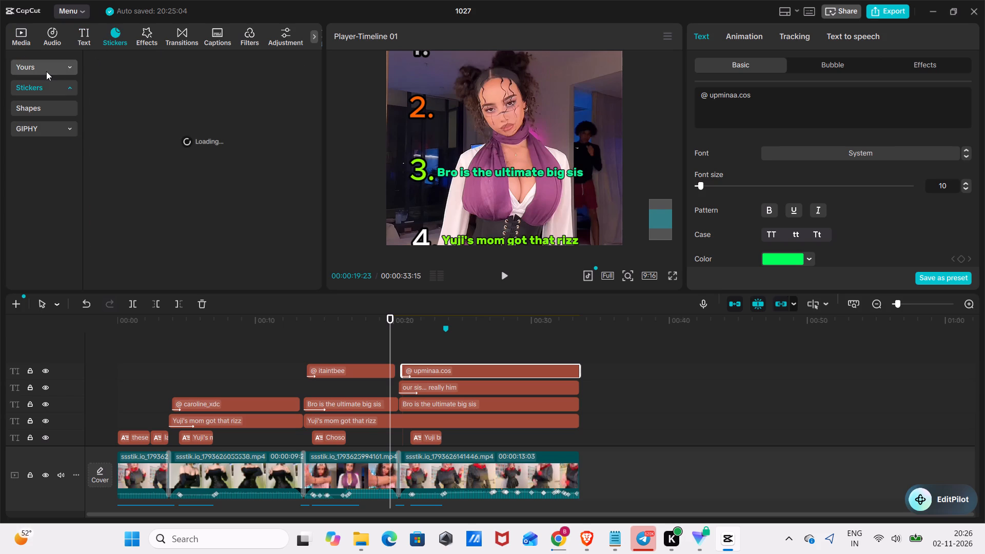
{"action": "left_click", "coordinate": [147, 69]}
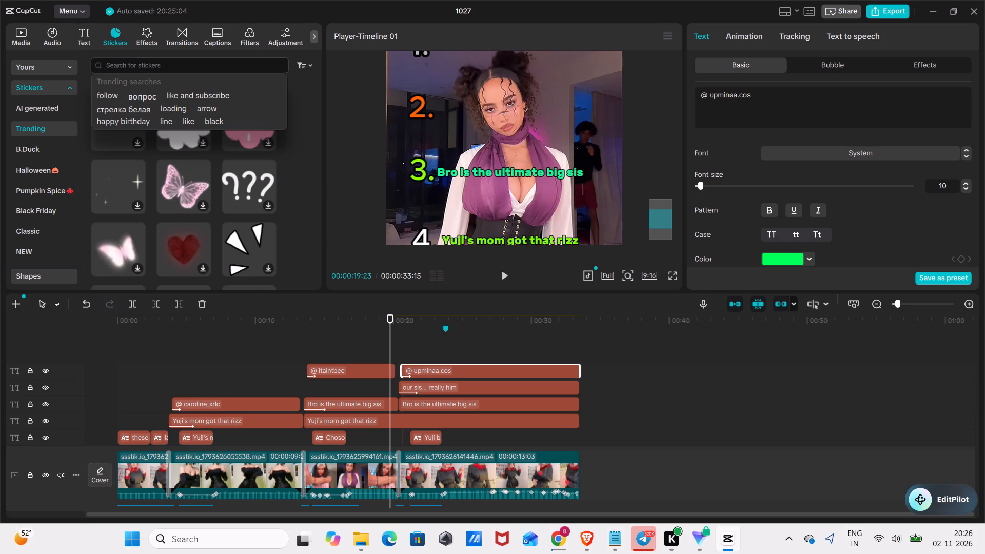
{"action": "type", "text": "cer"}
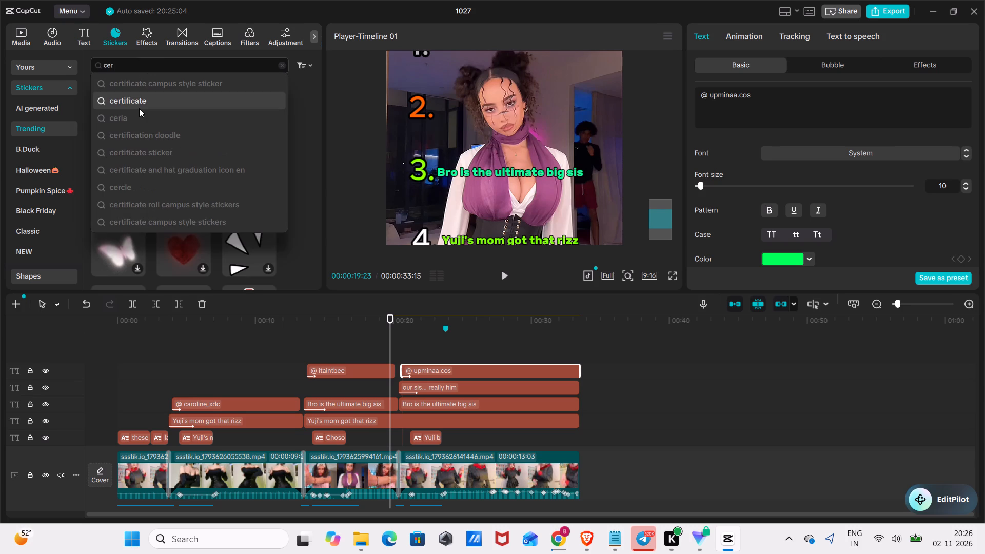
{"action": "key", "text": "BackSpace"}
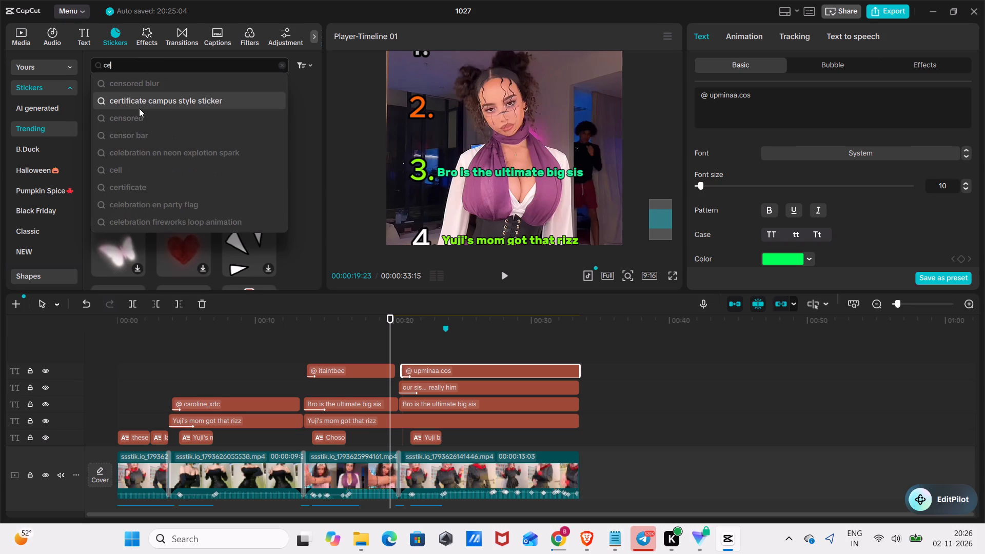
{"action": "key", "text": "BackSpace"}
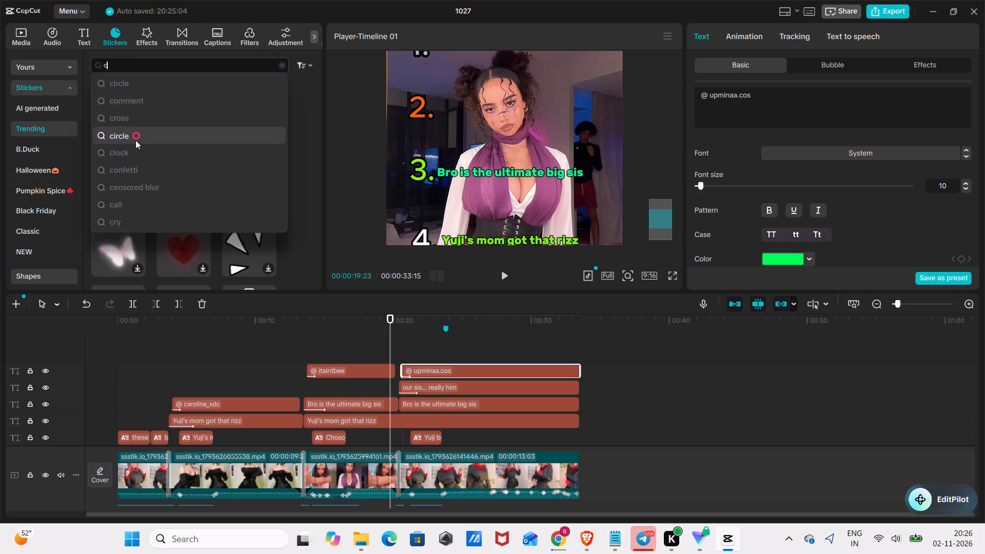
{"action": "left_click", "coordinate": [135, 141]}
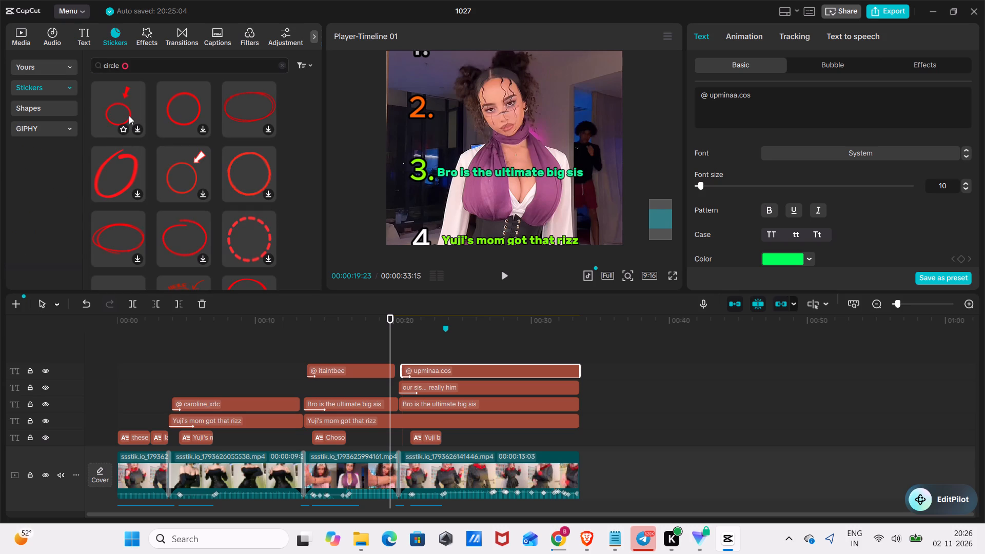
{"action": "left_click", "coordinate": [204, 124]}
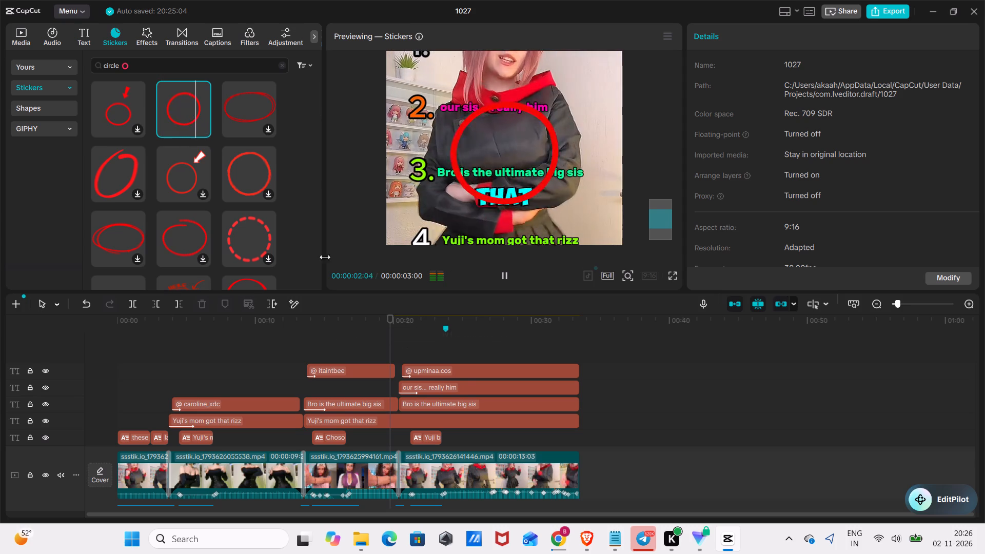
{"action": "left_click", "coordinate": [202, 130]}
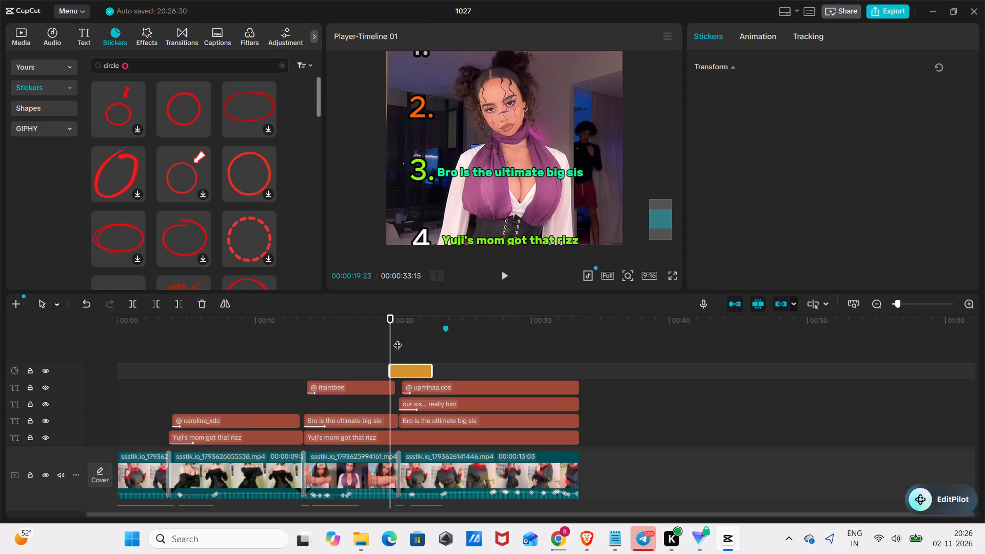
Shorten the red circle sticker so it ends where the transition into the fourth clip begins.
{"action": "left_click", "coordinate": [408, 367]}
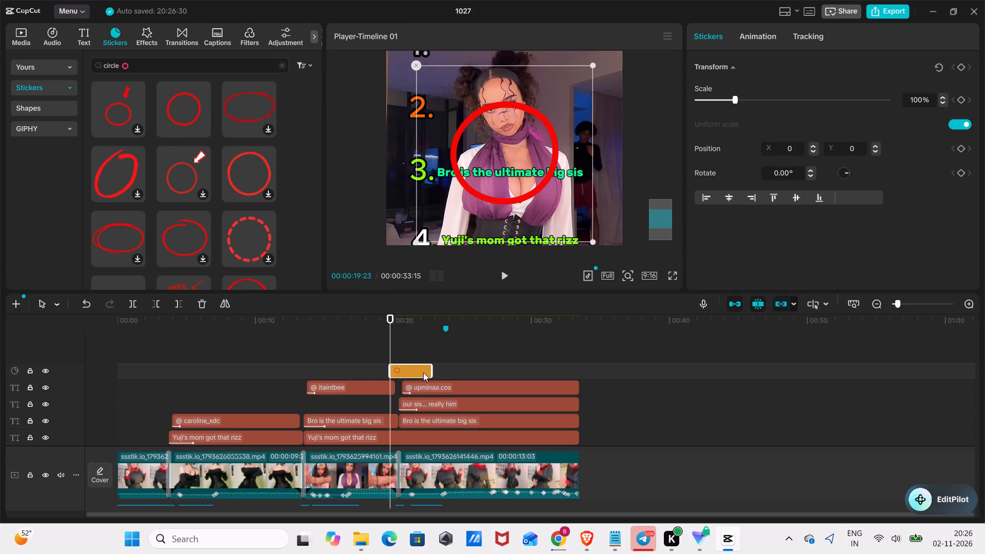
{"action": "left_click_drag", "start_coordinate": [431, 368], "coordinate": [395, 371]}
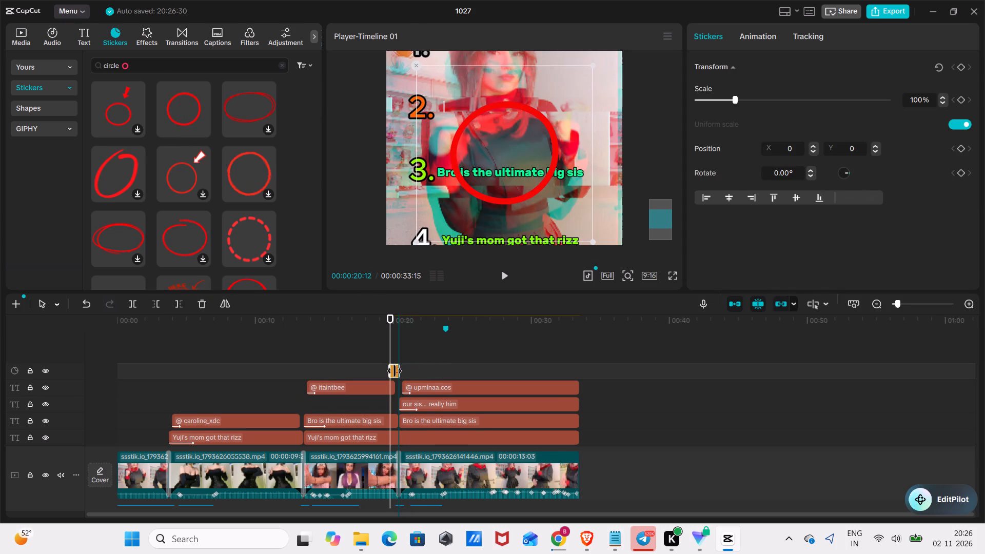
{"action": "left_click_drag", "start_coordinate": [395, 371], "coordinate": [385, 375]}
{"action": "left_click_drag", "start_coordinate": [900, 304], "coordinate": [912, 306]}
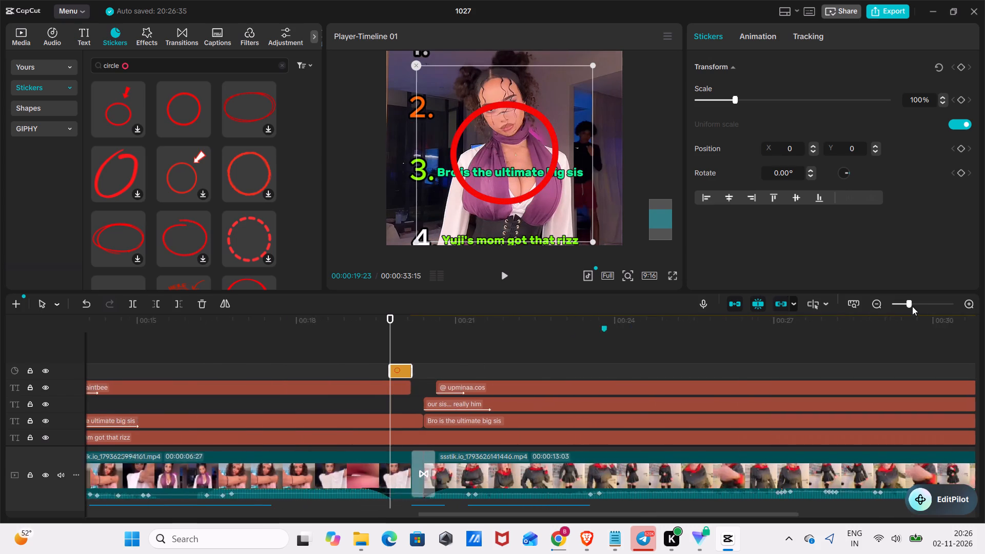
{"action": "left_click_drag", "start_coordinate": [912, 306], "coordinate": [919, 309]}
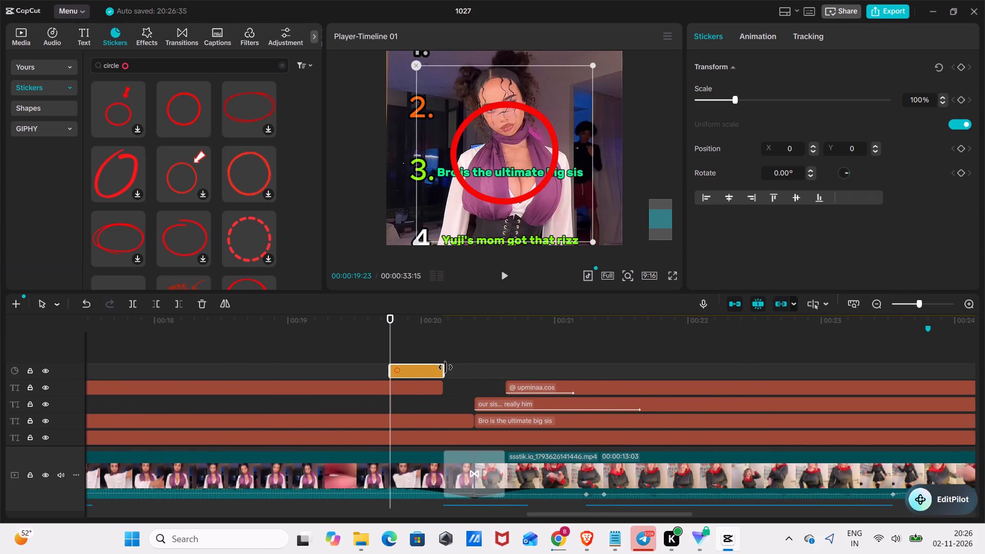
{"action": "left_click_drag", "start_coordinate": [445, 367], "coordinate": [442, 375]}
Scale the red circle down to 37% and place it at X 741, Y 206 over the background person's head.
{"action": "left_click_drag", "start_coordinate": [592, 65], "coordinate": [576, 82]}
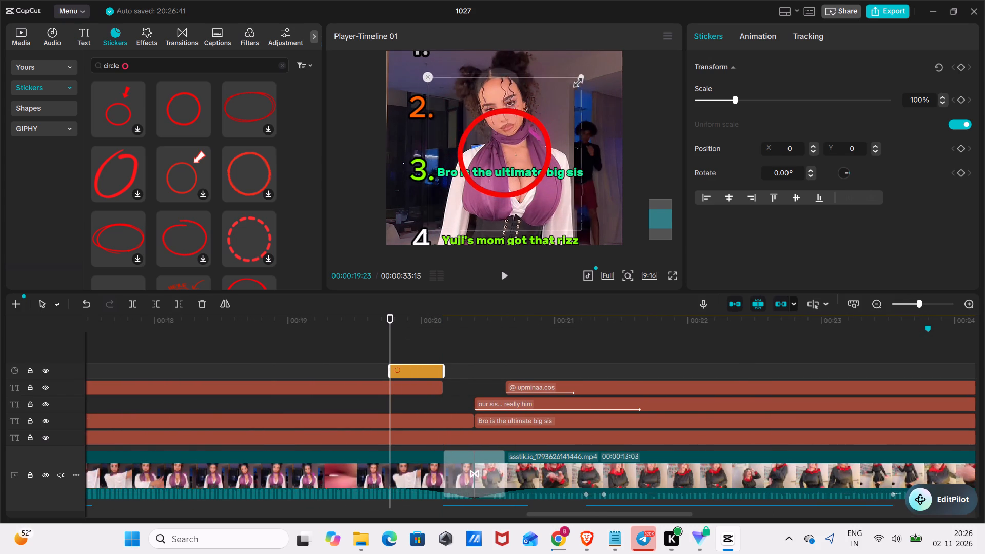
{"action": "left_click_drag", "start_coordinate": [576, 82], "coordinate": [552, 114]}
{"action": "left_click_drag", "start_coordinate": [522, 140], "coordinate": [601, 117]}
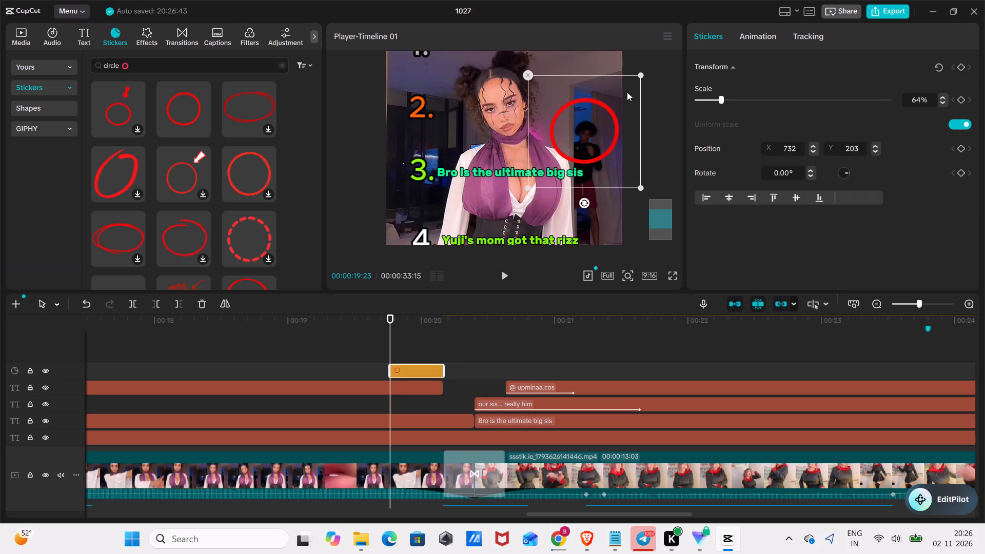
{"action": "left_click_drag", "start_coordinate": [641, 73], "coordinate": [620, 100]}
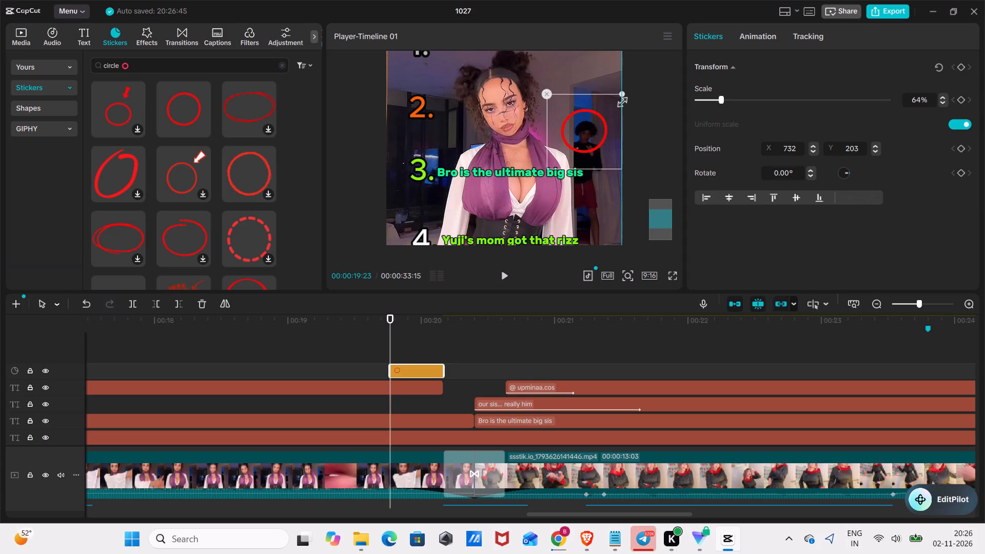
{"action": "left_click_drag", "start_coordinate": [620, 100], "coordinate": [612, 113]}
{"action": "left_click", "coordinate": [585, 130]}
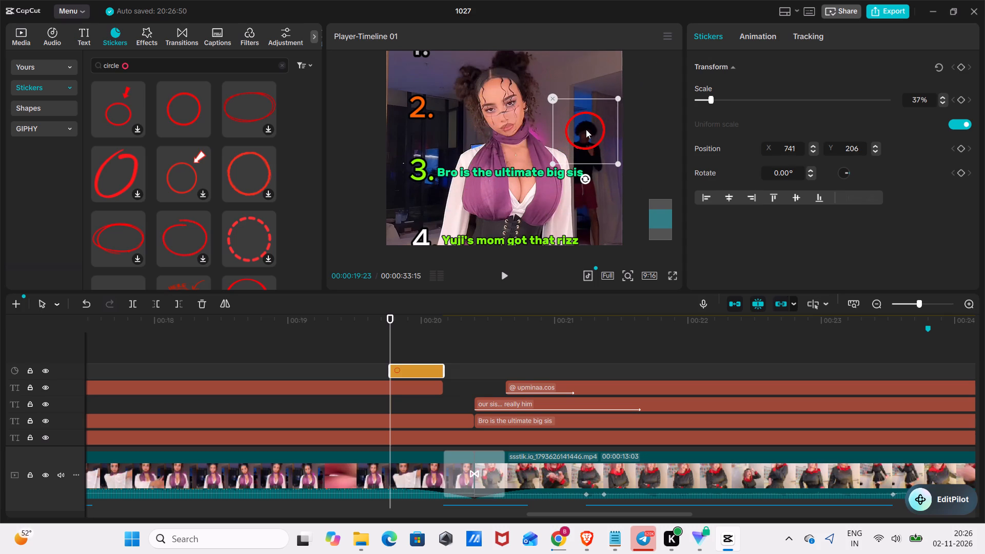
{"action": "key", "text": "space"}
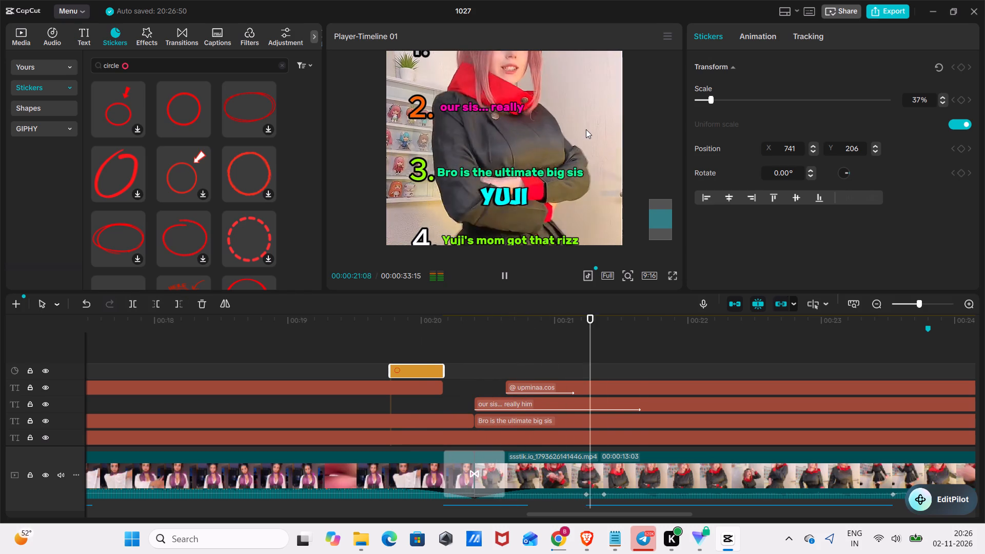
{"action": "key", "text": "space"}
Add a transform keyframe to the circle sticker at 00:00:19:29 and move it to X 780, Y 209 over the person's head.
{"action": "left_click", "coordinate": [417, 345]}
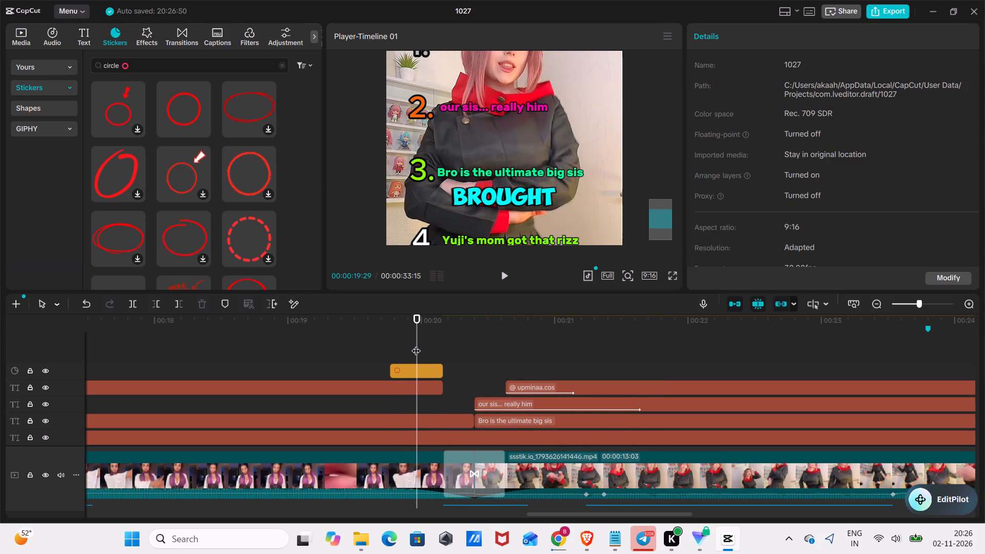
{"action": "left_click", "coordinate": [583, 138]}
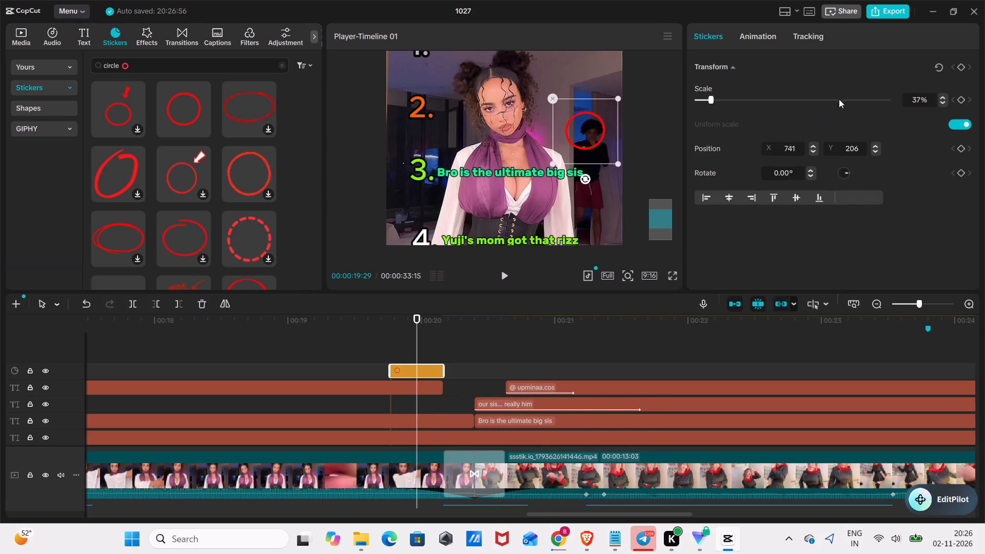
{"action": "left_click", "coordinate": [958, 101]}
{"action": "left_click", "coordinate": [961, 106]}
{"action": "left_click", "coordinate": [960, 103]}
{"action": "left_click", "coordinate": [960, 70]}
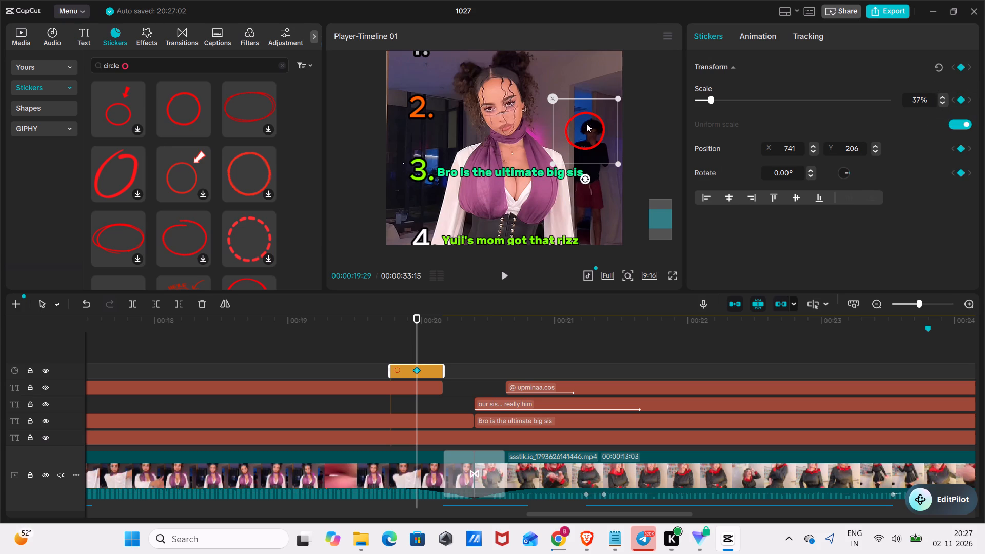
{"action": "left_click", "coordinate": [586, 123]}
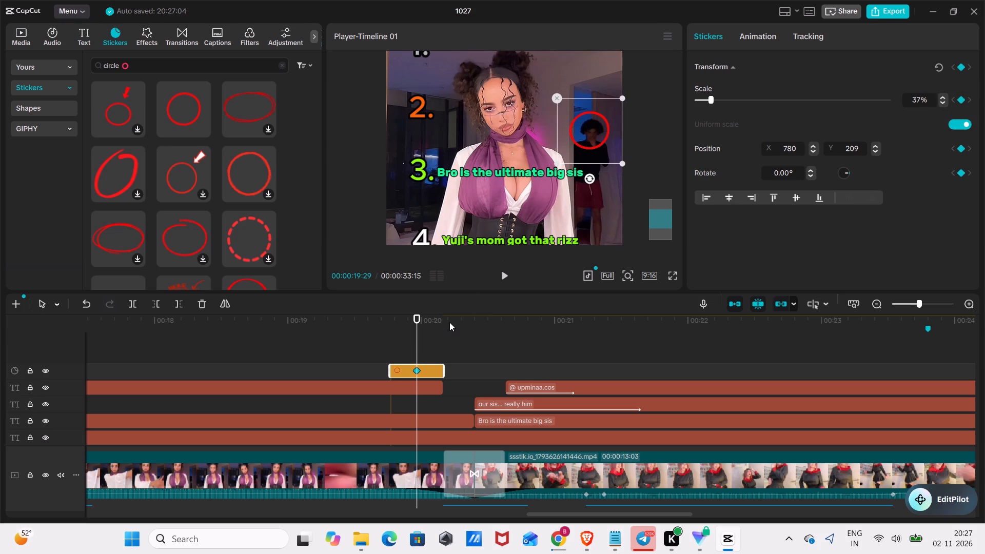
At 00:00:20:04, move the circle to X 824, Y 217 so it follows the background person's head.
{"action": "key", "text": "space"}
{"action": "key", "text": "space"}
{"action": "left_click", "coordinate": [594, 130]}
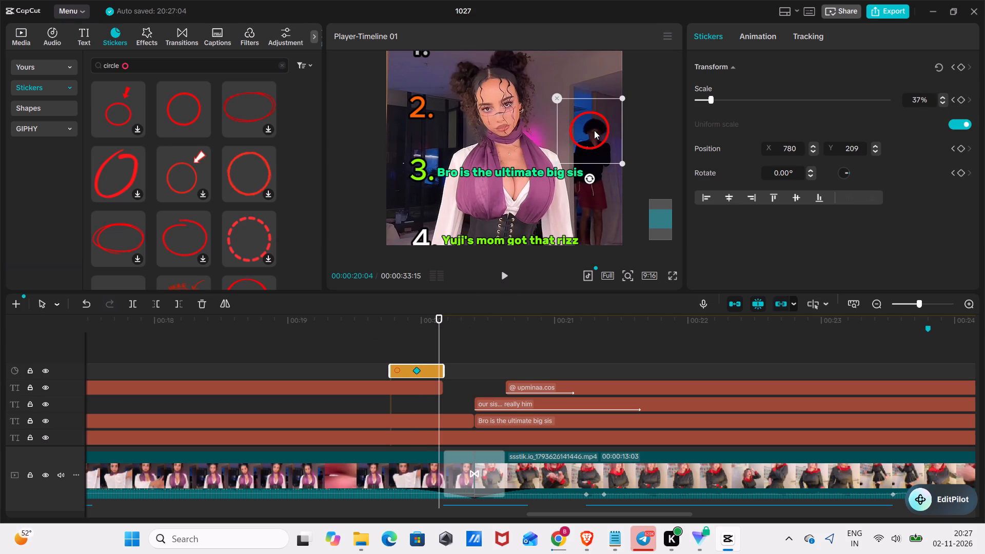
Play the video full screen from around its middle to review the tracked circle and the fourth clip.
{"action": "key", "text": "space"}
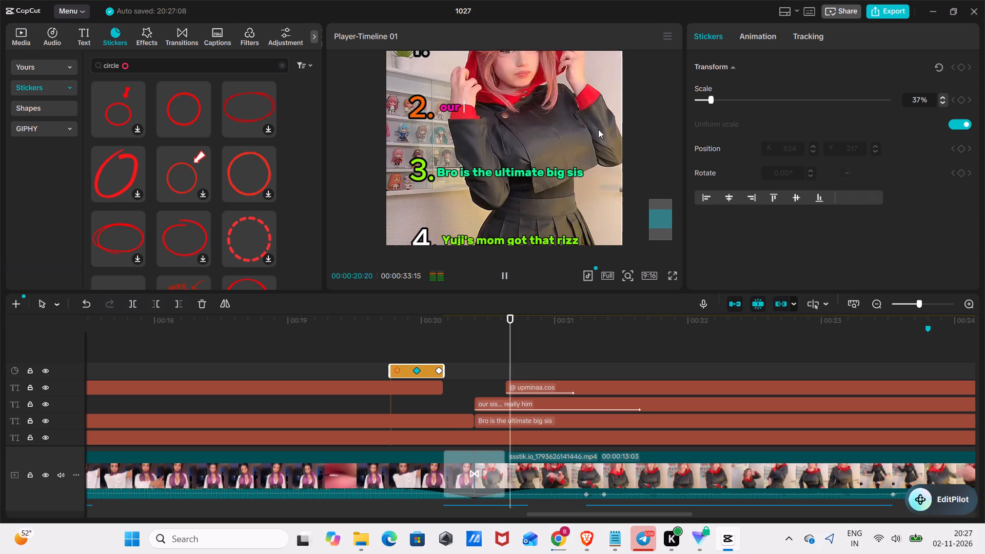
{"action": "left_click", "coordinate": [671, 274]}
{"action": "left_click", "coordinate": [546, 490]}
{"action": "left_click", "coordinate": [537, 501]}
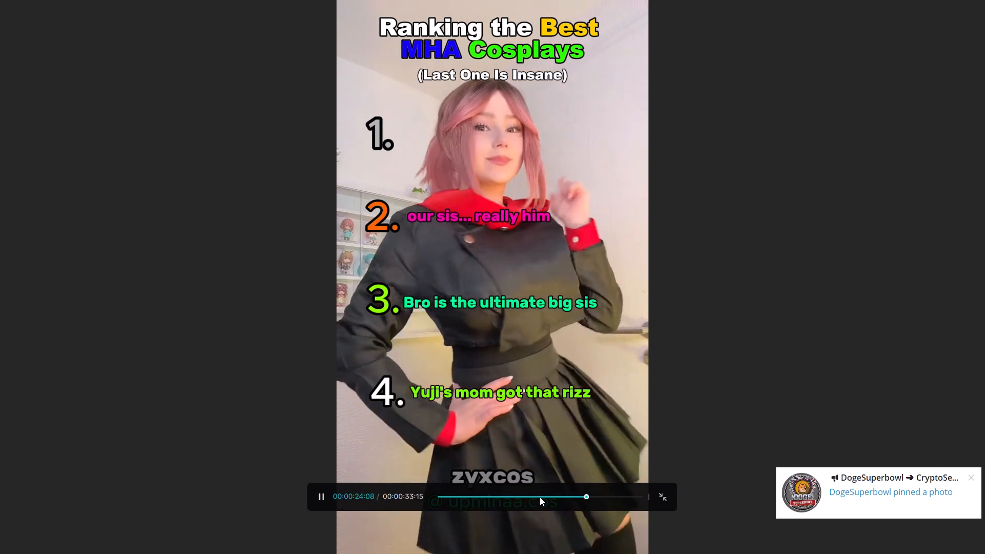
{"action": "left_click", "coordinate": [540, 497]}
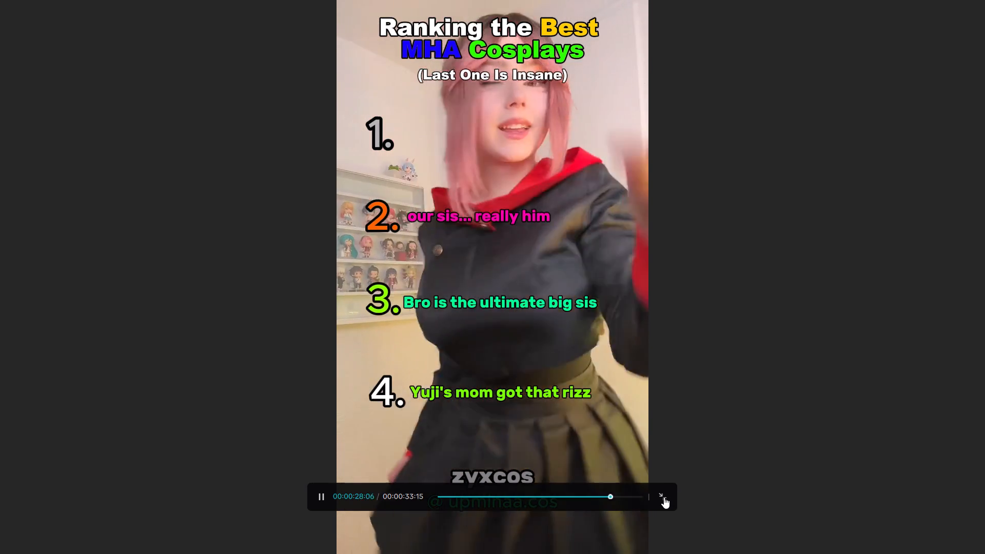
{"action": "left_click", "coordinate": [663, 497]}
{"action": "key", "text": "space"}
Locate the hand-opening reveal around 00:00:27:18 in the last clip, and copy the "It is a cute and sparkling sound" effect from around 00:00:16.
{"action": "left_click", "coordinate": [667, 356]}
{"action": "left_click_drag", "start_coordinate": [667, 356], "coordinate": [665, 356]}
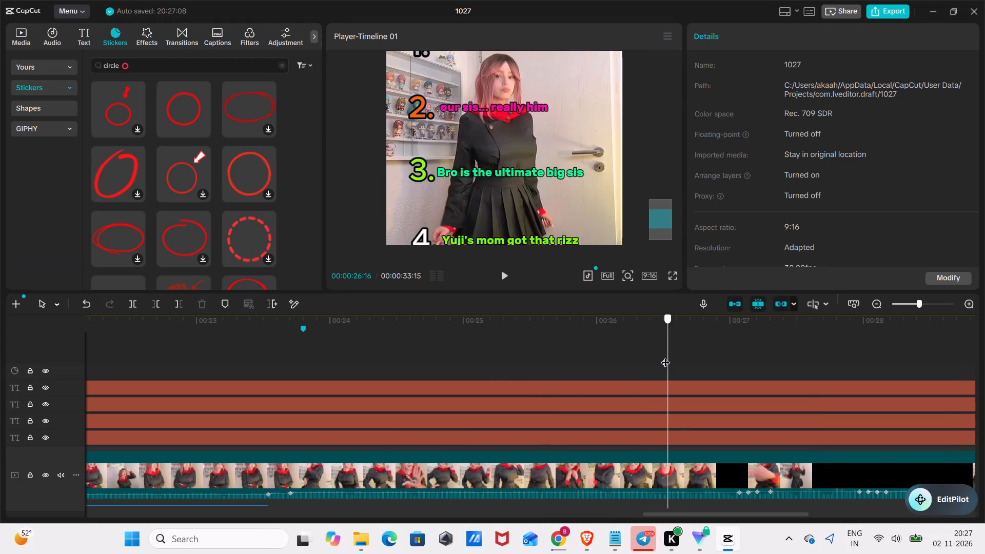
{"action": "left_click_drag", "start_coordinate": [665, 356], "coordinate": [761, 396]}
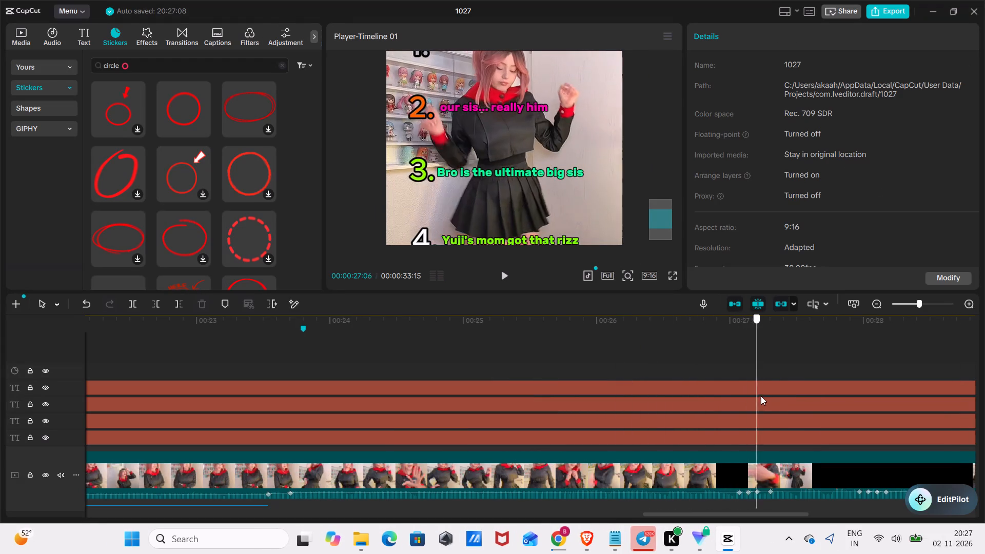
{"action": "left_click_drag", "start_coordinate": [761, 396], "coordinate": [820, 389]}
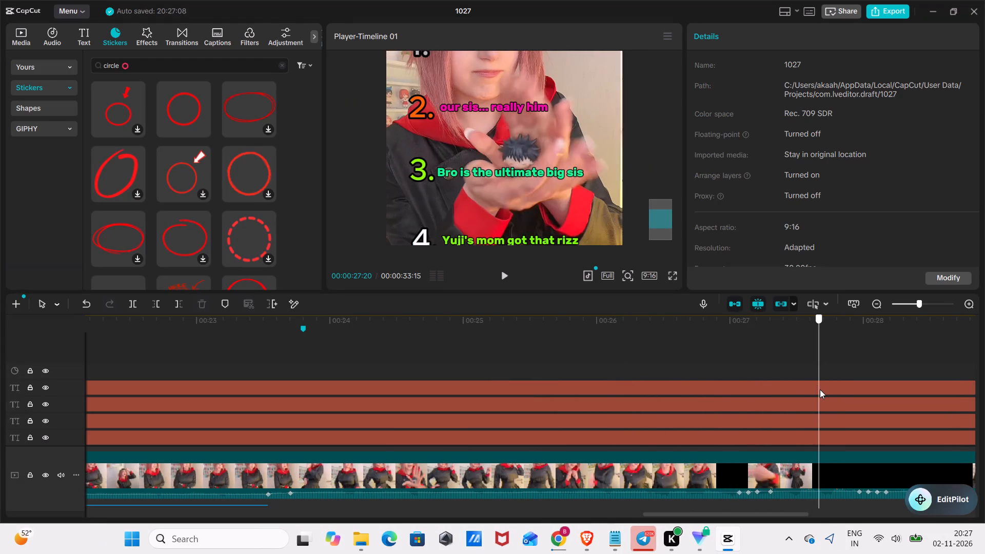
{"action": "left_click_drag", "start_coordinate": [820, 389], "coordinate": [811, 394]}
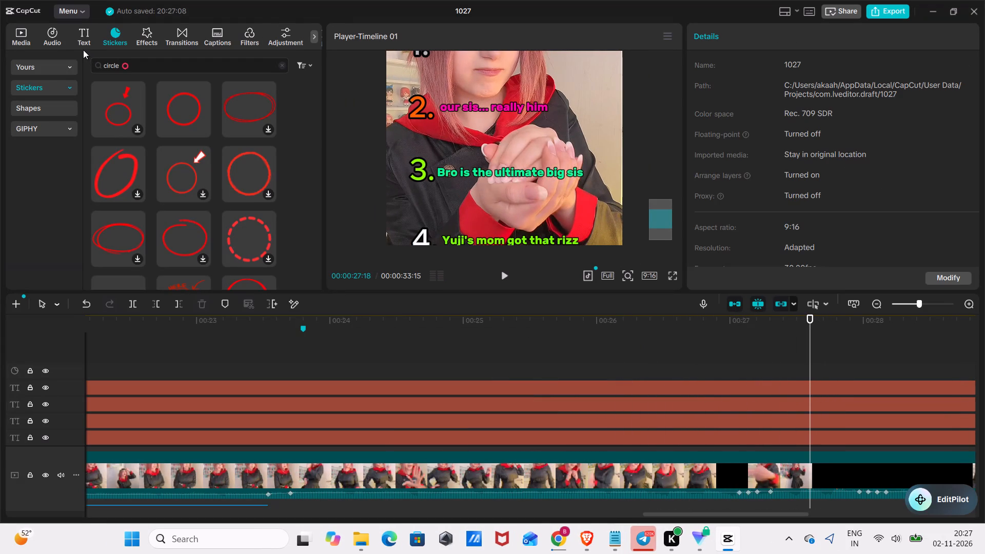
{"action": "left_click", "coordinate": [18, 37]}
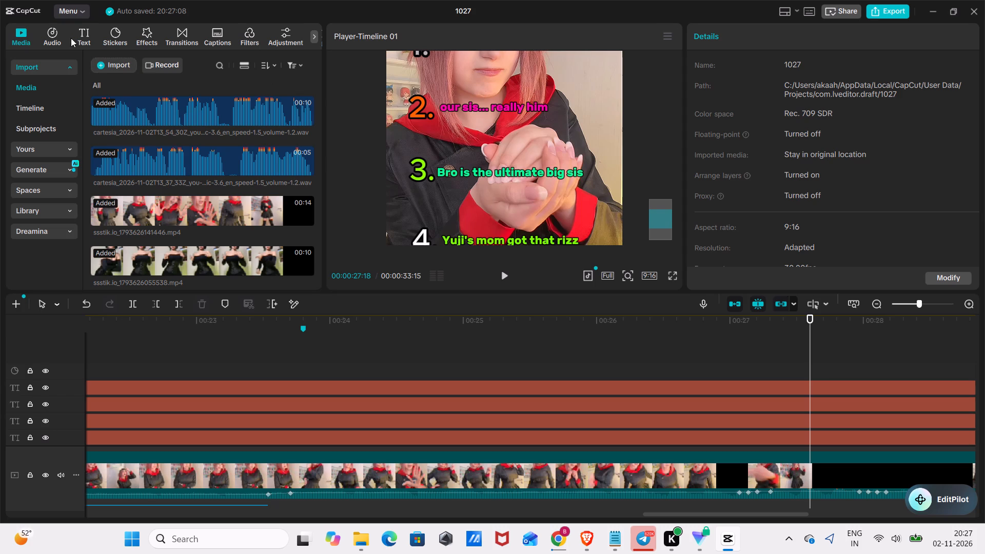
{"action": "left_click", "coordinate": [59, 39]}
{"action": "scroll", "coordinate": [314, 394], "scroll_direction": "down", "scroll_amount": 12}
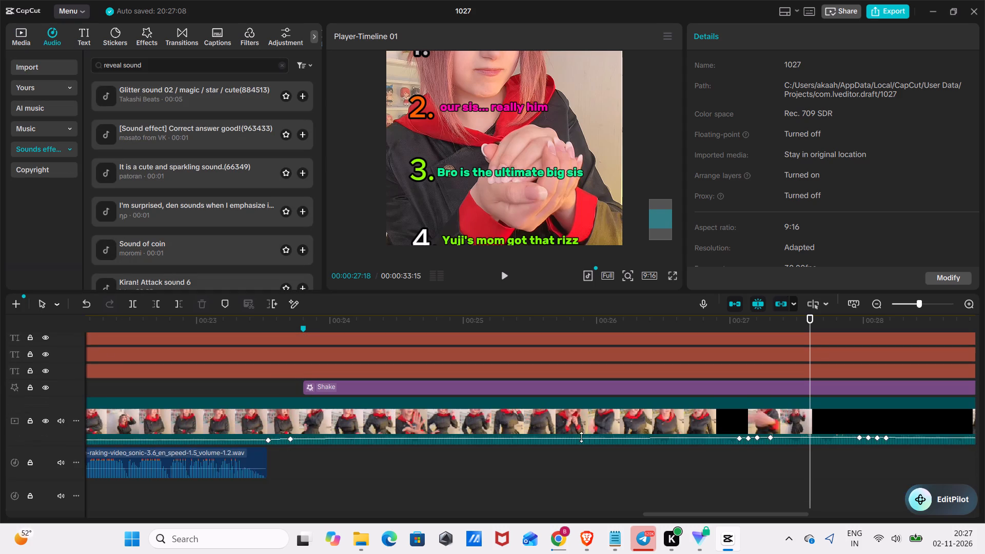
{"action": "scroll", "coordinate": [581, 437], "scroll_direction": "down", "scroll_amount": 5}
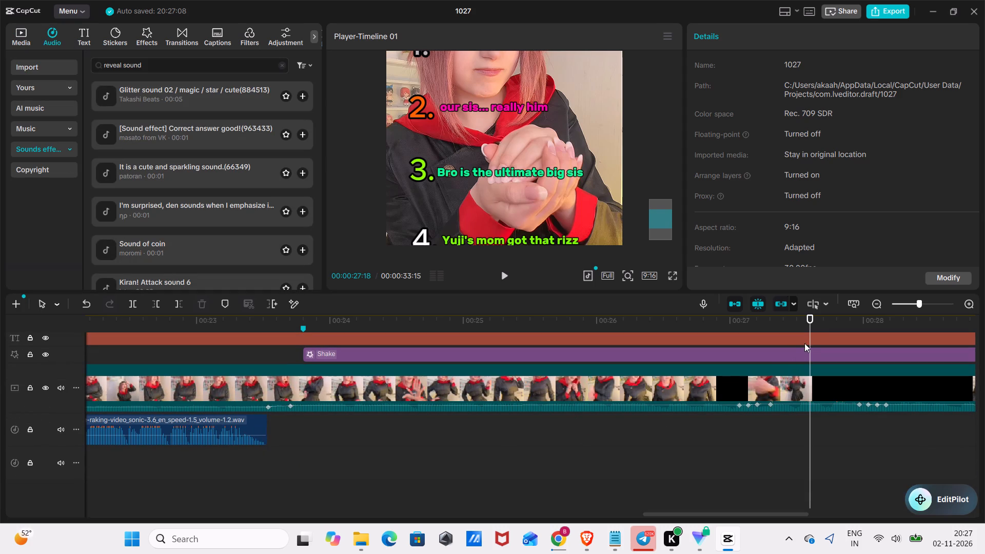
{"action": "left_click_drag", "start_coordinate": [808, 315], "coordinate": [512, 453]}
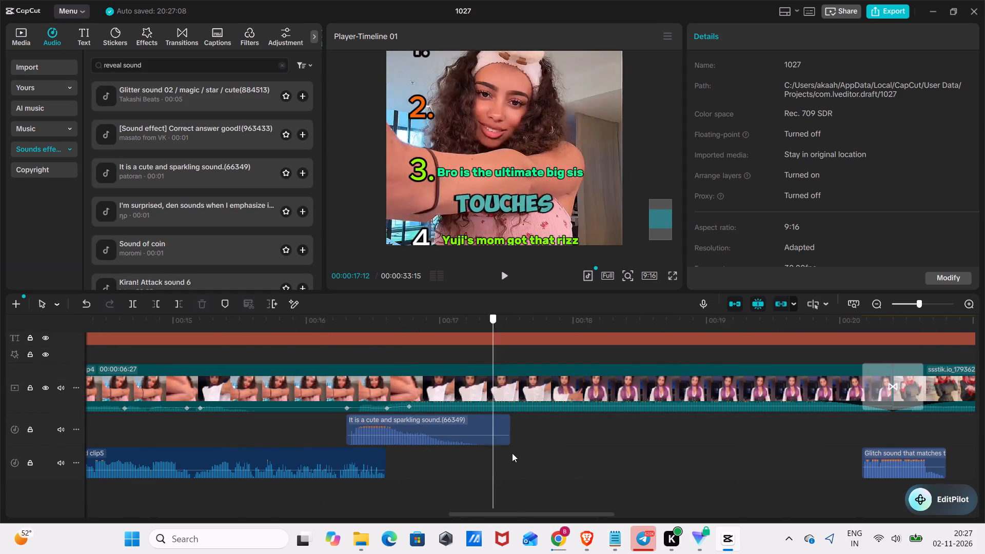
{"action": "left_click_drag", "start_coordinate": [512, 453], "coordinate": [511, 453]}
{"action": "left_click", "coordinate": [486, 433]}
{"action": "key", "text": "ctrl+c"}
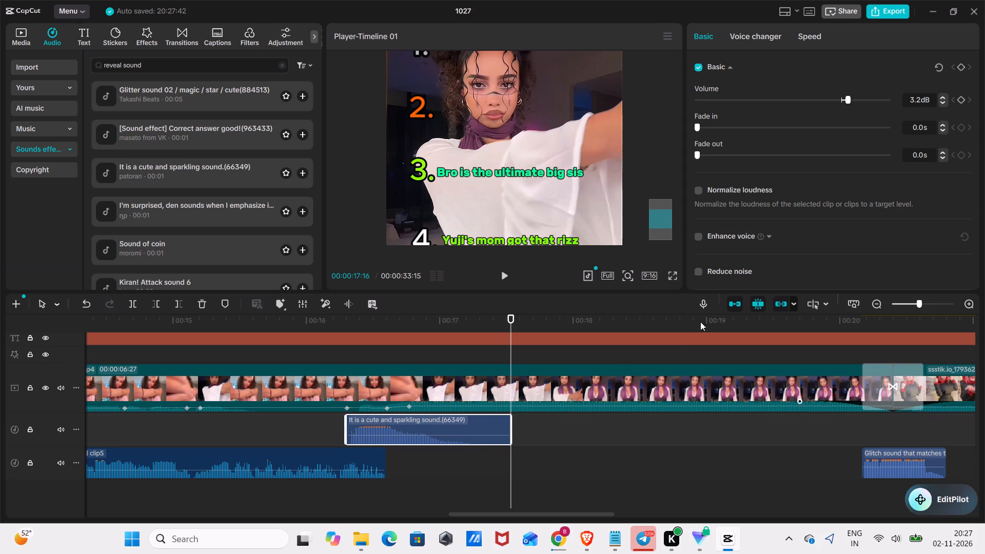
Paste the sparkling sound at 00:00:27:18, shift it slightly earlier to match the hand reveal, and play the section to check it.
{"action": "left_click_drag", "start_coordinate": [509, 316], "coordinate": [984, 432]}
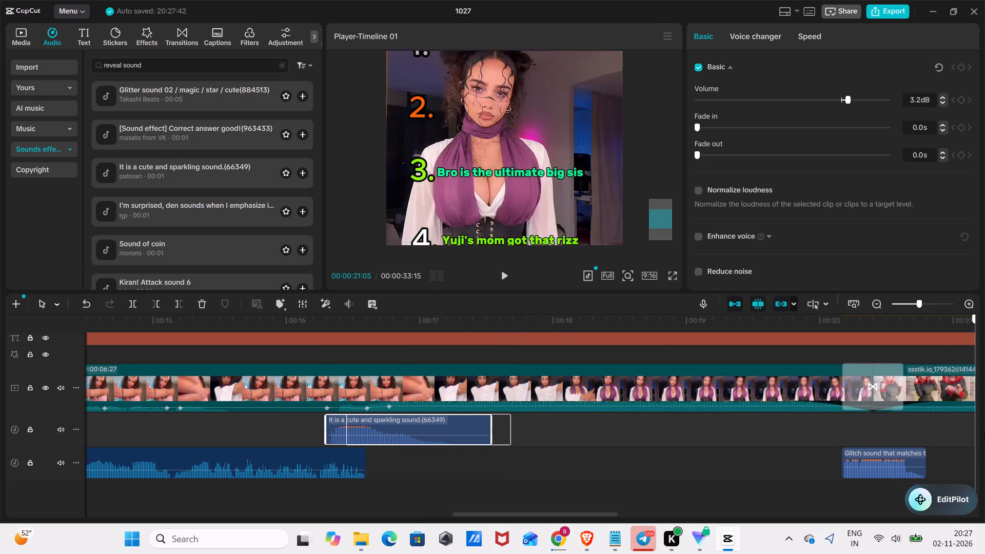
{"action": "left_click_drag", "start_coordinate": [984, 432], "coordinate": [984, 474]}
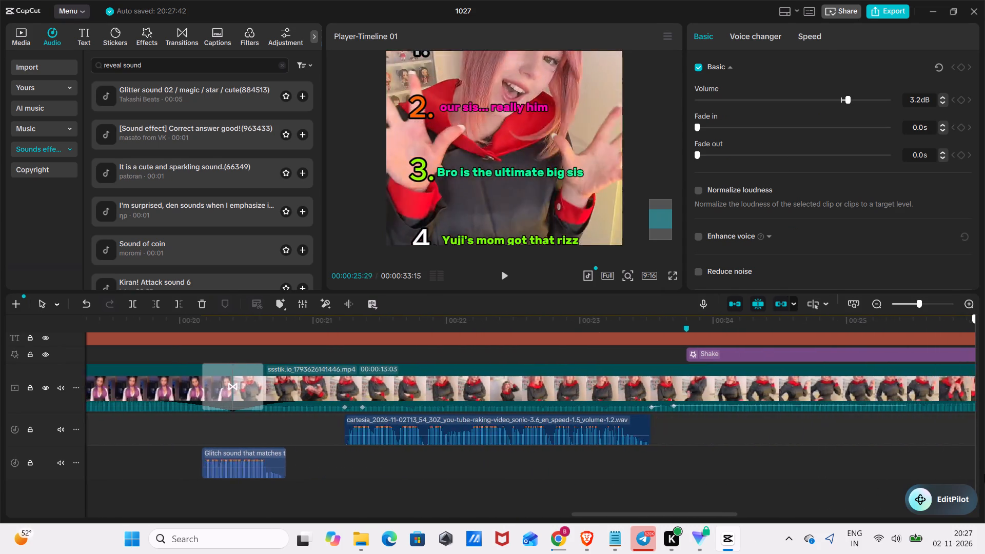
{"action": "left_click_drag", "start_coordinate": [984, 474], "coordinate": [753, 522]}
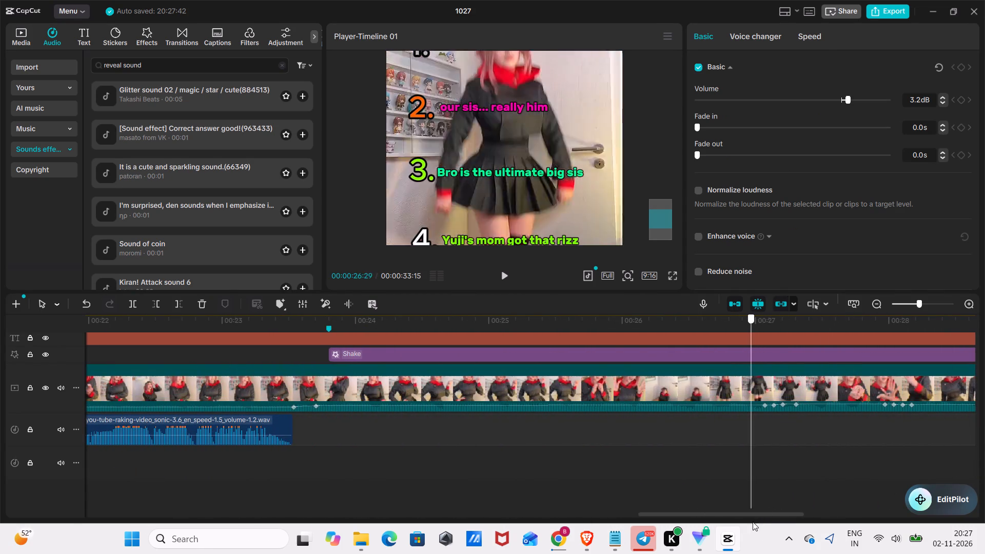
{"action": "left_click_drag", "start_coordinate": [753, 522], "coordinate": [848, 507]}
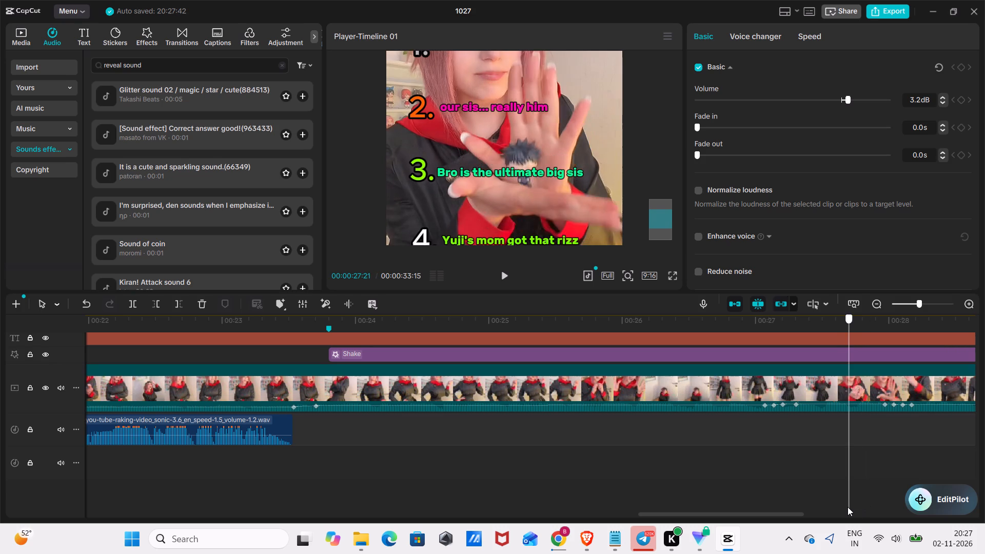
{"action": "left_click_drag", "start_coordinate": [848, 507], "coordinate": [836, 513]}
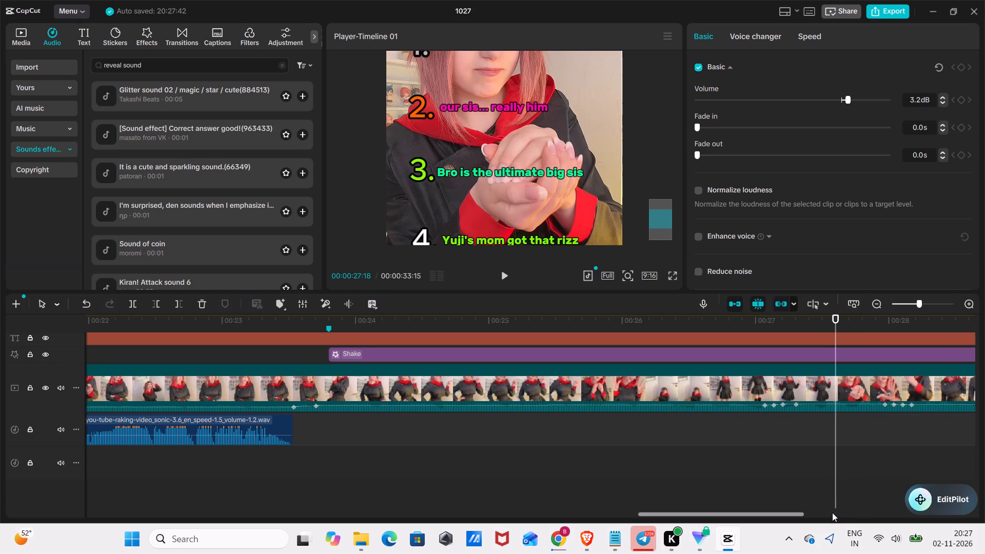
{"action": "key", "text": "ctrl+v"}
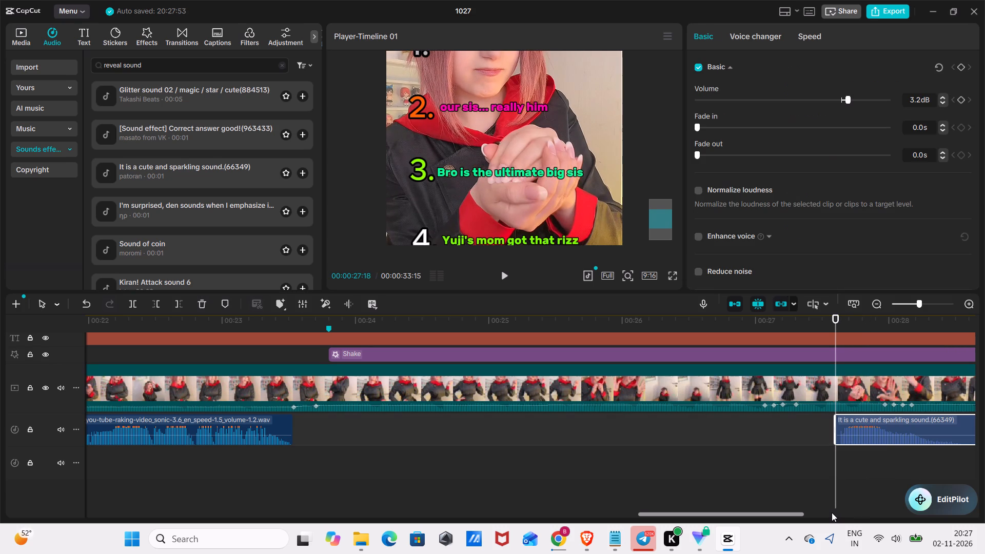
{"action": "left_click_drag", "start_coordinate": [890, 421], "coordinate": [882, 421]}
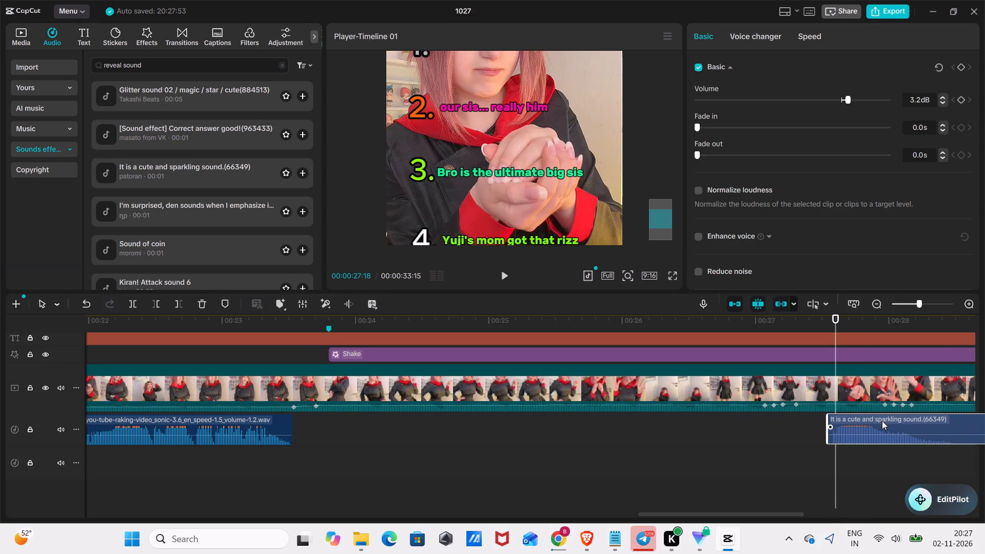
{"action": "left_click_drag", "start_coordinate": [882, 421], "coordinate": [881, 421]}
{"action": "key", "text": "space"}
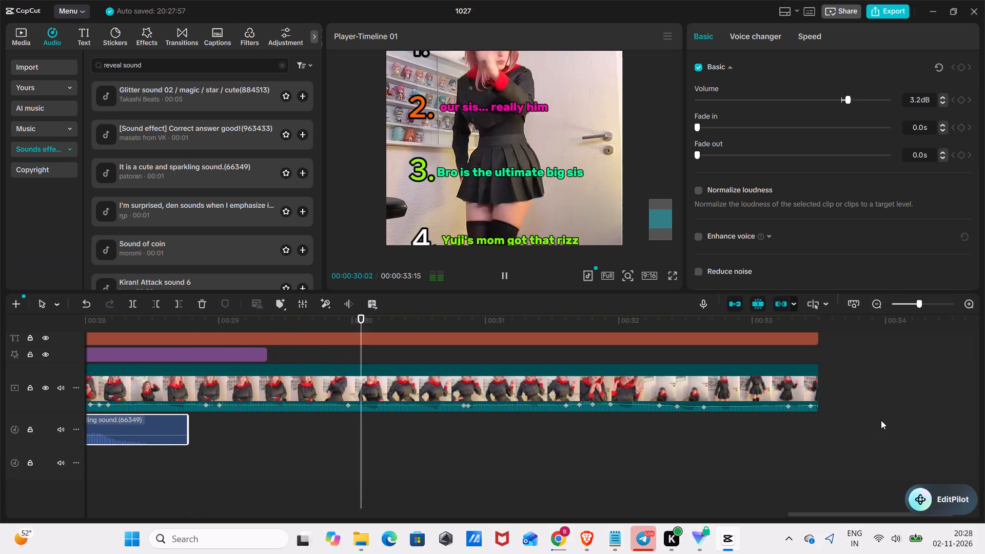
Export the ranking video as a 2K HEVC mp4 with the frame rate set to 60fps.
{"action": "left_click", "coordinate": [881, 10]}
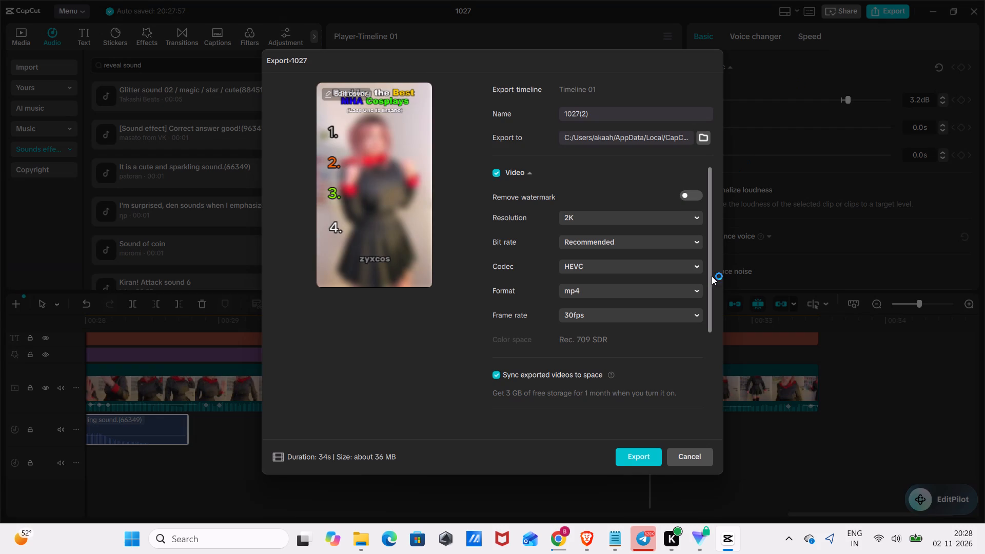
{"action": "left_click", "coordinate": [624, 310]}
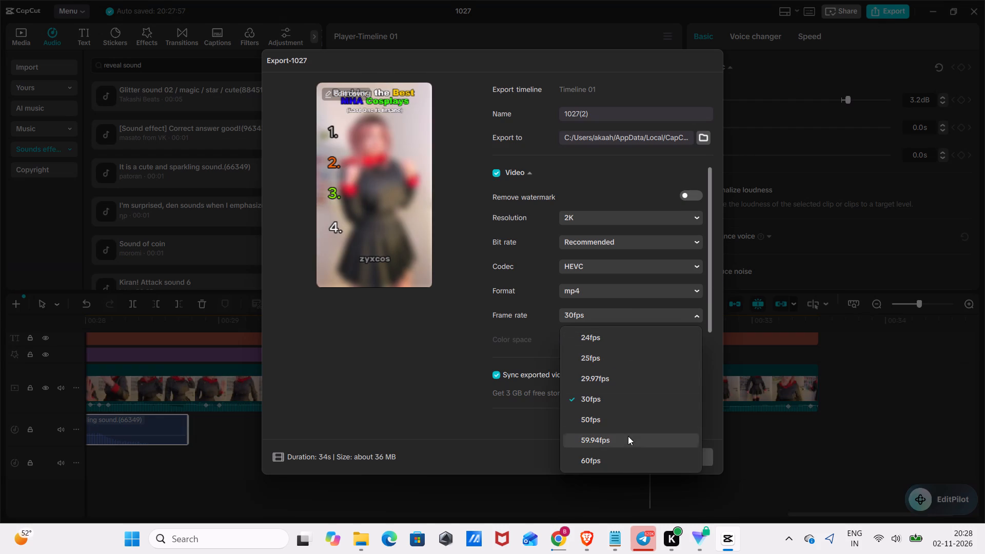
{"action": "left_click", "coordinate": [619, 456]}
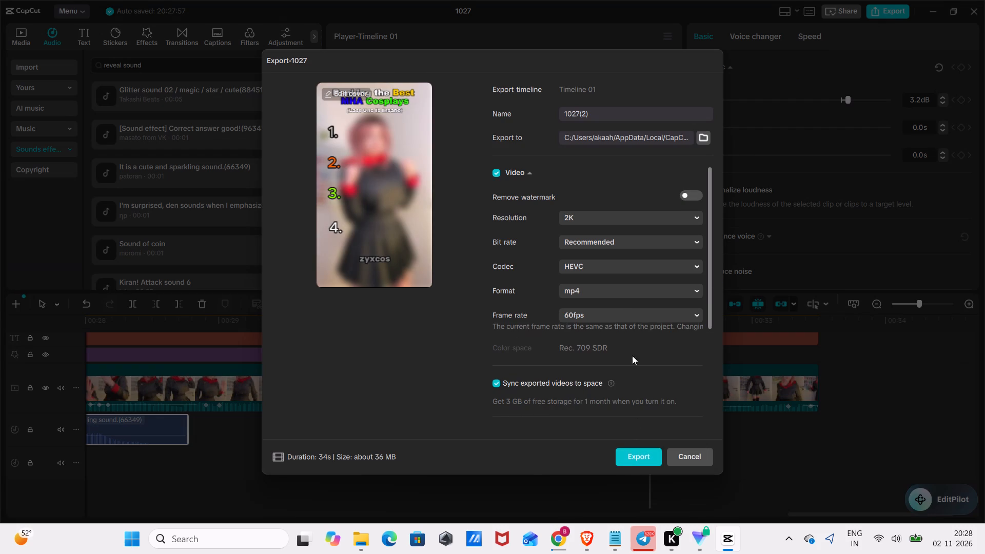
{"action": "left_click", "coordinate": [637, 319]}
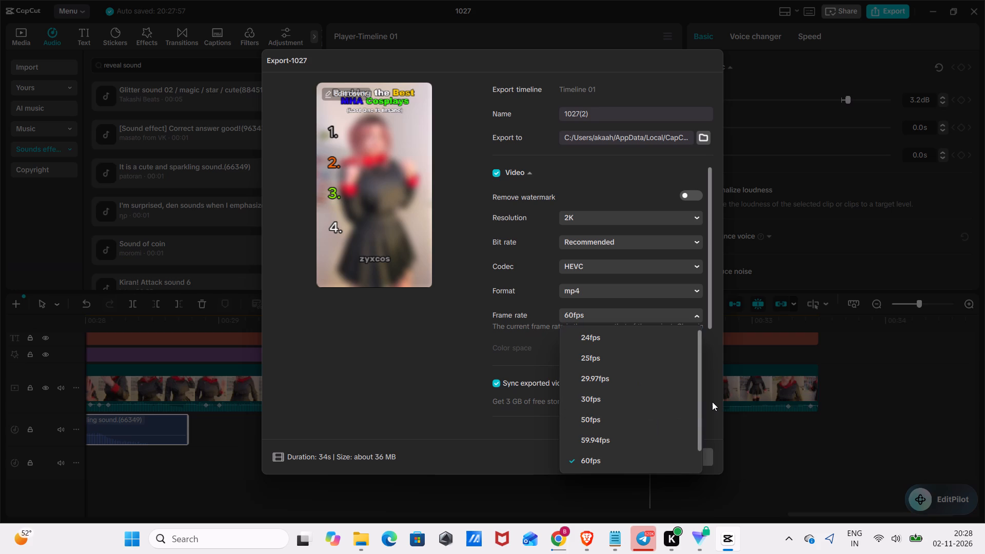
{"action": "left_click", "coordinate": [714, 401]}
{"action": "left_click", "coordinate": [636, 458]}
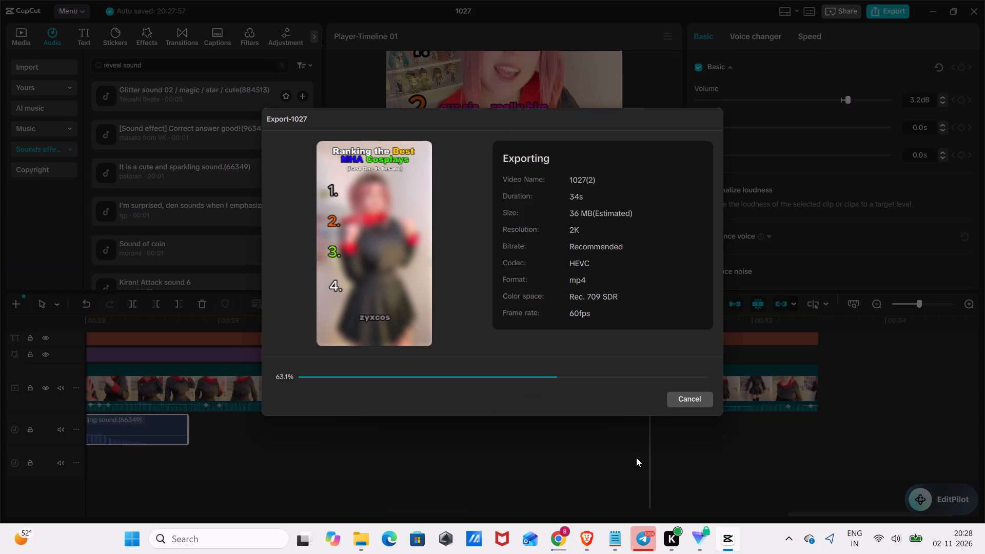